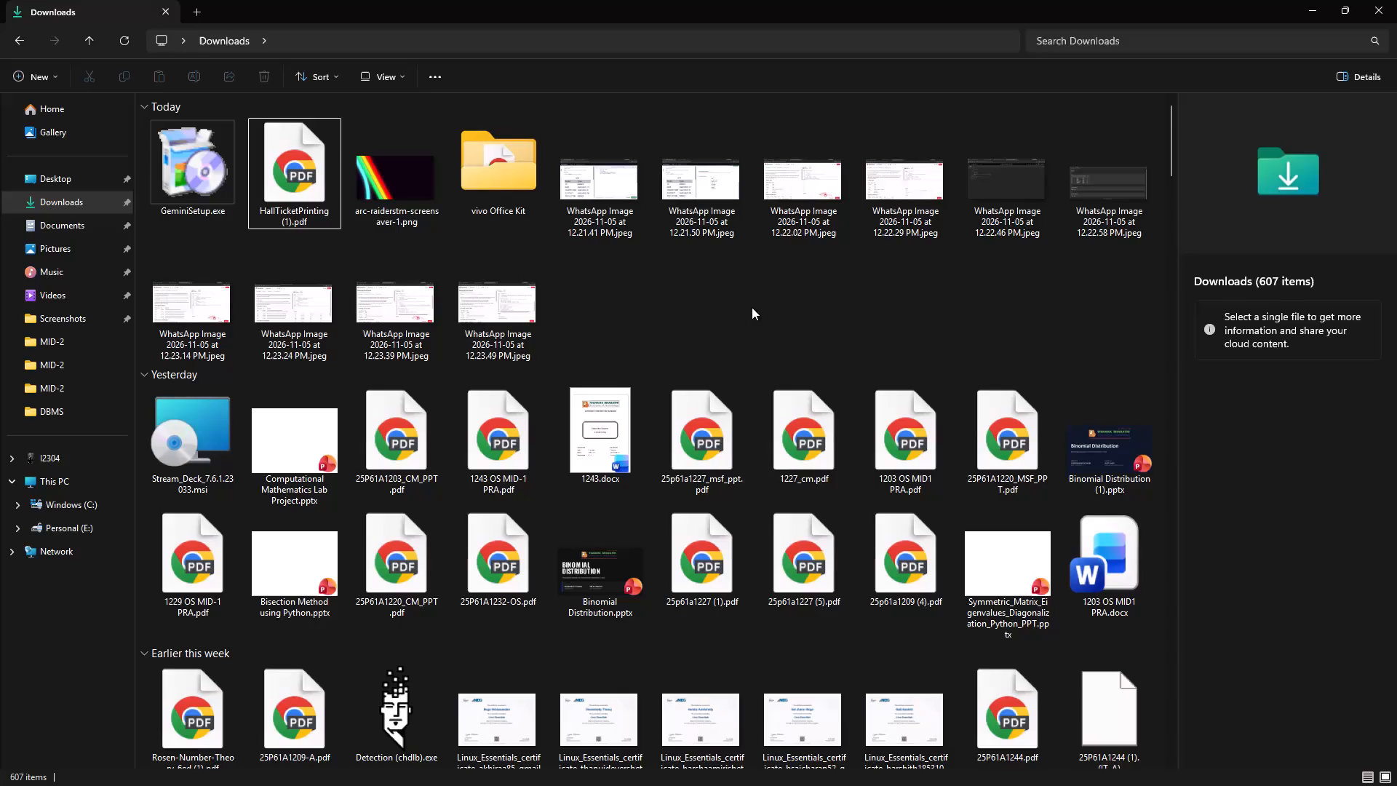
Select together the WhatsApp images from today timed 12.23.14 through 12.23.49 and 12.21.41 through 12.22.02 in Downloads.
click(752, 307)
ctrl+click(202, 277)
ctrl+click(294, 295)
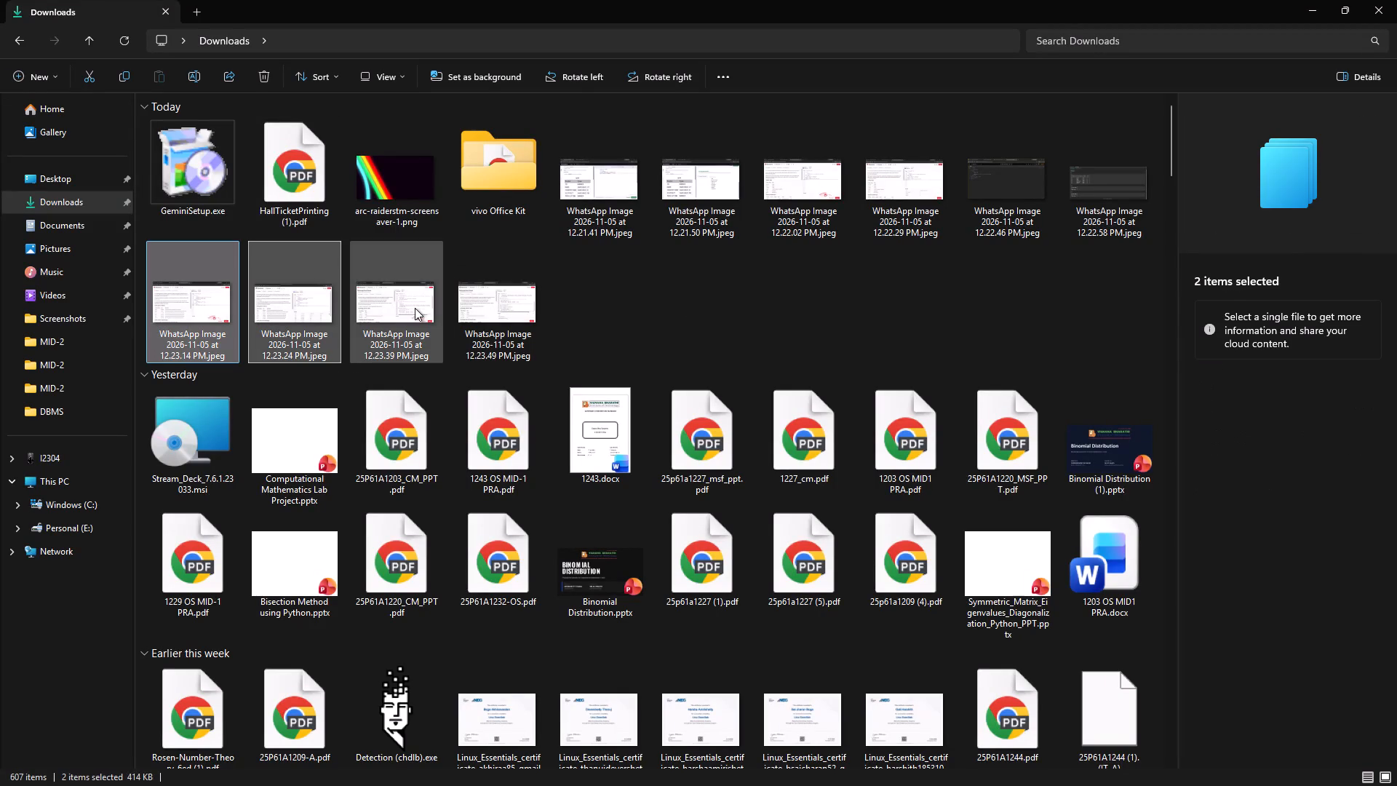
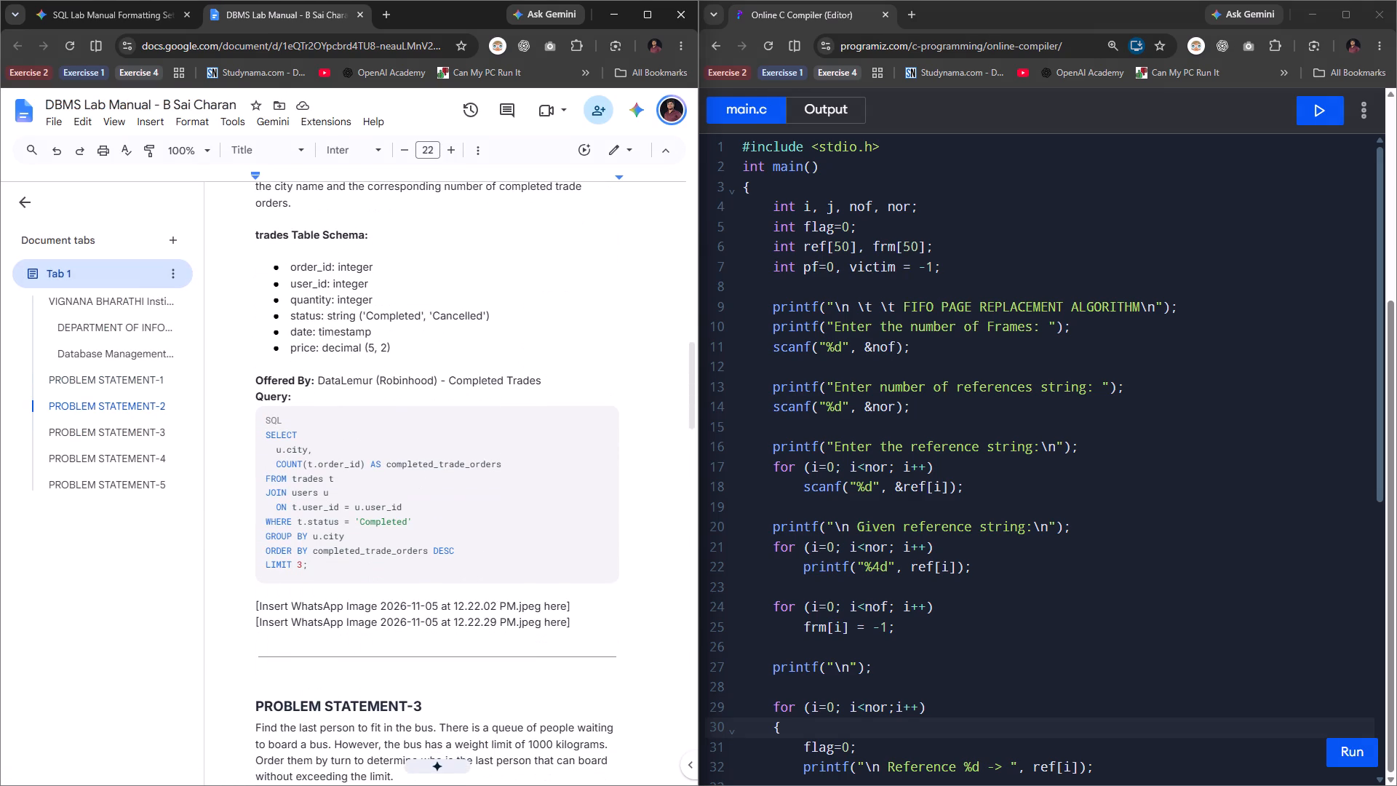
scroll(443, 466, down, 14)
scroll(443, 466, down, 7)
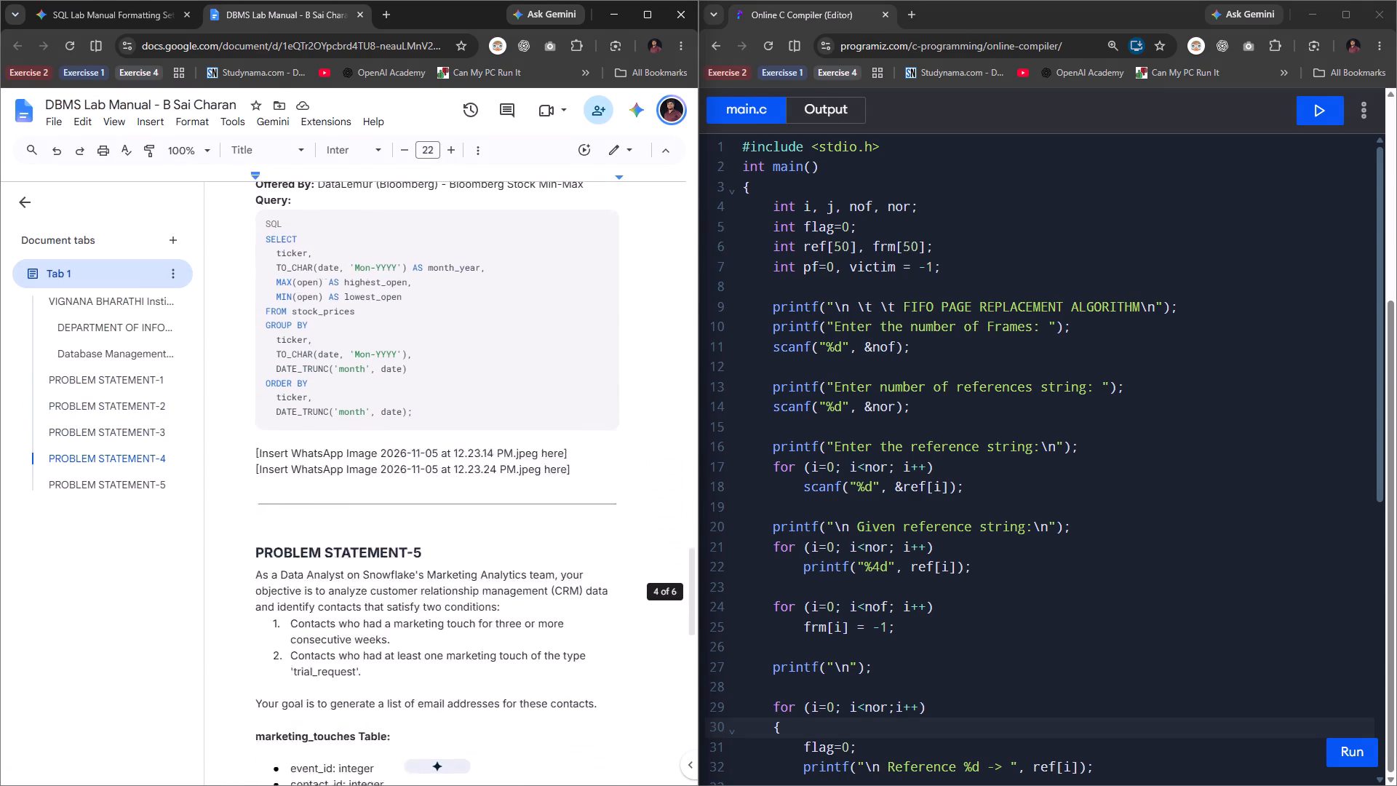
scroll(443, 466, down, 14)
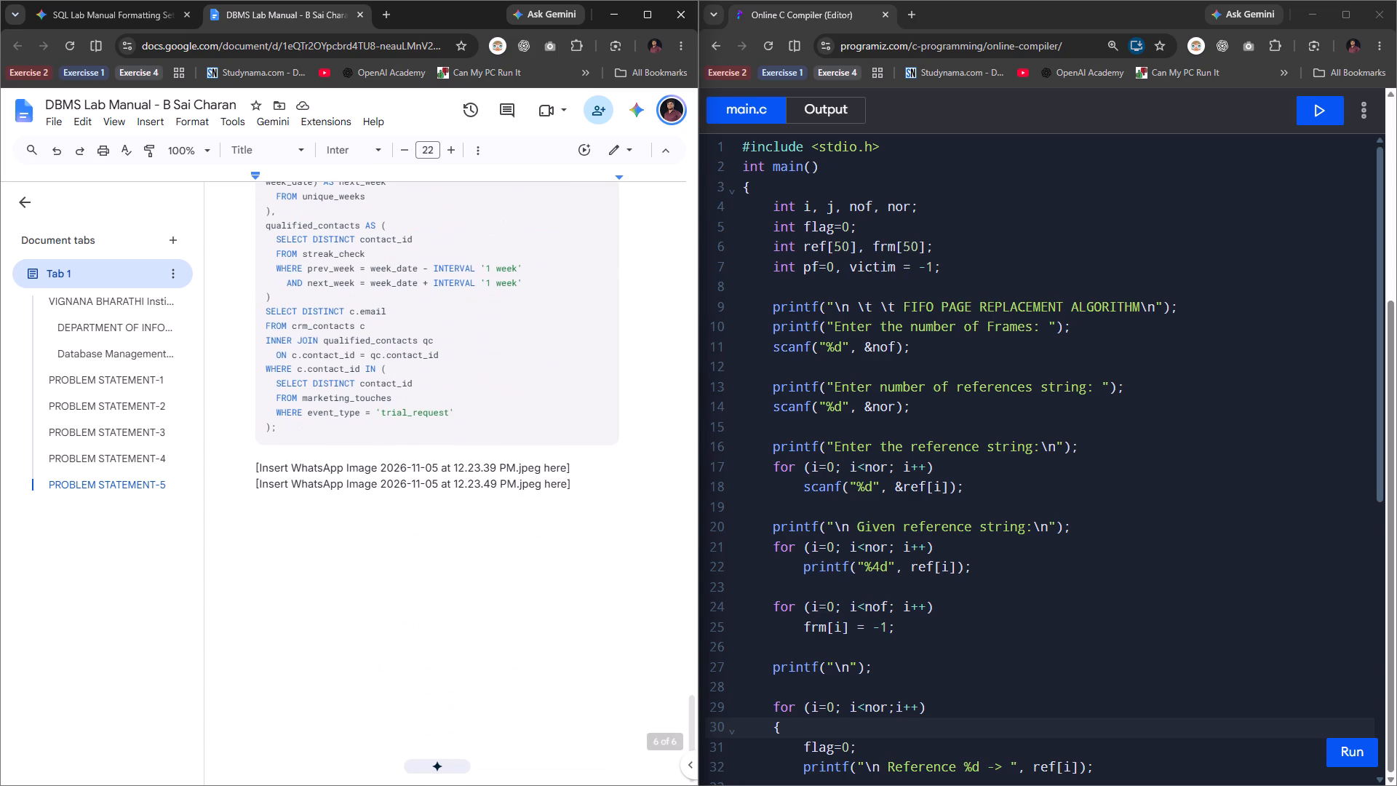
scroll(448, 464, up, 10)
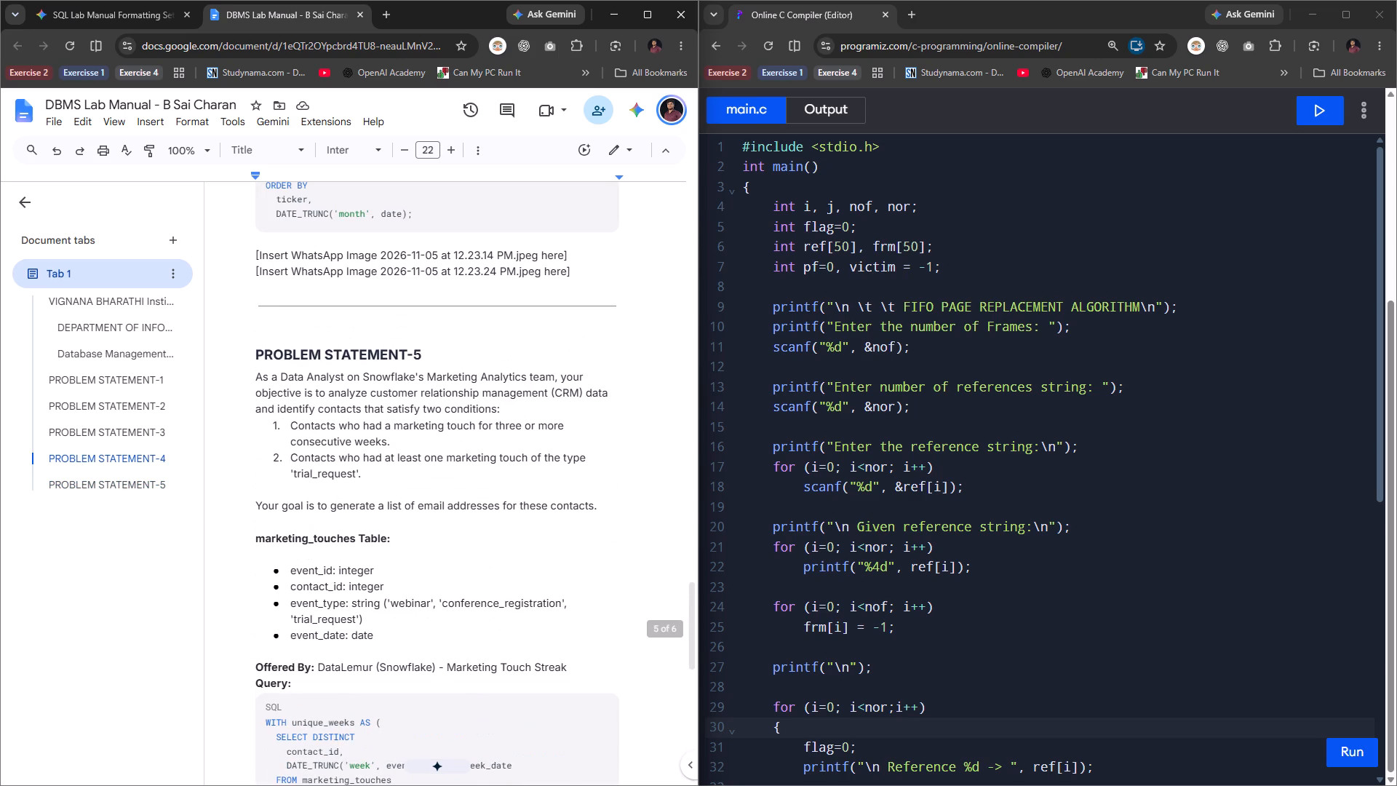
scroll(450, 464, up, 2)
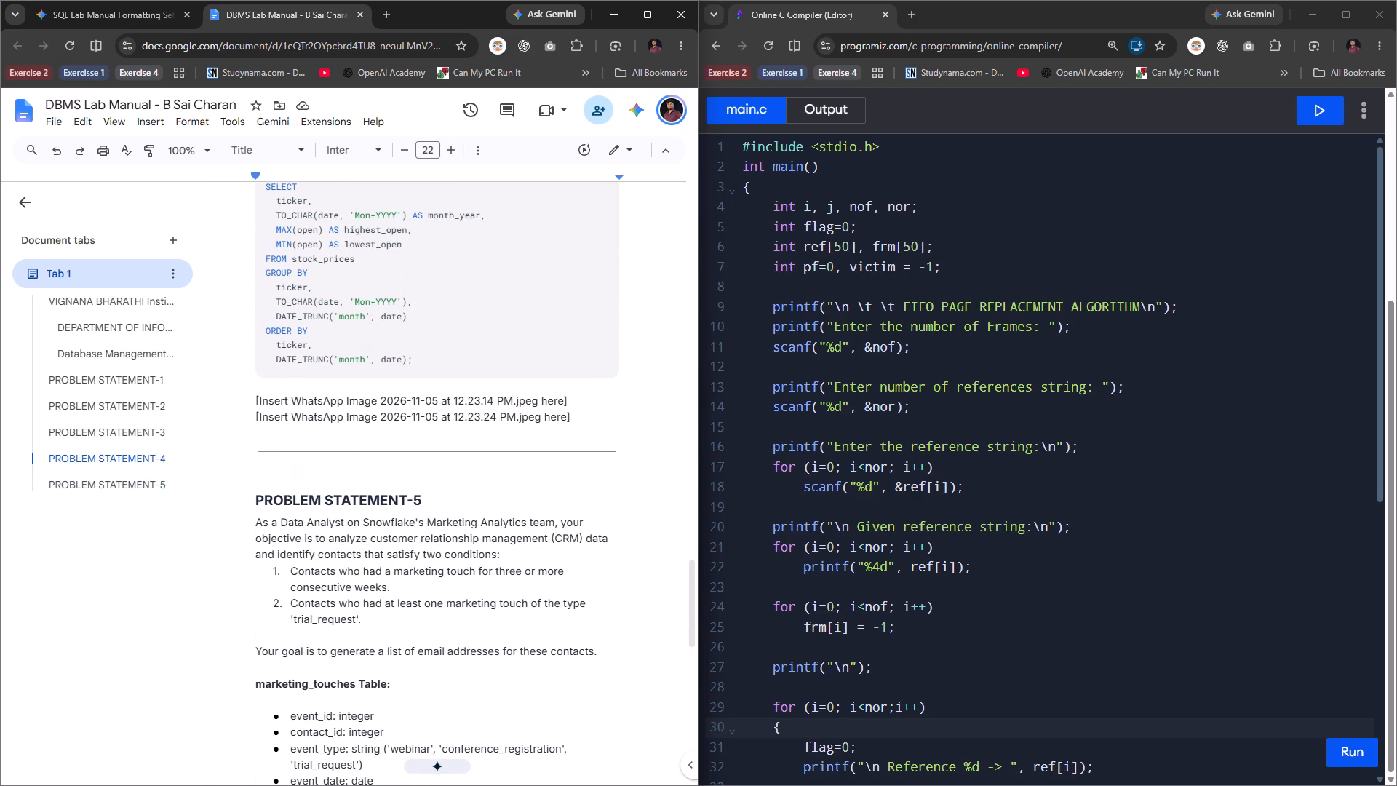
scroll(450, 464, up, 20)
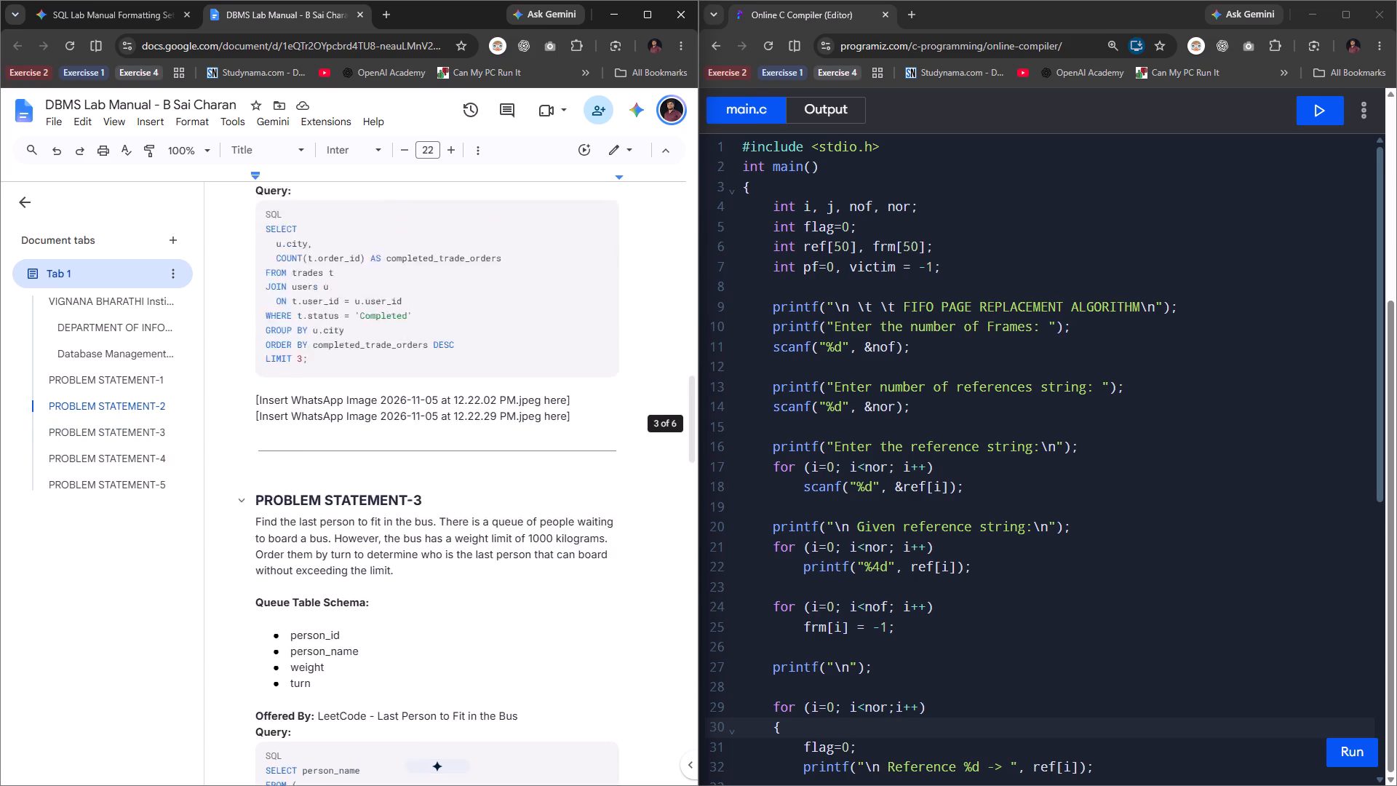
scroll(450, 464, up, 2)
scroll(450, 464, up, 20)
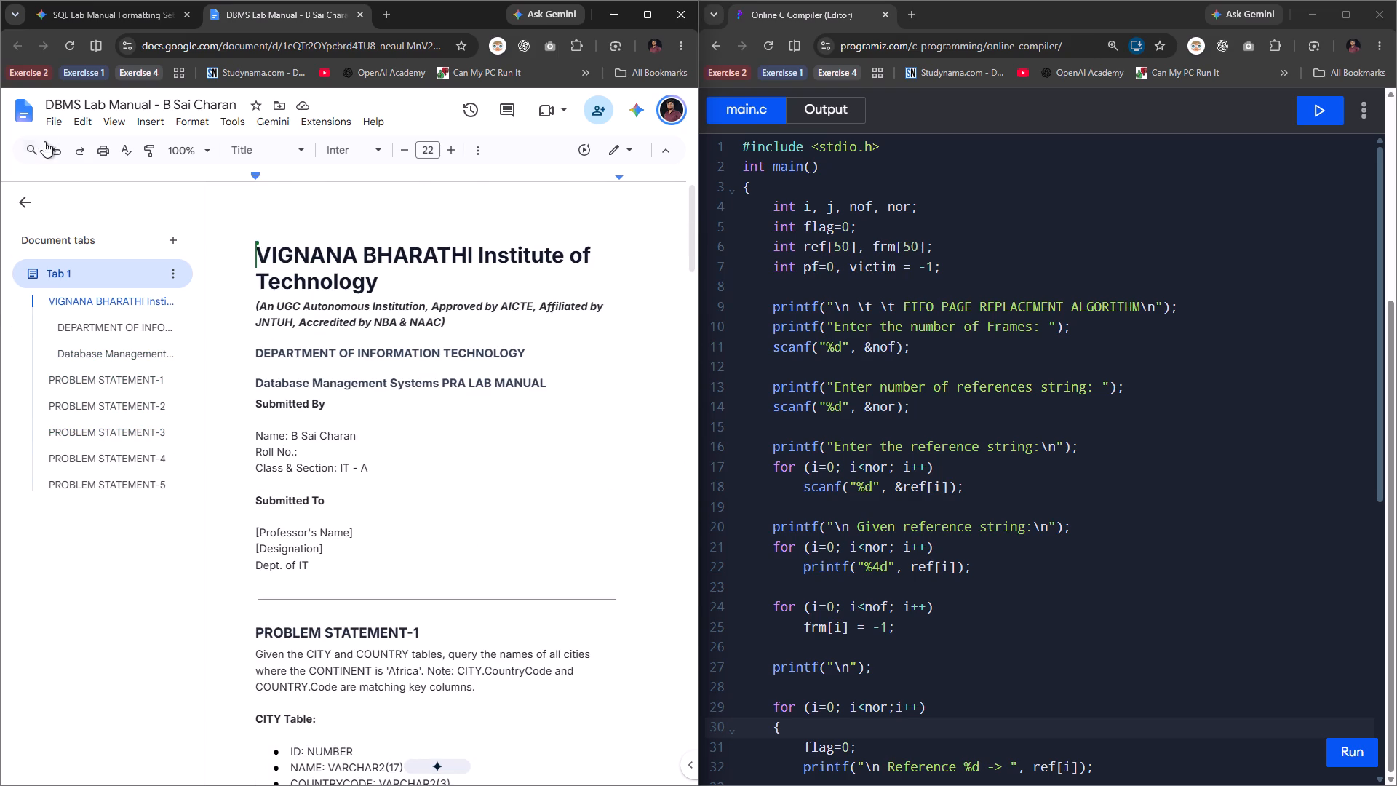
Download the lab manual as a Microsoft Word (.docx) file.
click(50, 121)
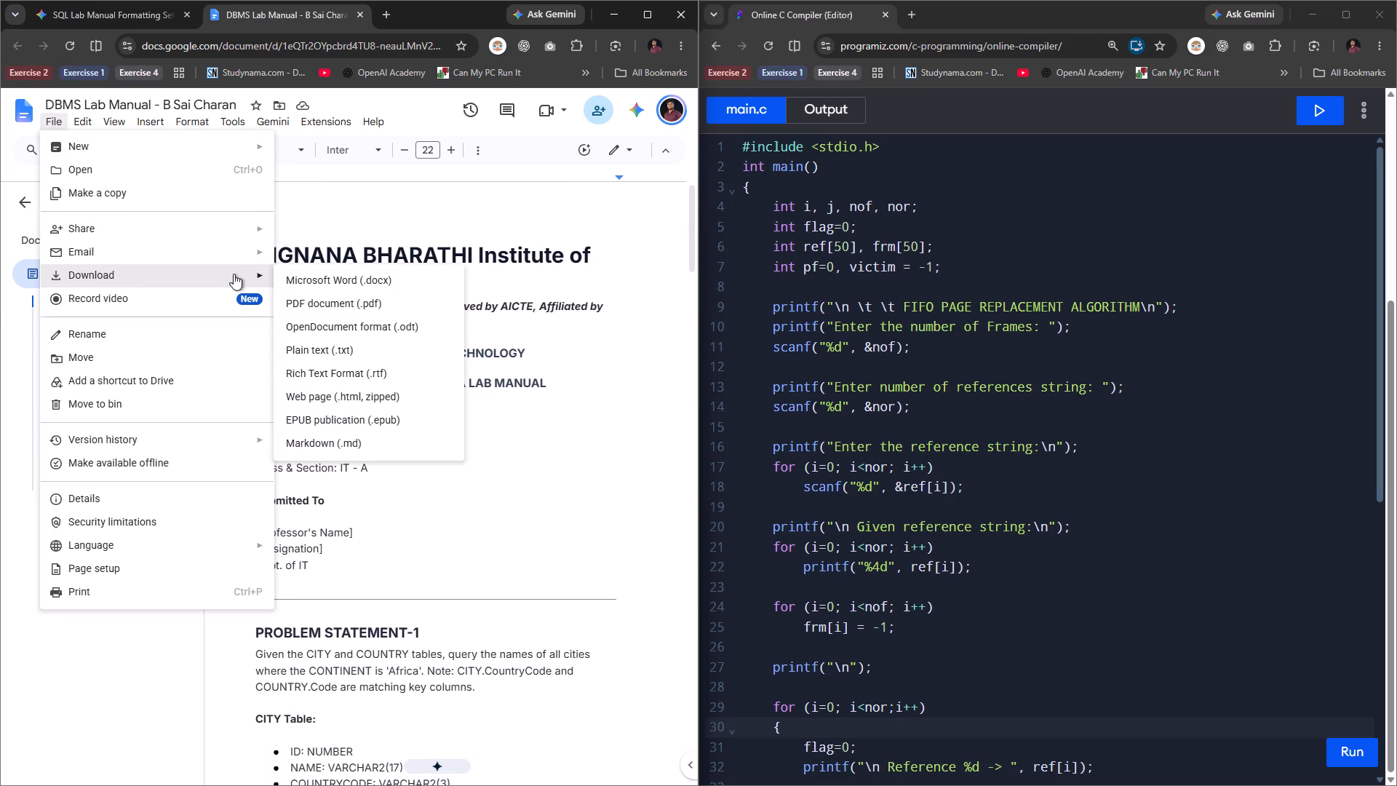
click(425, 283)
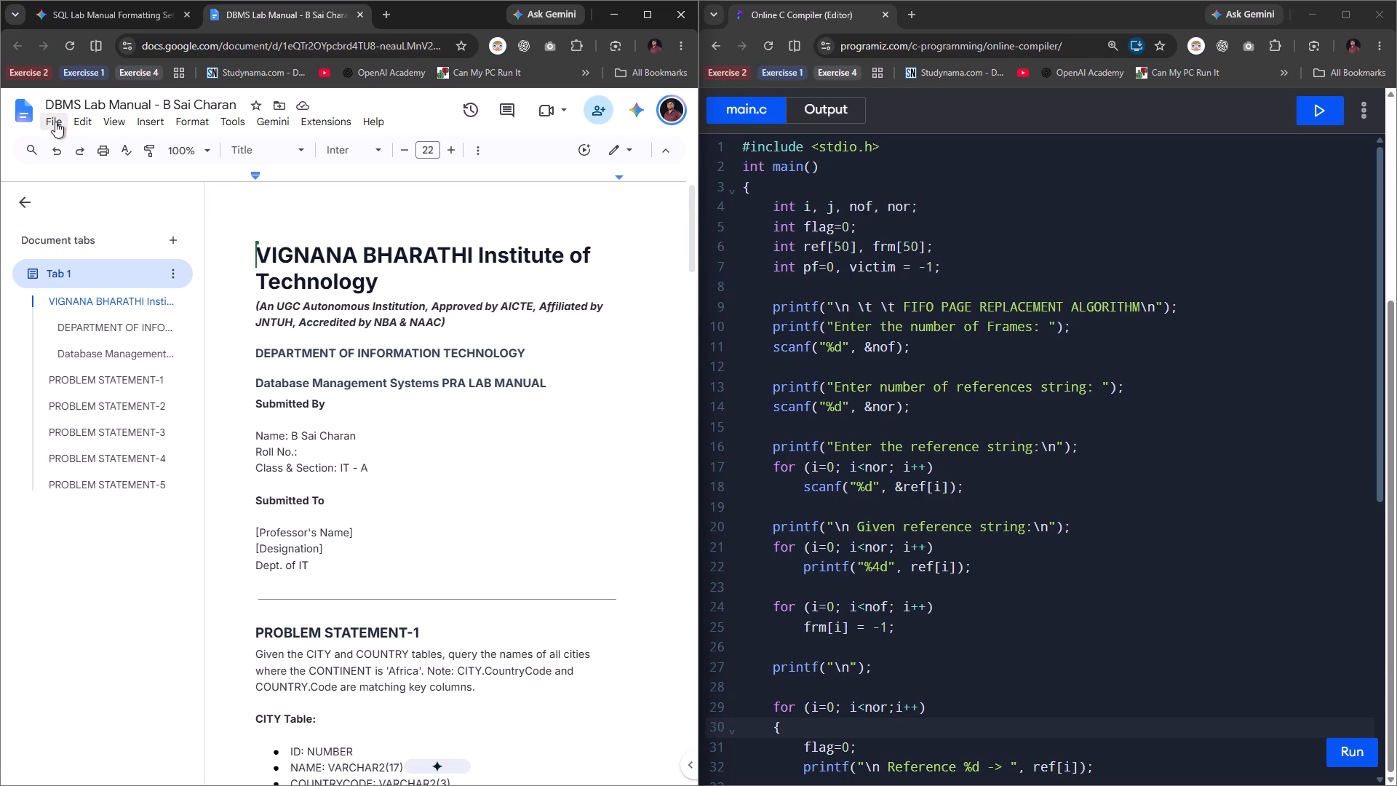
click(55, 122)
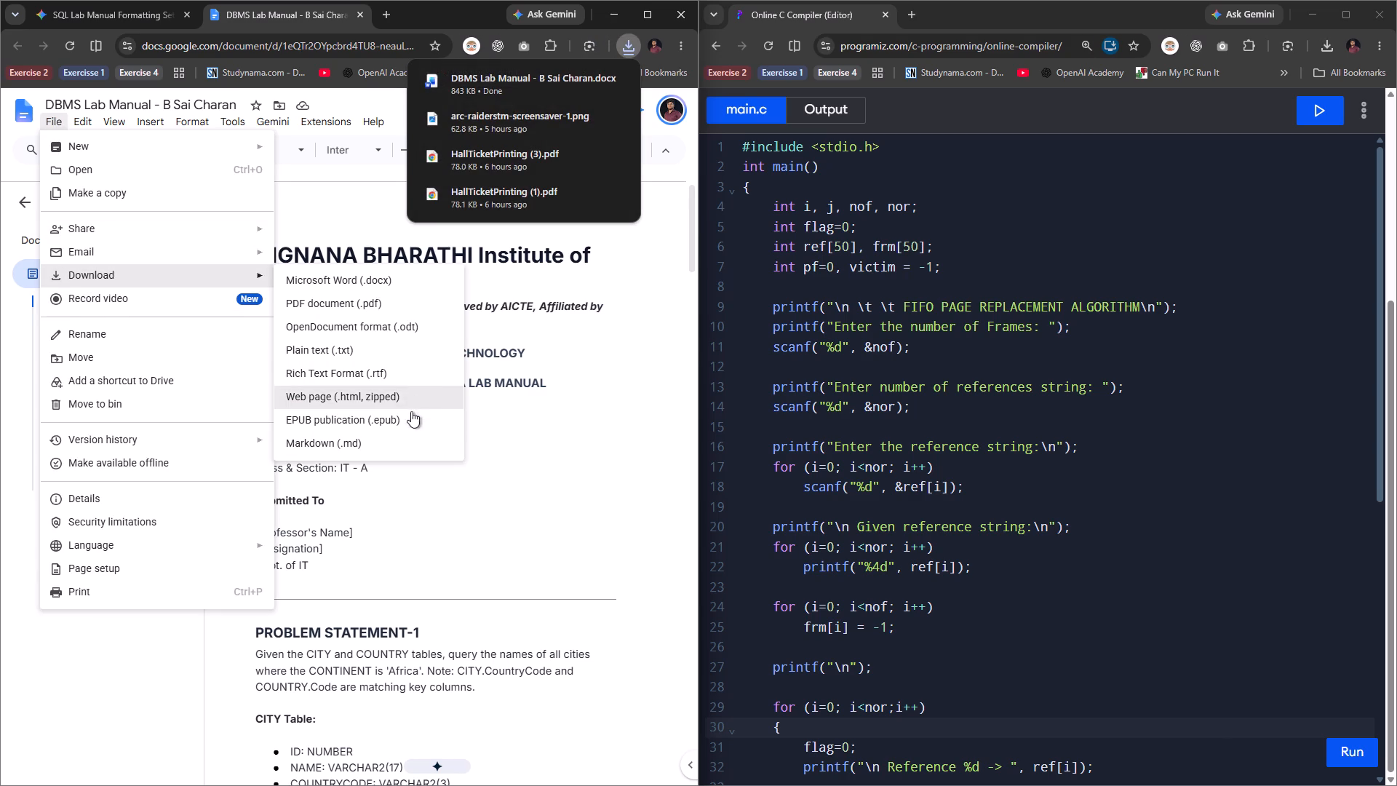
scroll(361, 379, down, 4)
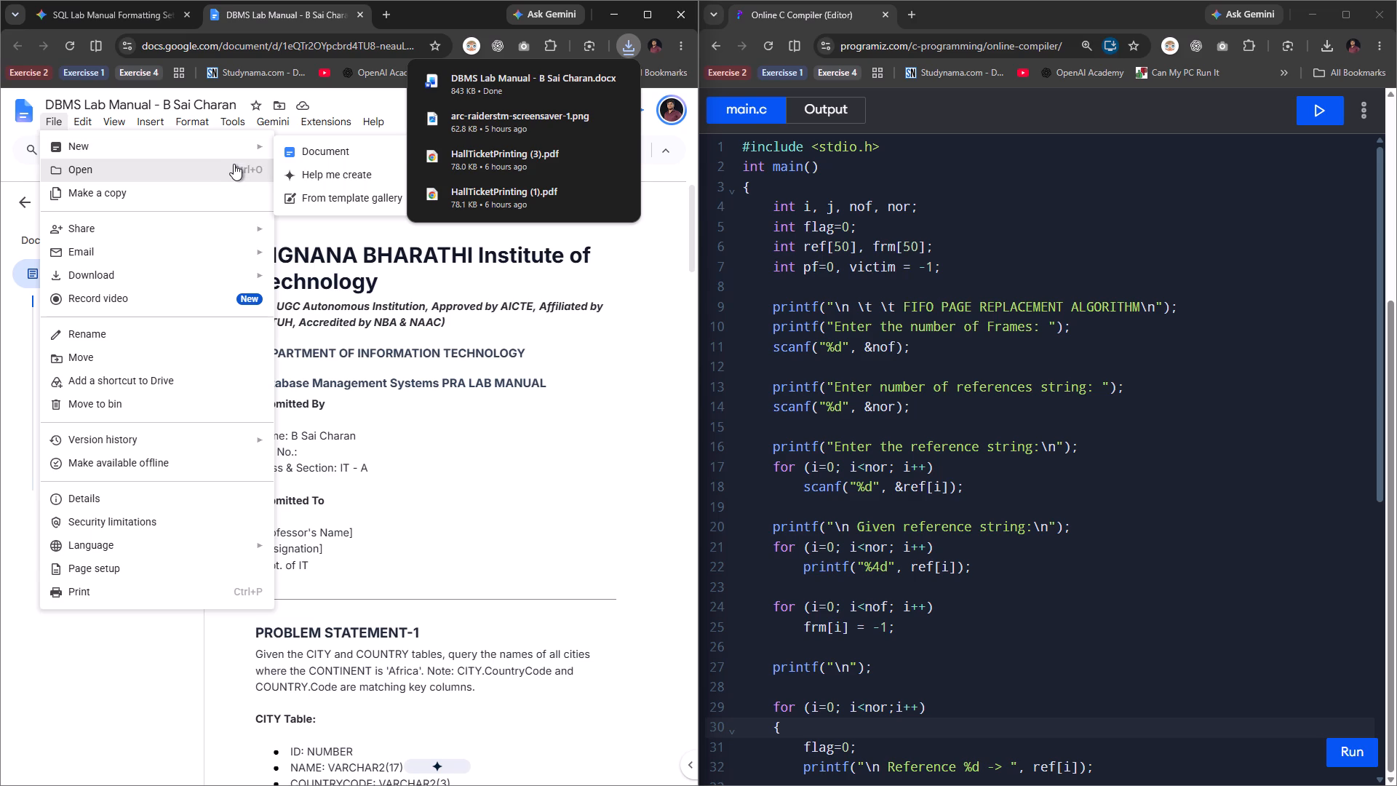
Open the downloaded DBMS Lab Manual file in Microsoft Word and enable editing.
click(544, 82)
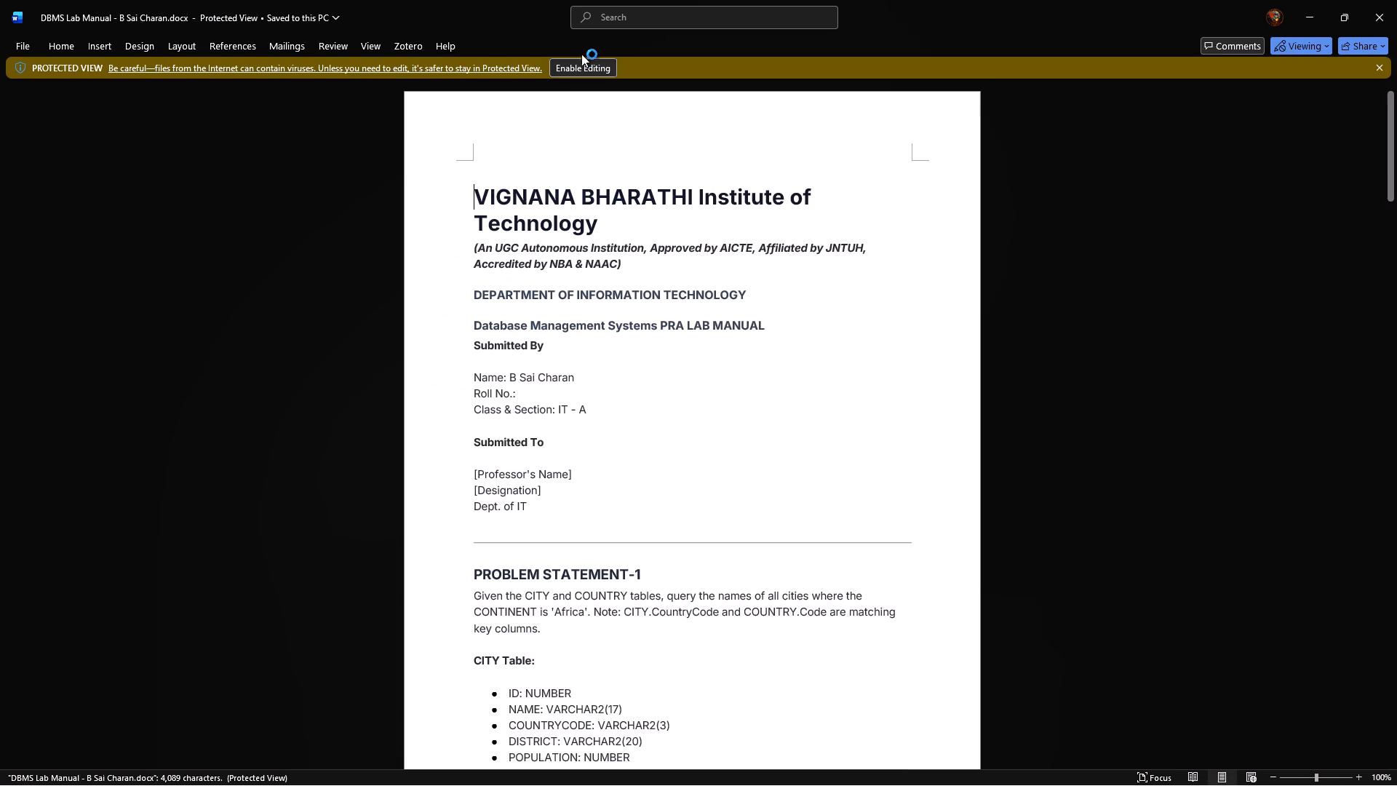
click(582, 68)
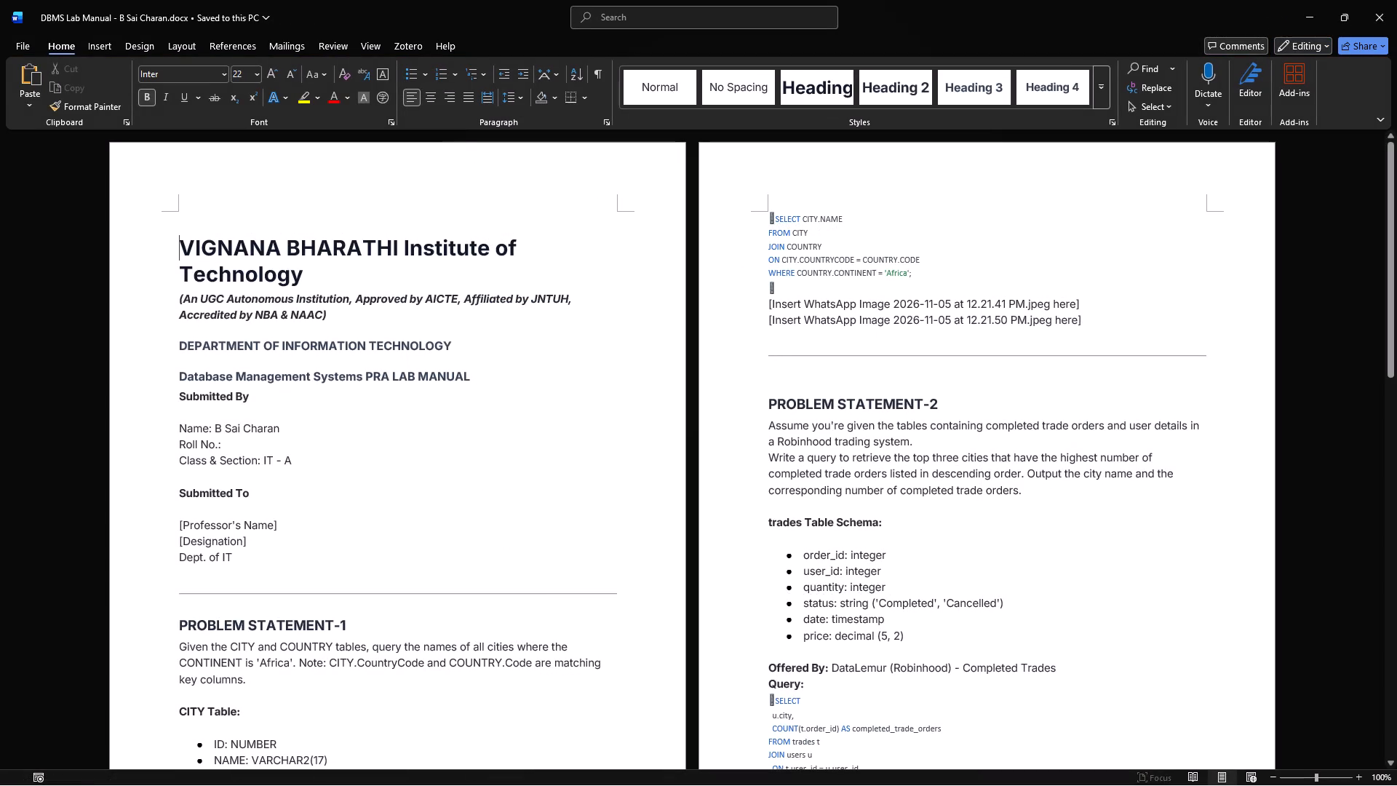
Insert blank lines below "Dept. of IT" until the divider and Problem Statement-1 start on the second page.
click(1328, 777)
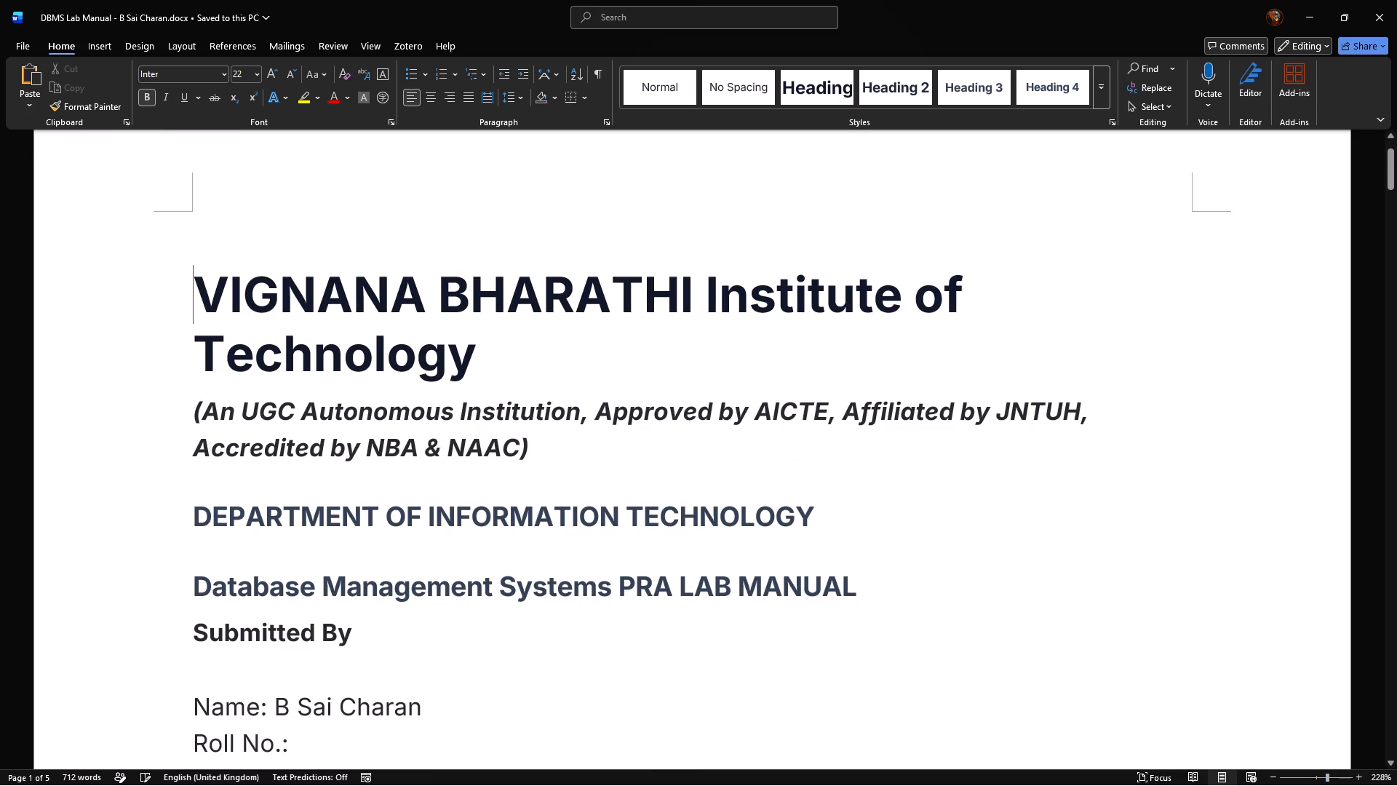
drag(473, 366, 76, 287)
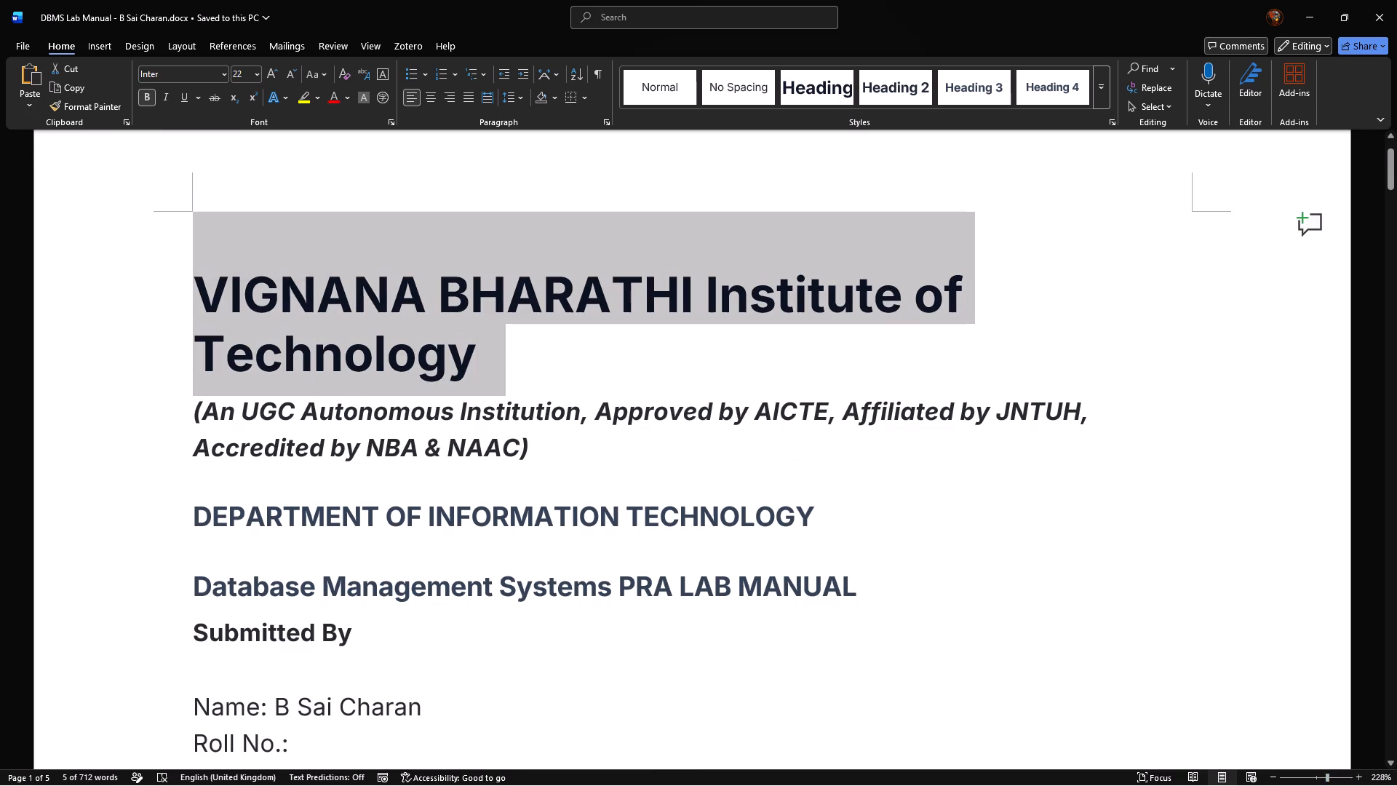
click(552, 477)
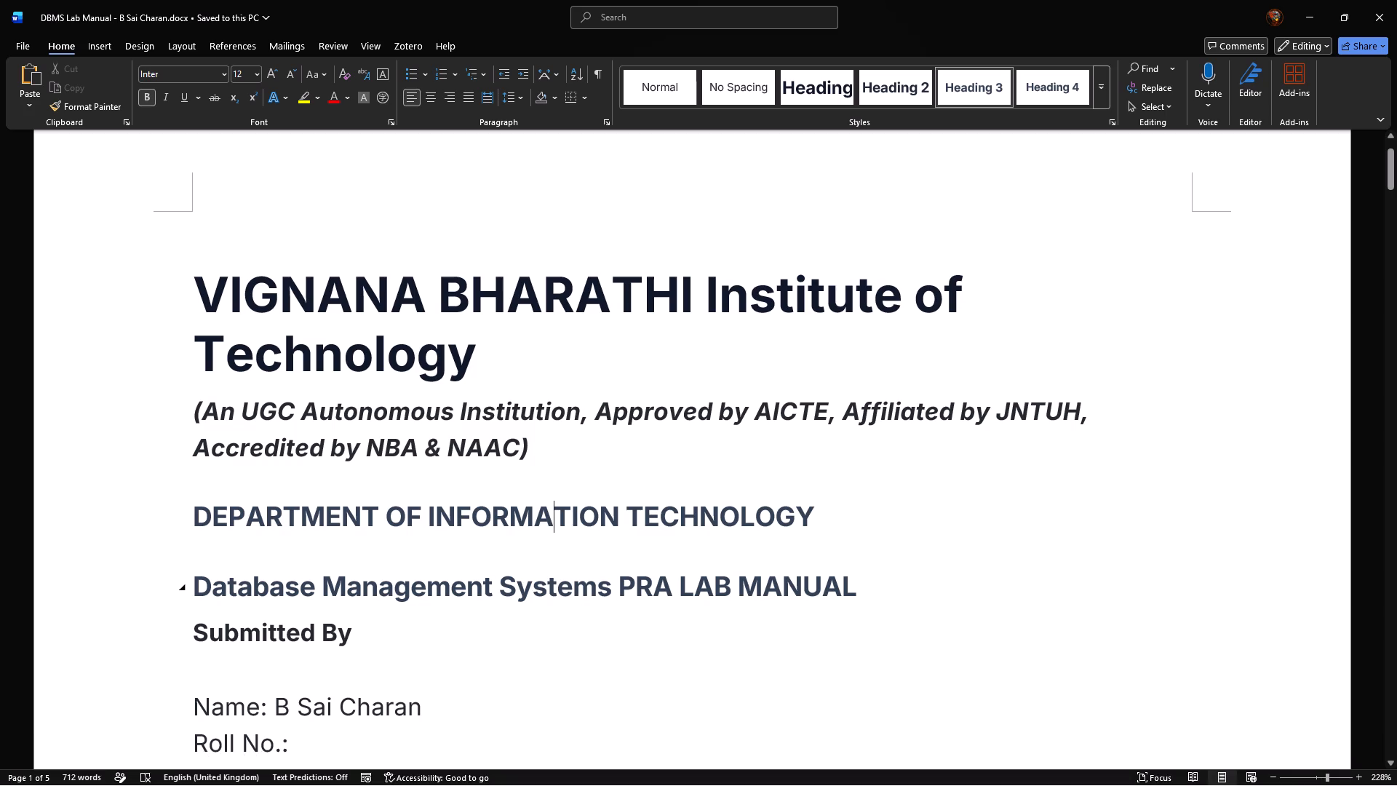
scroll(834, 582, down, 4)
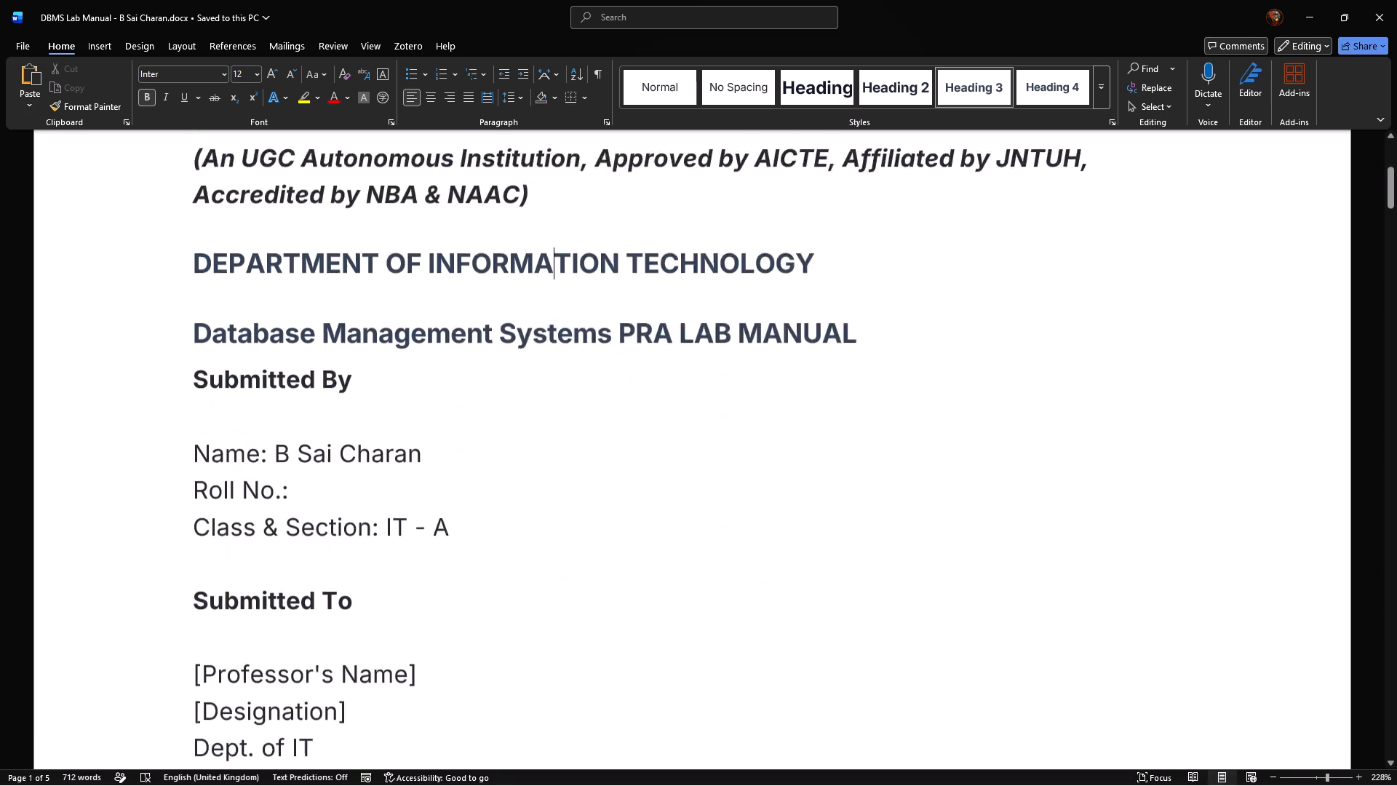
scroll(826, 577, down, 11)
scroll(825, 572, up, 6)
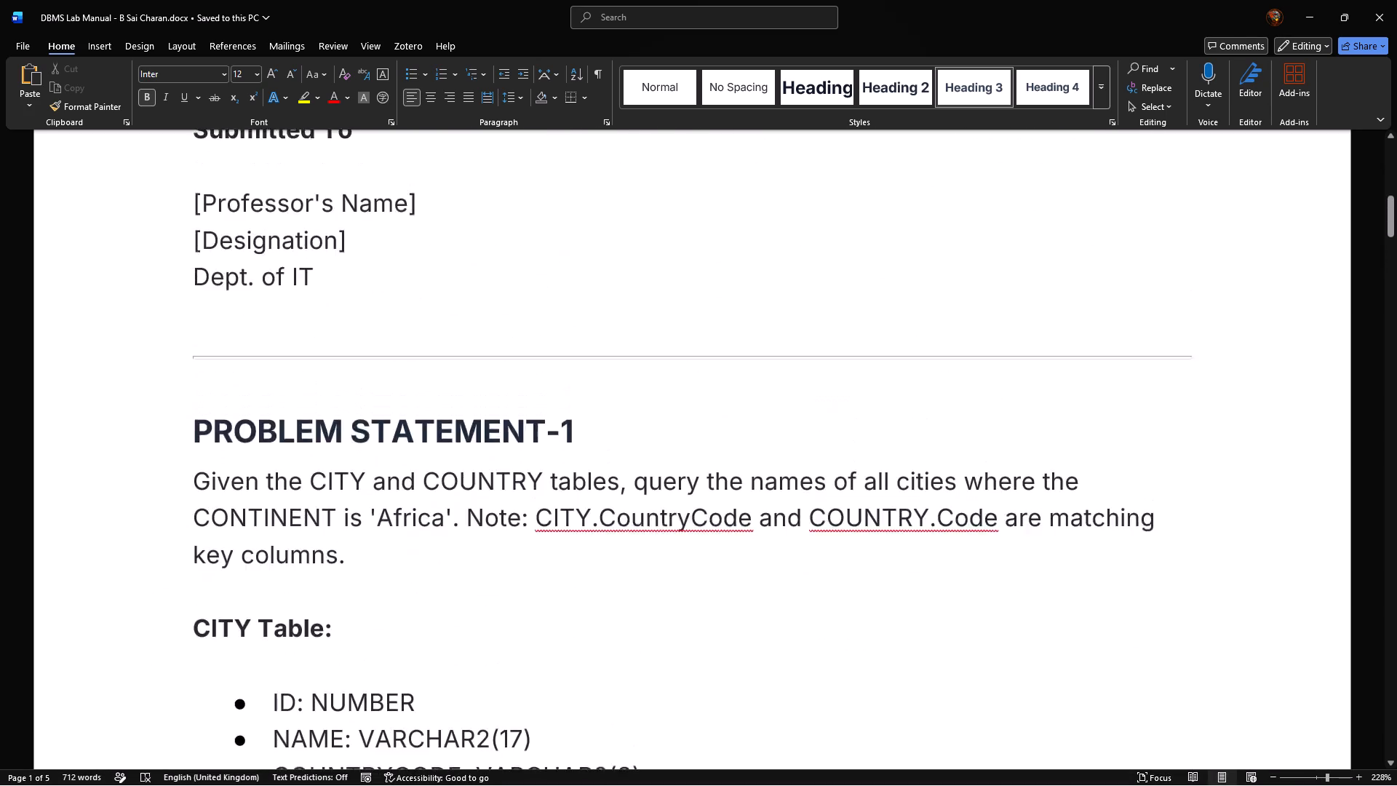
scroll(723, 541, up, 4)
click(437, 654)
key(Return)
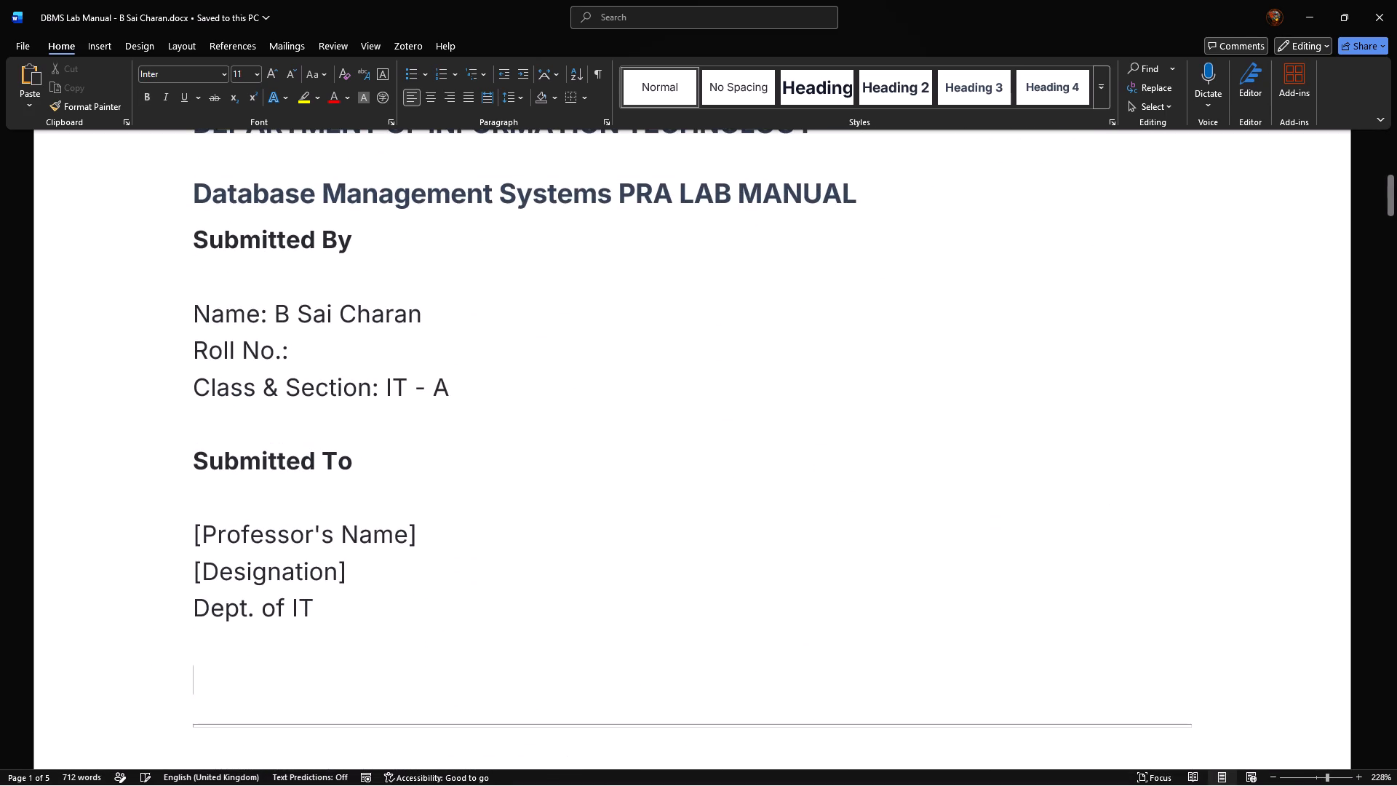
key(Return)
key(Return)
key(Return)
key(Return)
key(Return)
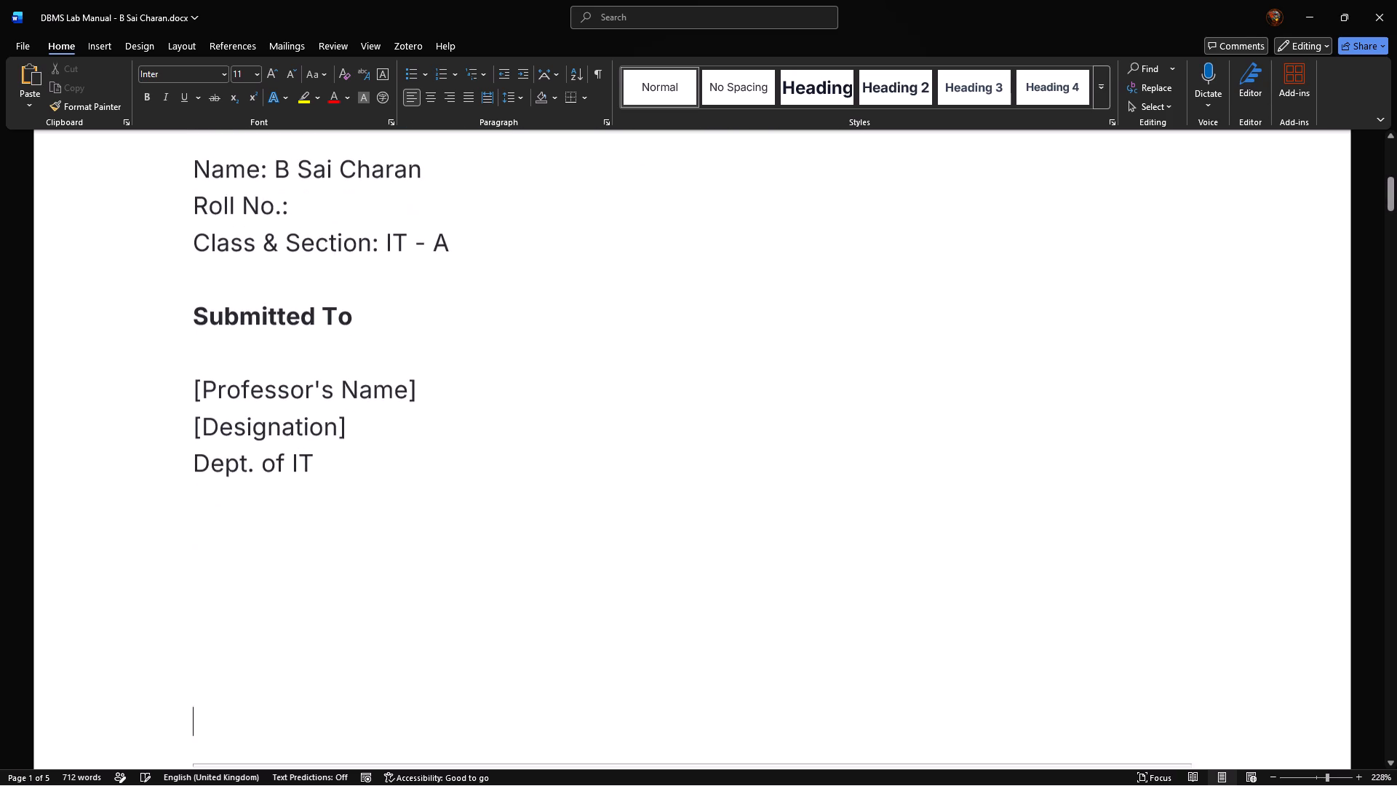
key(Return)
key(Return)
key(Return)
key(Return)
key(Return)
scroll(482, 461, down, 6)
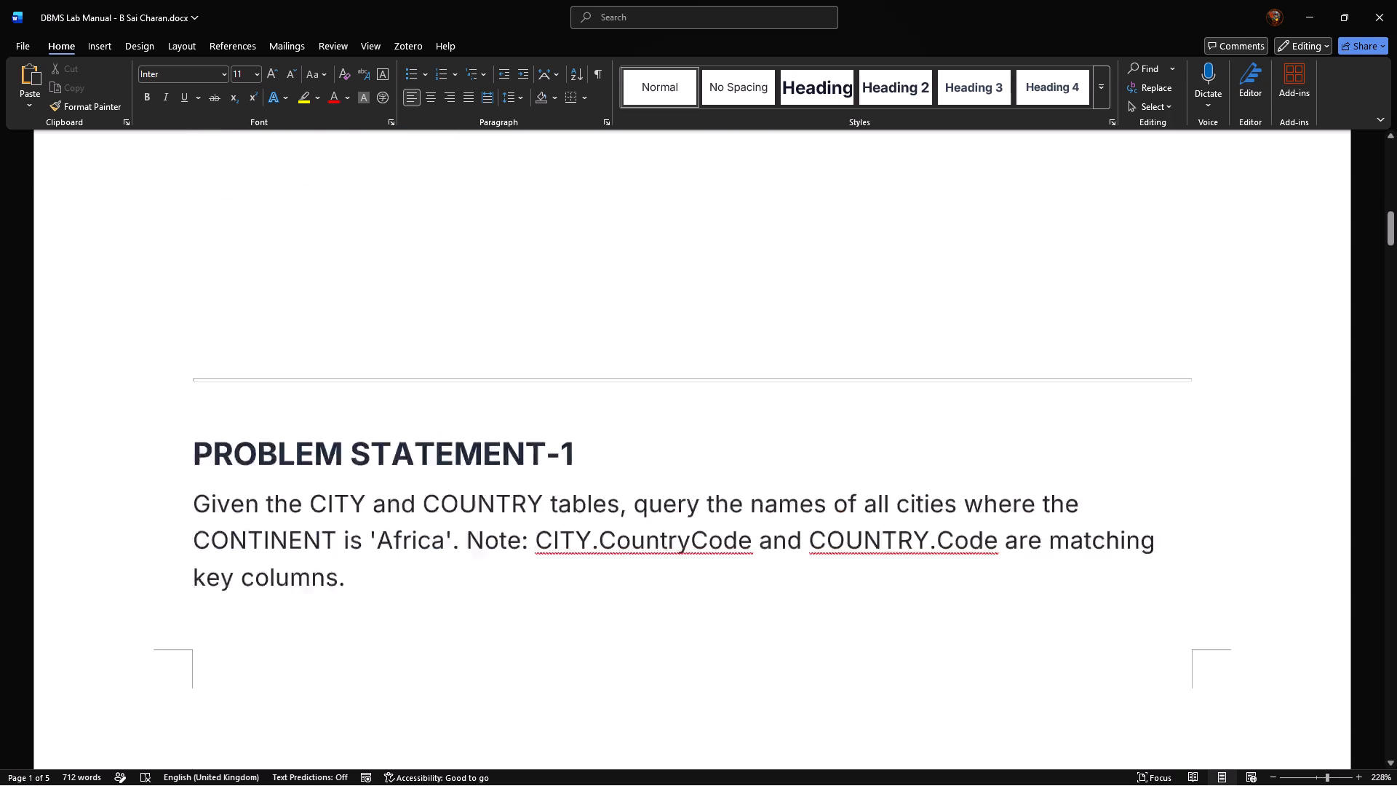
key(Return)
key(Return)
key(Return)
key(Return)
key(Return)
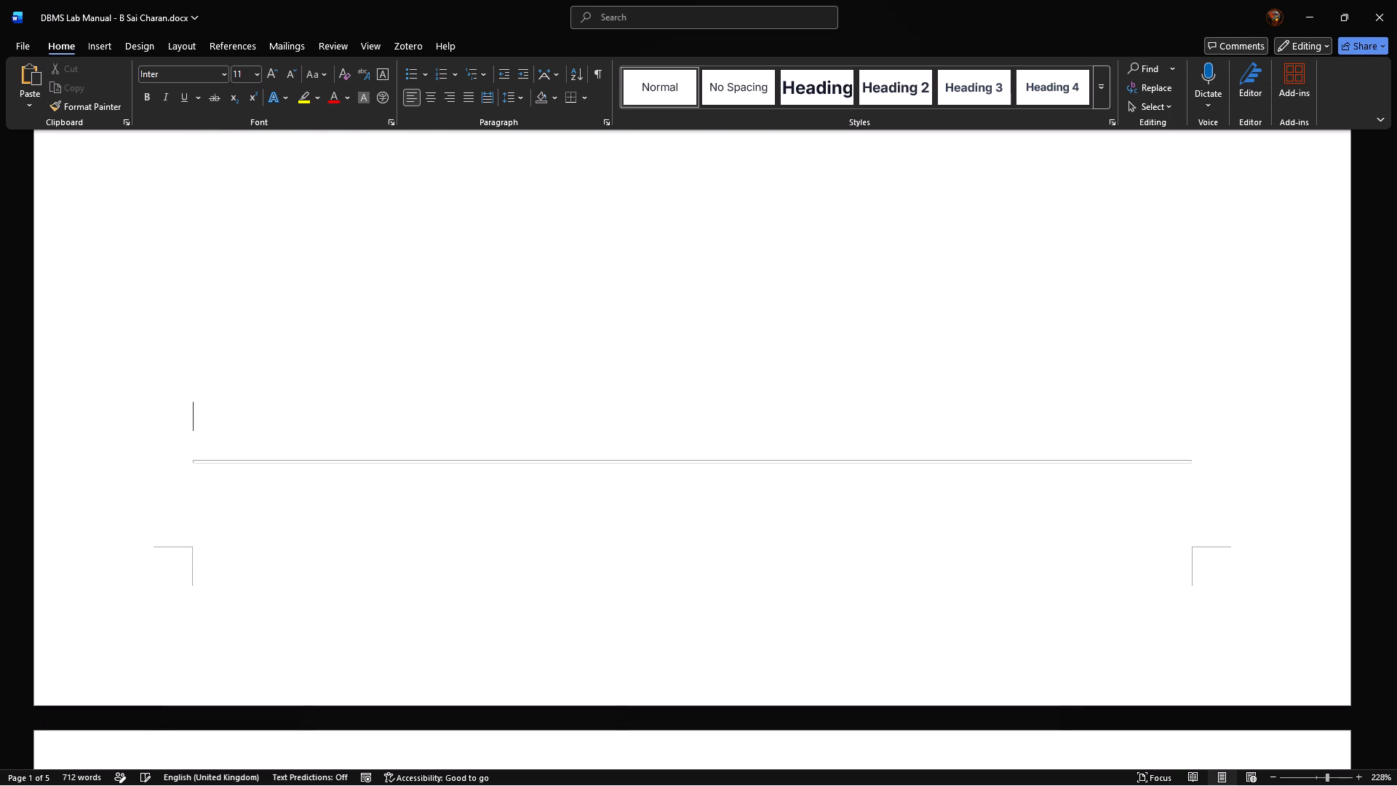
key(Return)
key(Return)
key(Return)
scroll(480, 415, down, 7)
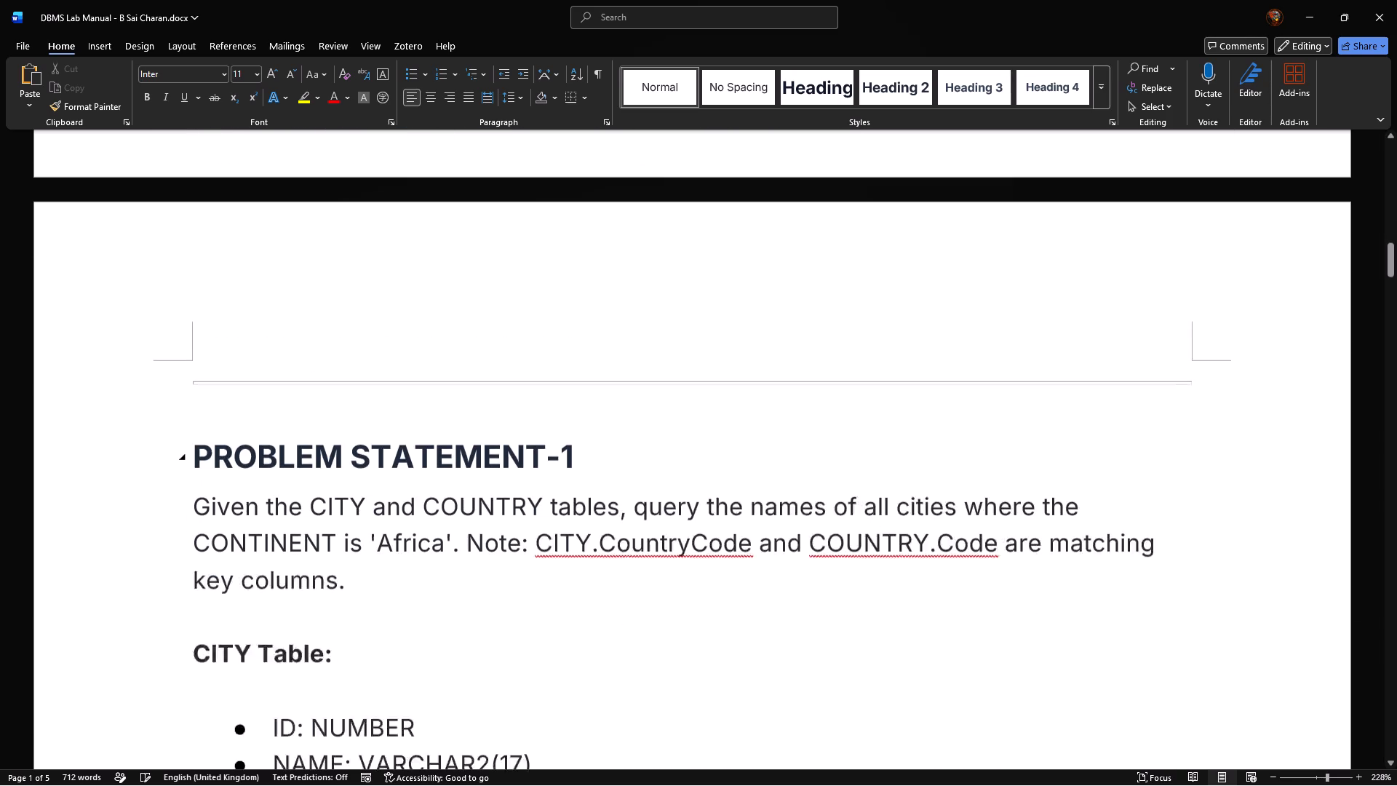
double_click(263, 394)
click(463, 411)
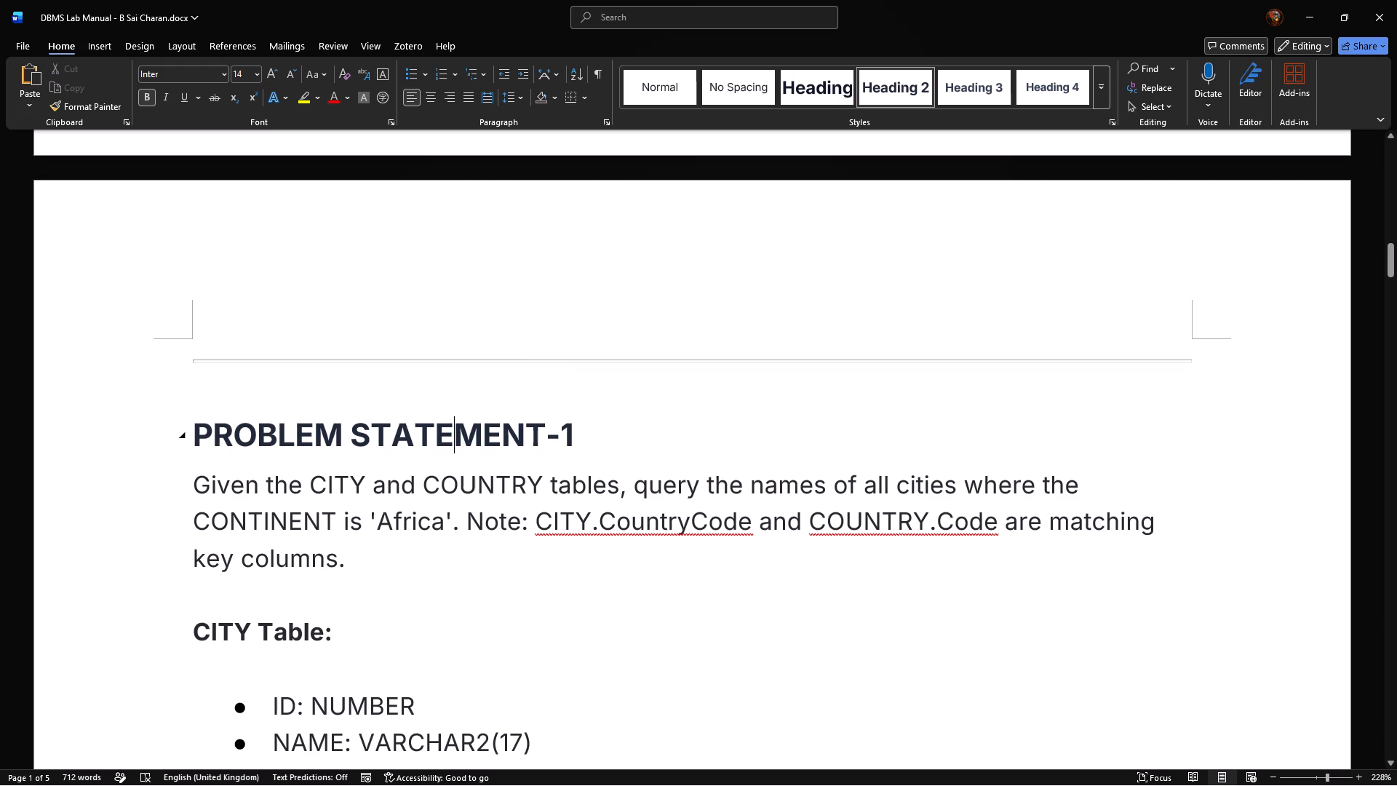
Delete all the cover text on the first page, from the institute title through "Dept. of IT".
ctrl+scroll(707, 357, down, 6)
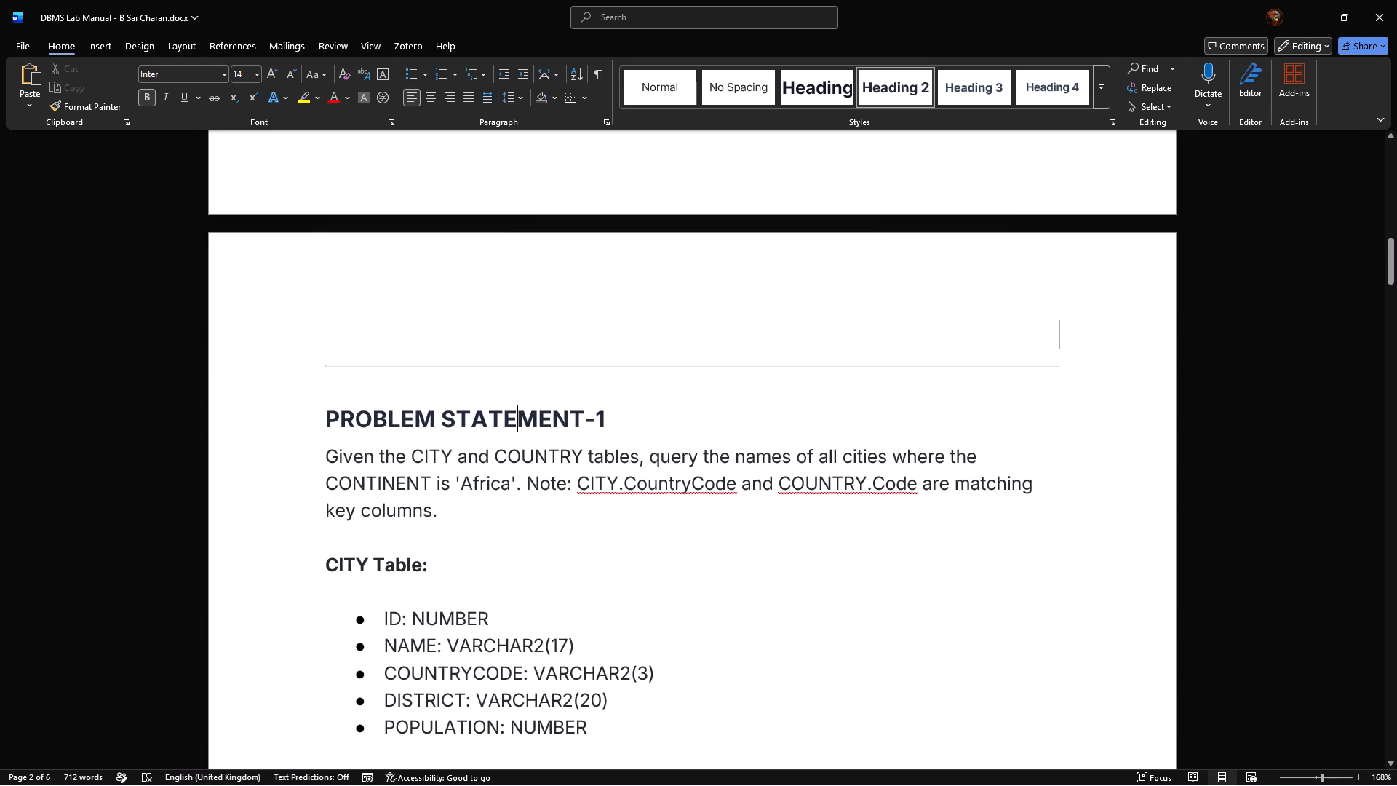
scroll(707, 355, up, 1)
scroll(707, 355, down, 4)
scroll(707, 355, up, 11)
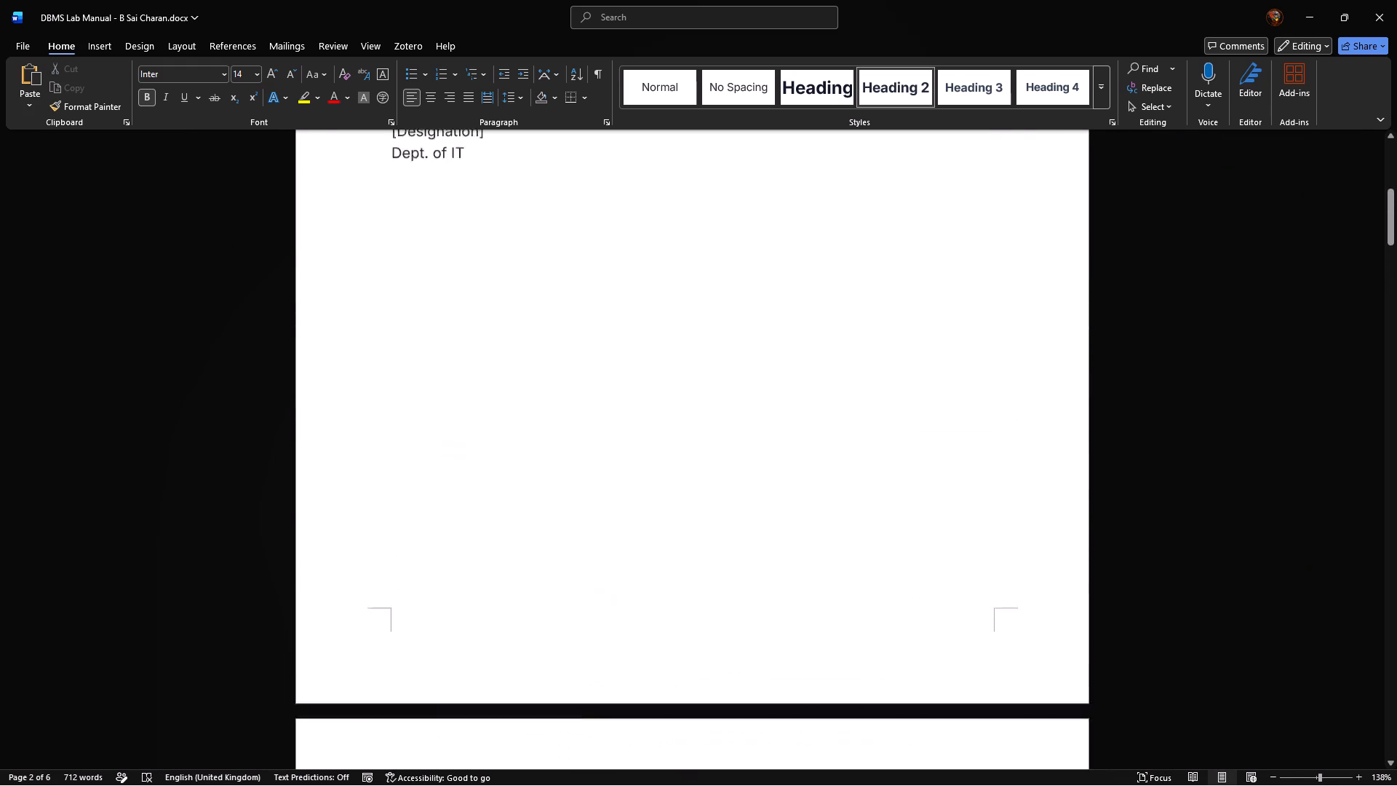
scroll(634, 434, up, 11)
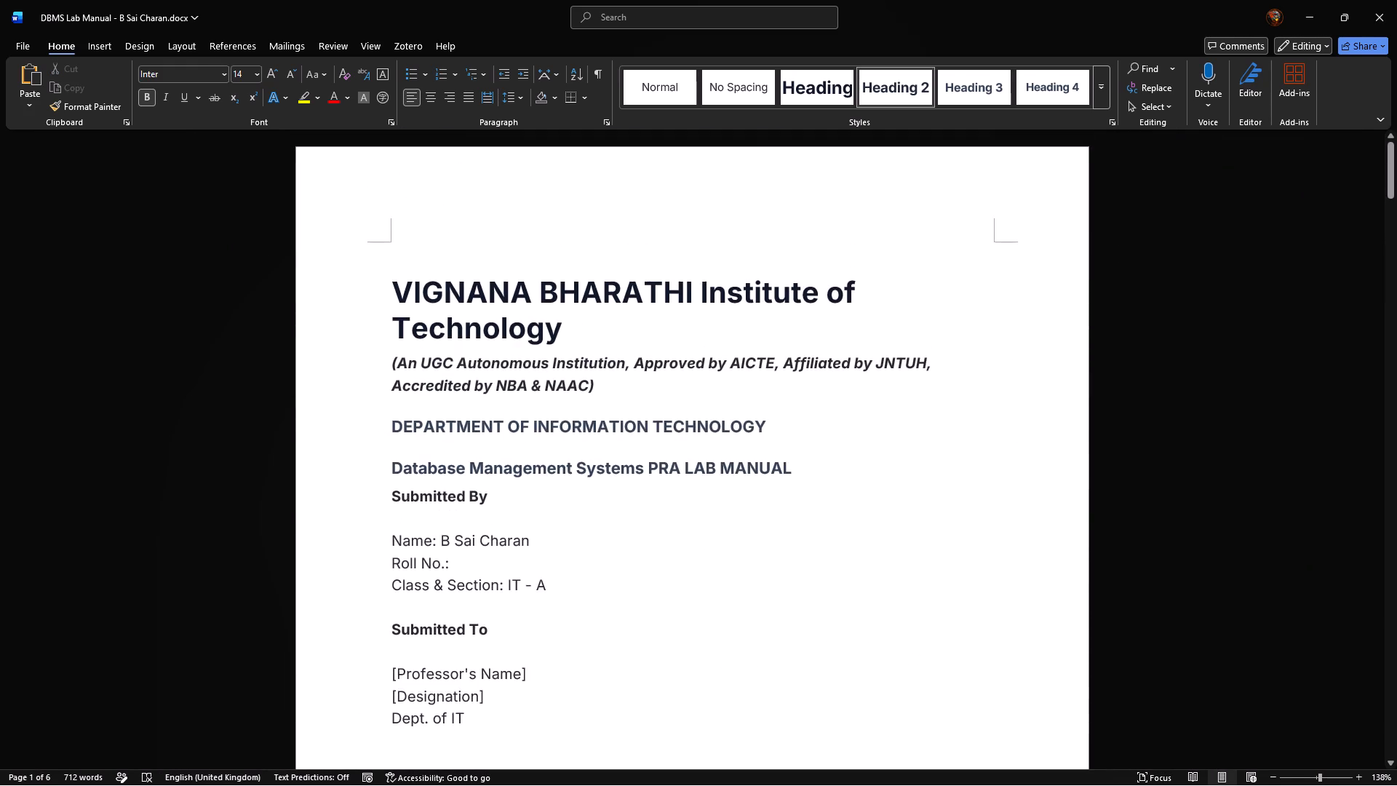
scroll(532, 608, down, 3)
scroll(466, 530, up, 3)
scroll(517, 629, down, 2)
drag(543, 707, 210, 108)
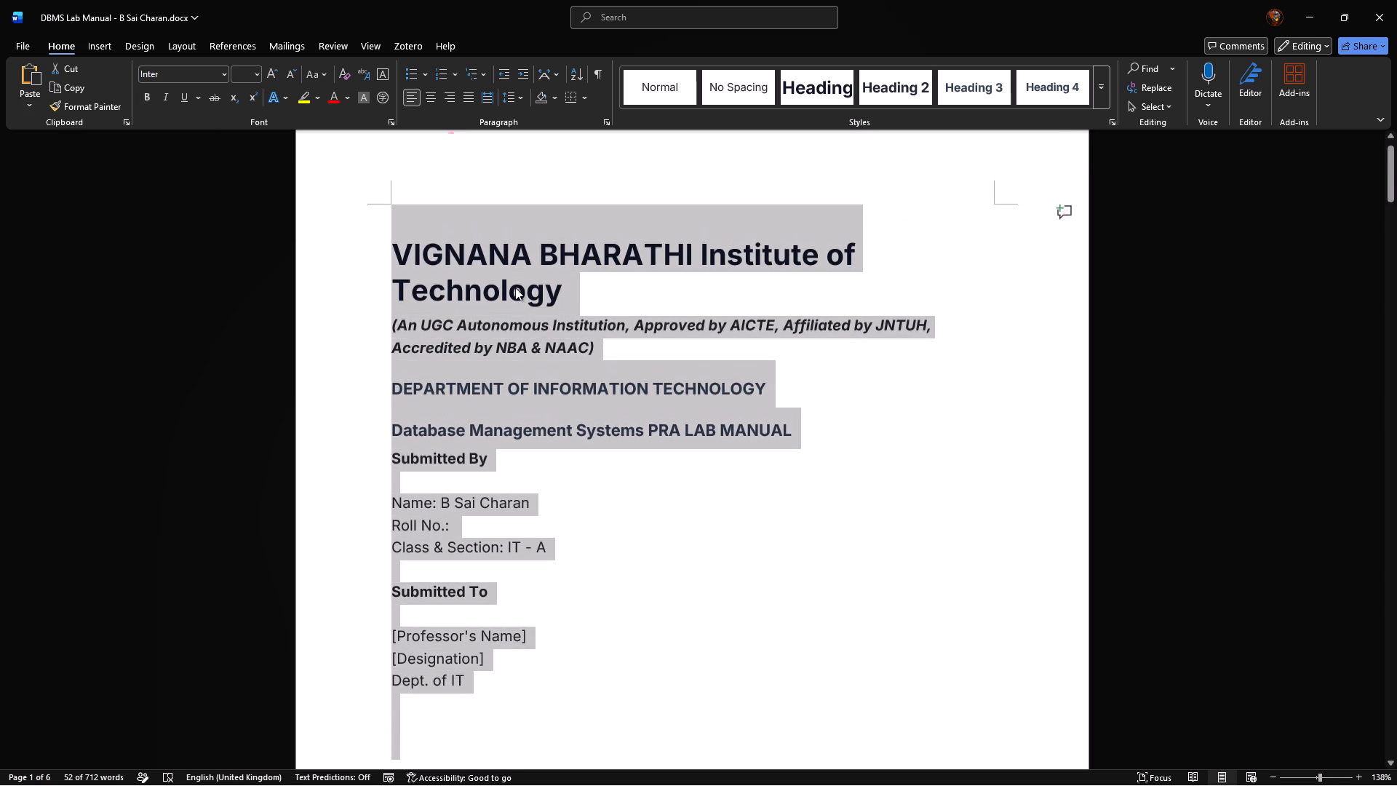
scroll(516, 285, down, 18)
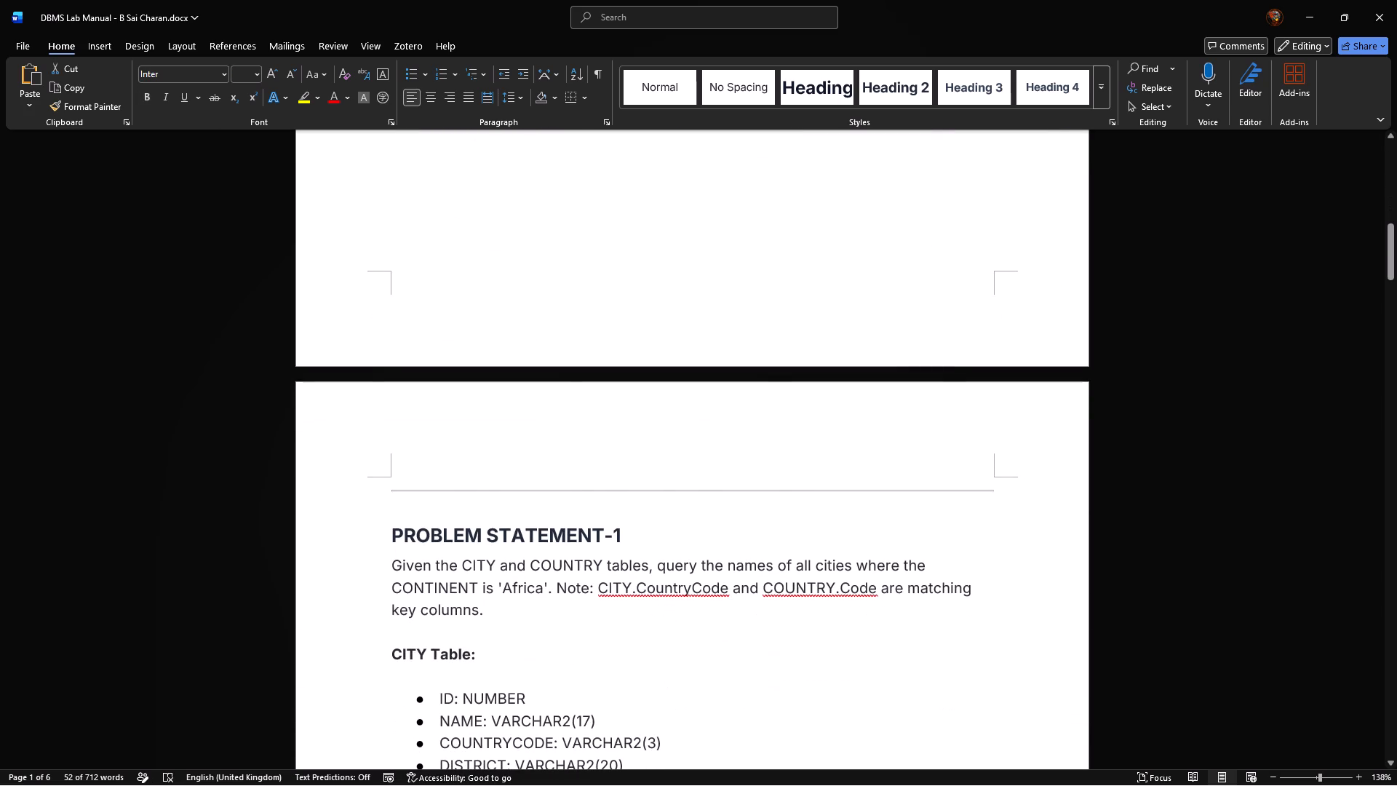
key(BackSpace)
Replace the leftover blank lines at the top of the first page with 20 new blank lines above the divider and Problem Statement-1.
scroll(541, 327, up, 4)
scroll(541, 327, down, 4)
scroll(541, 327, up, 2)
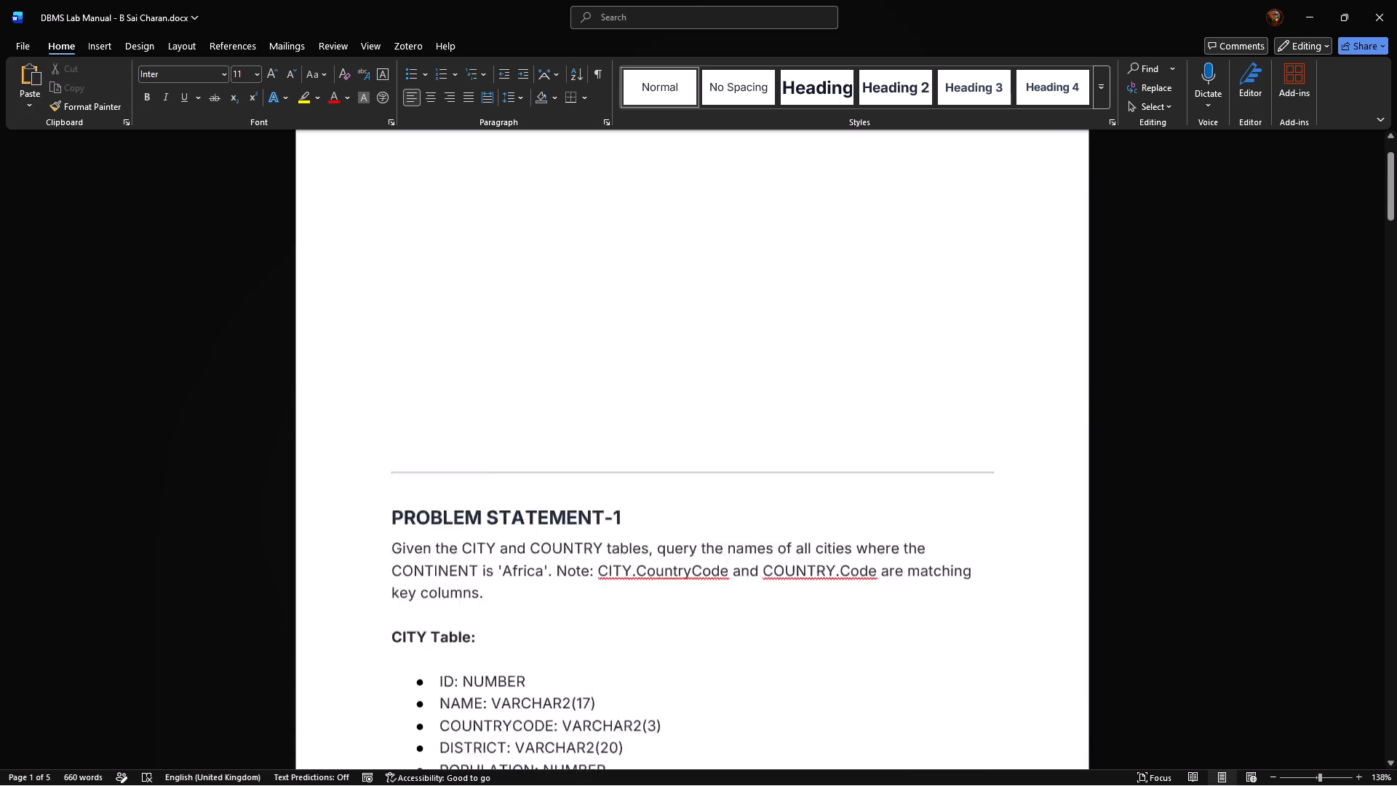
scroll(541, 327, up, 4)
drag(421, 578, 355, 186)
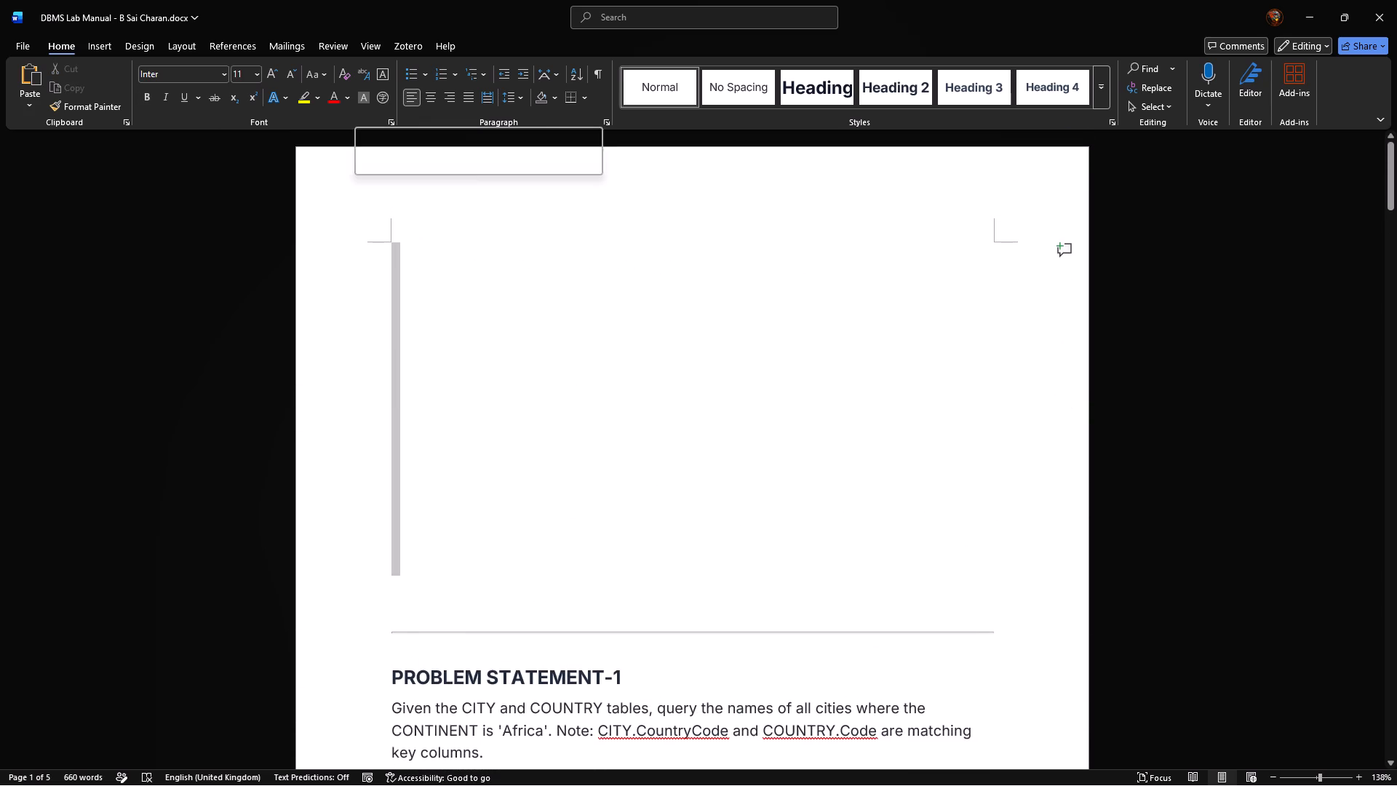
key(BackSpace)
key(Return)
key(Return)
key(Return)
key(Return)
key(Return)
key(Return)
key(Return)
key(Return)
key(Return)
key(Return)
key(Return)
key(Return)
key(Return)
key(Return)
key(Return)
key(Return)
key(Return)
key(Return)
key(Return)
key(Return)
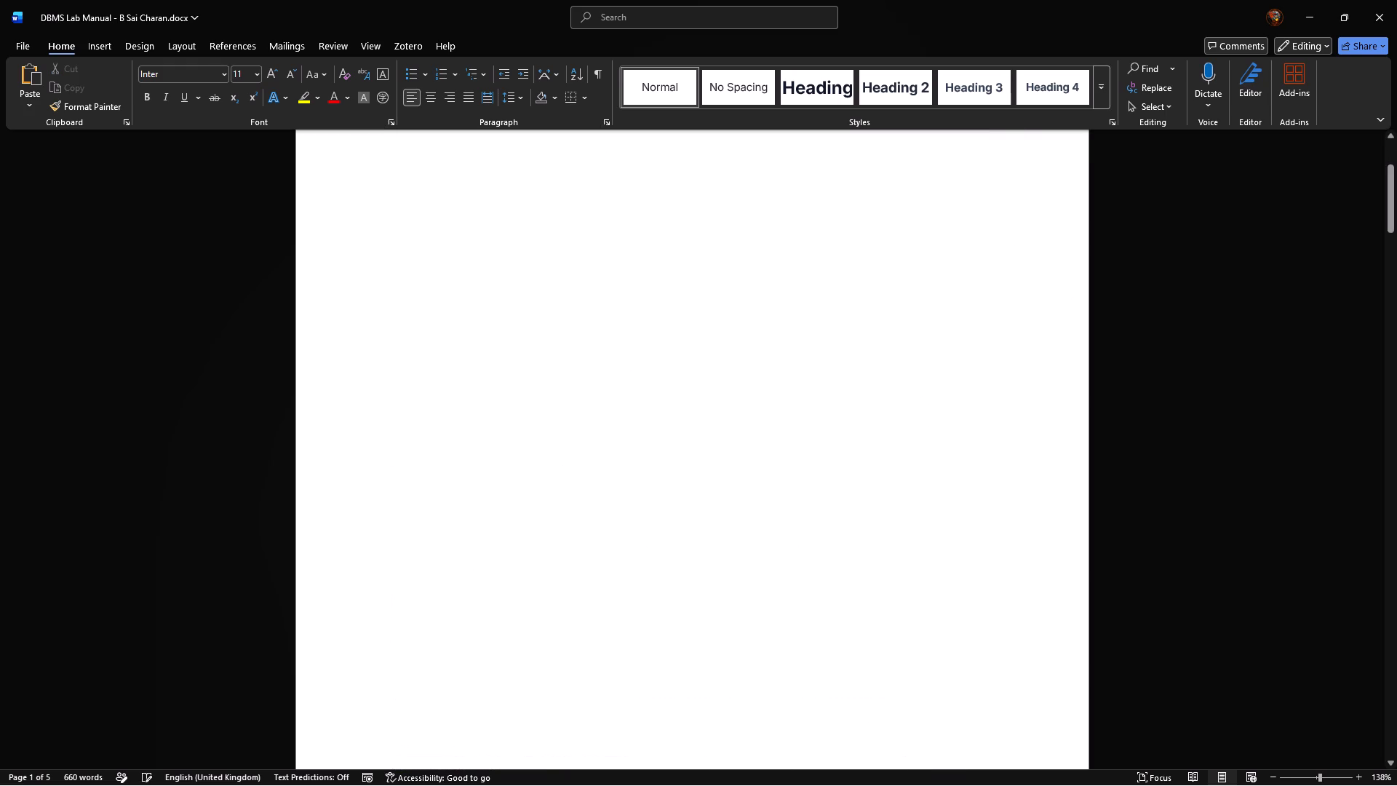
Draw a rounded rectangle about 12.8 cm wide and 8 cm high in the middle of the blank first page.
click(97, 44)
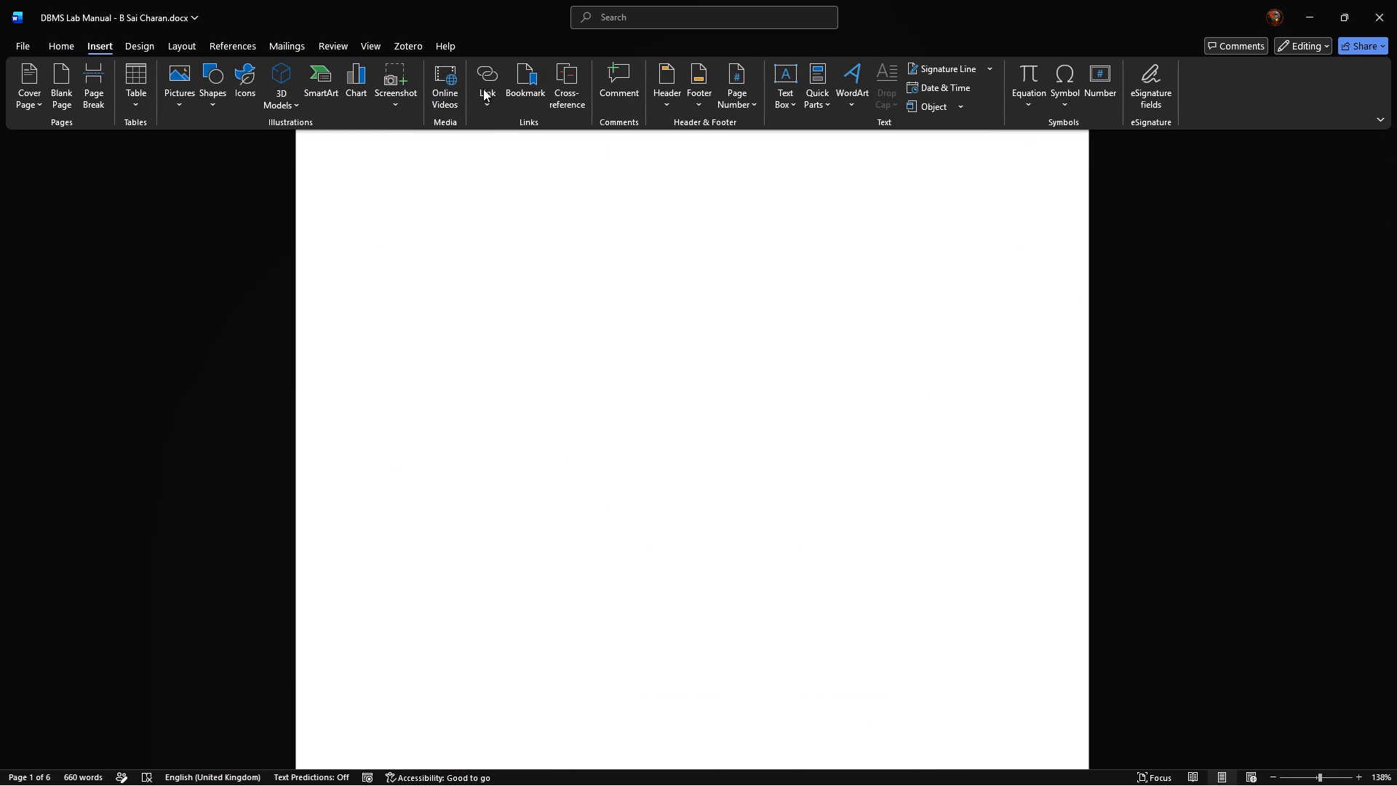
click(215, 100)
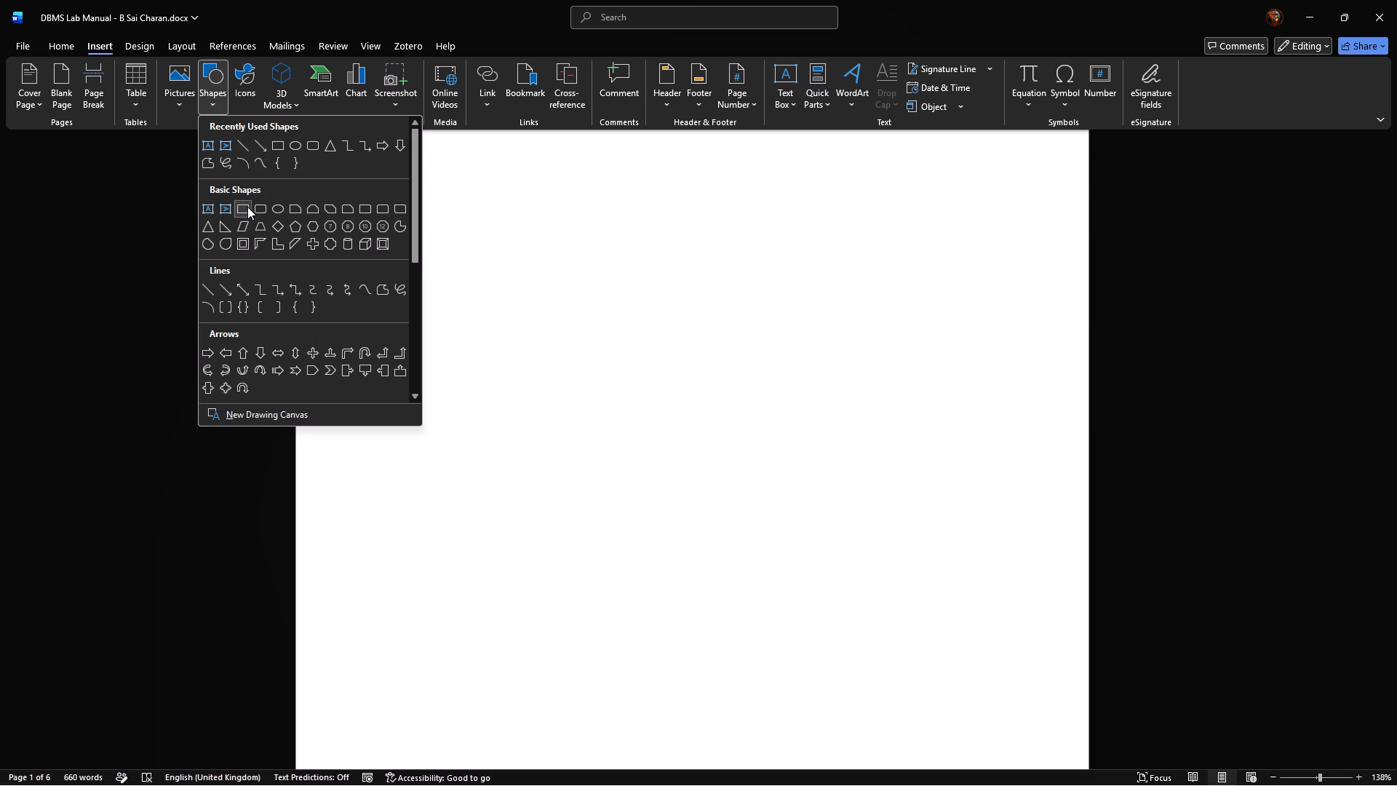
click(258, 208)
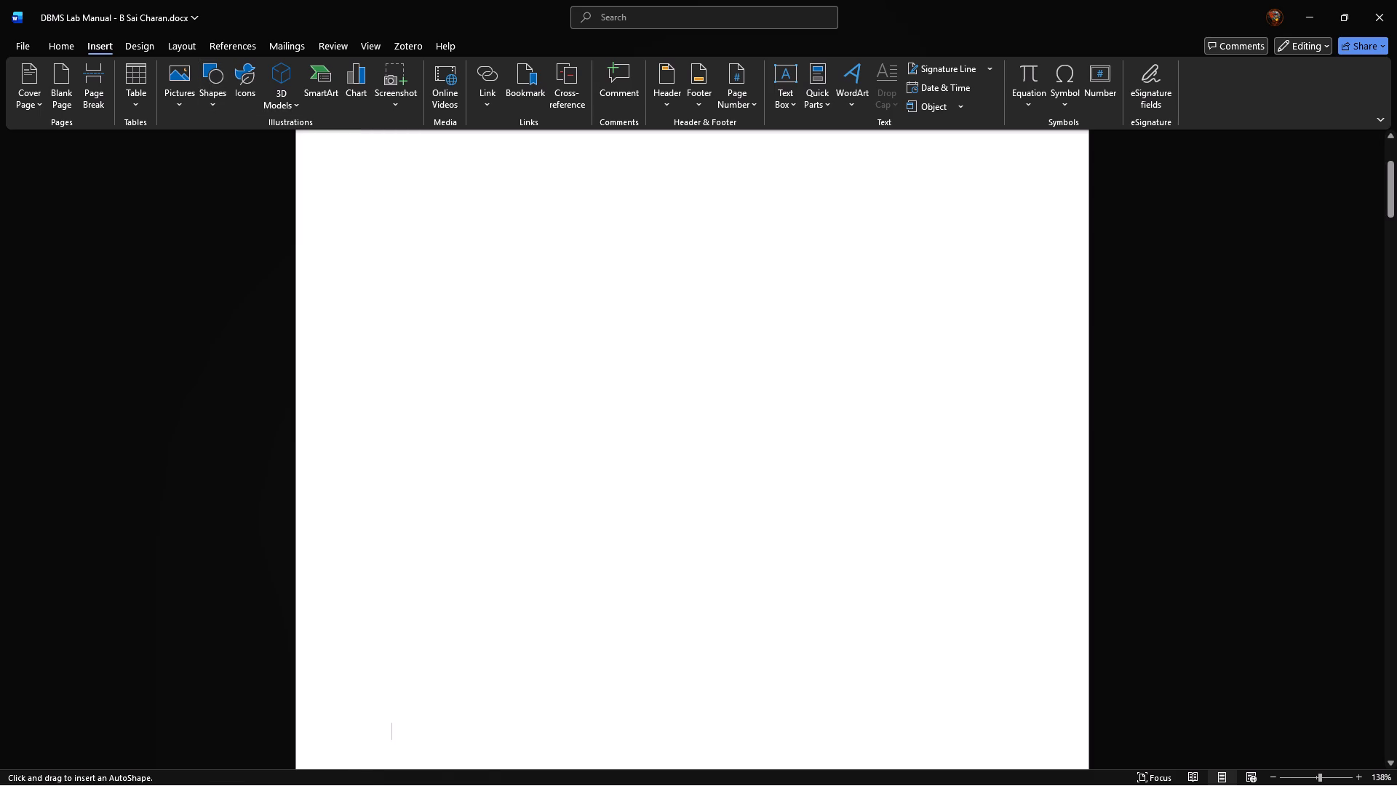
drag(509, 376, 882, 651)
drag(786, 539, 720, 493)
drag(814, 627, 902, 646)
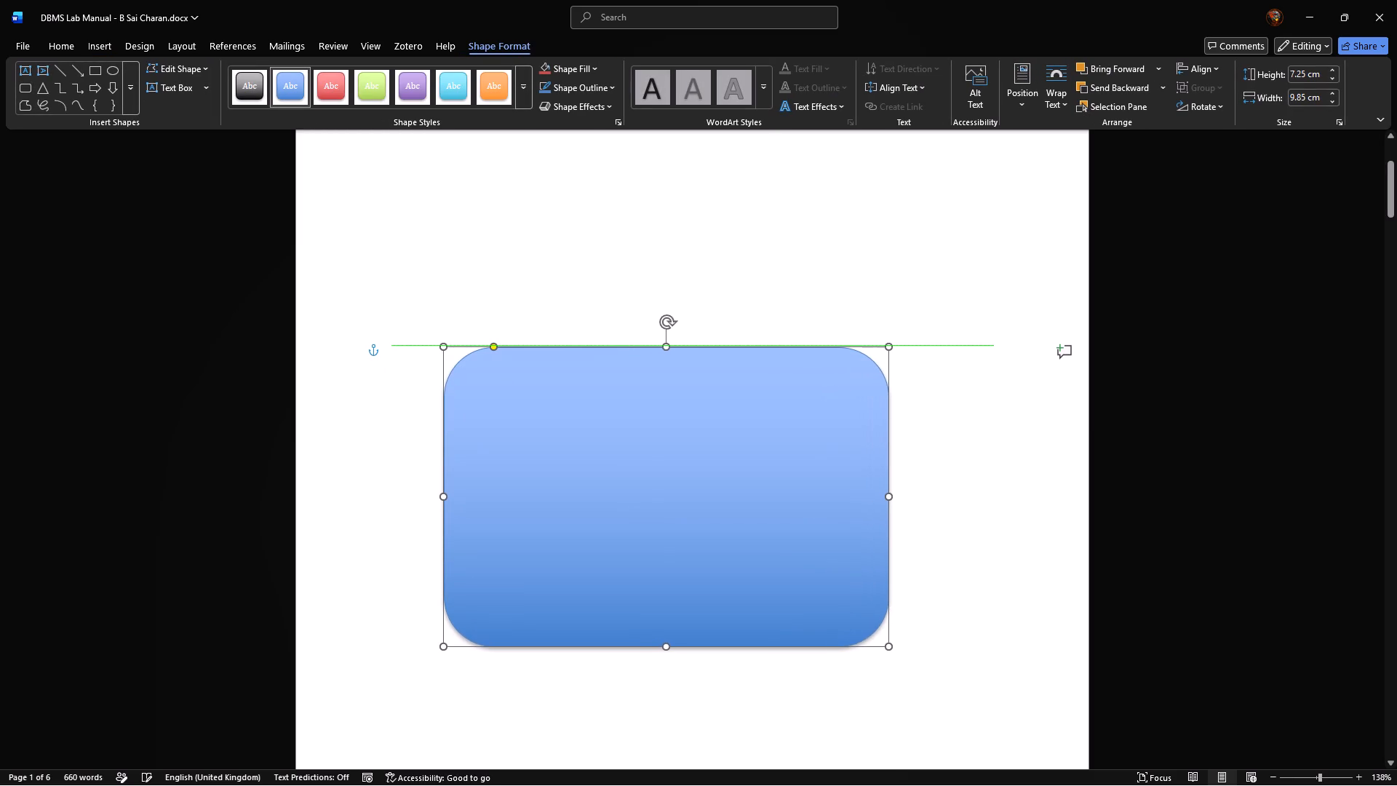
drag(902, 646, 934, 650)
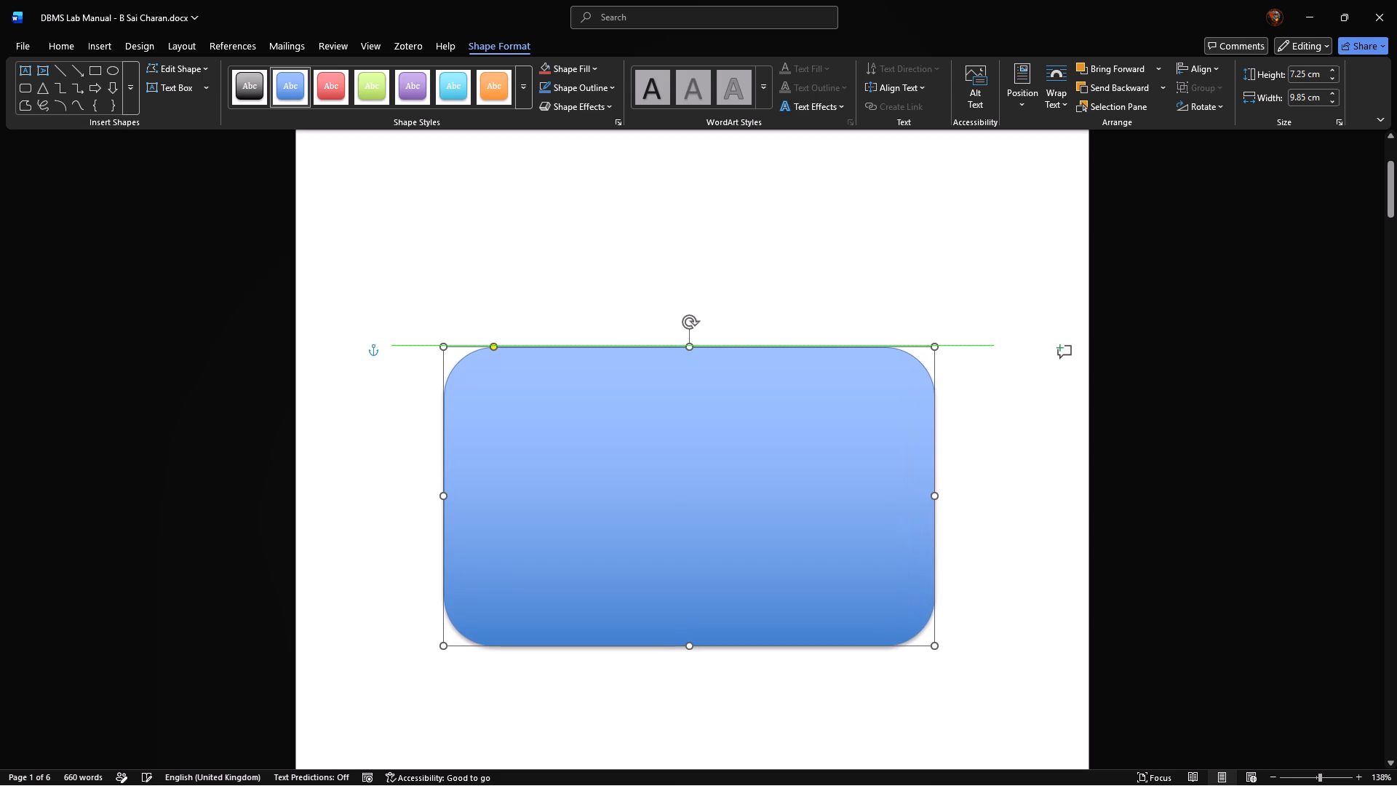
drag(934, 650, 928, 651)
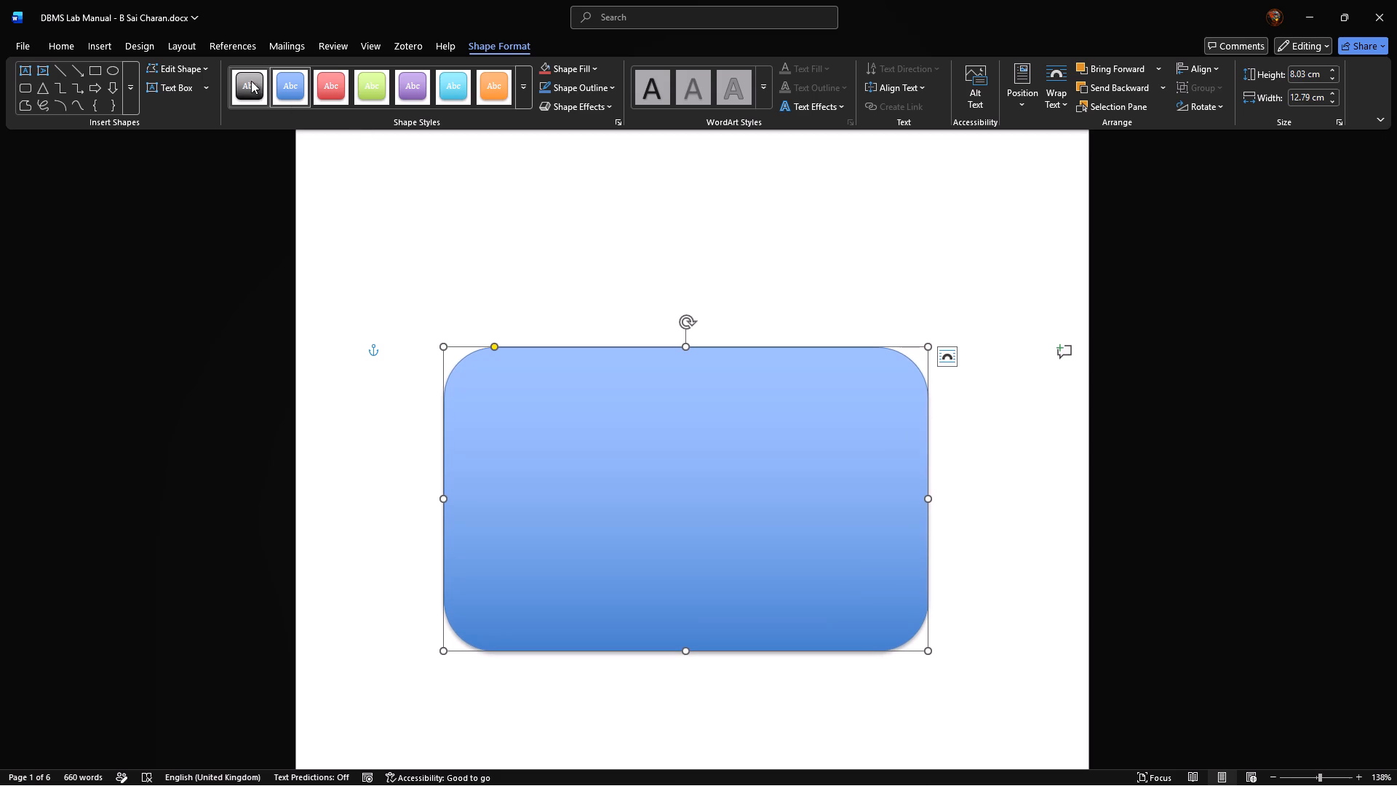
Apply the white-fill, black-outline theme style to the rounded rectangle.
double_click(251, 81)
click(521, 82)
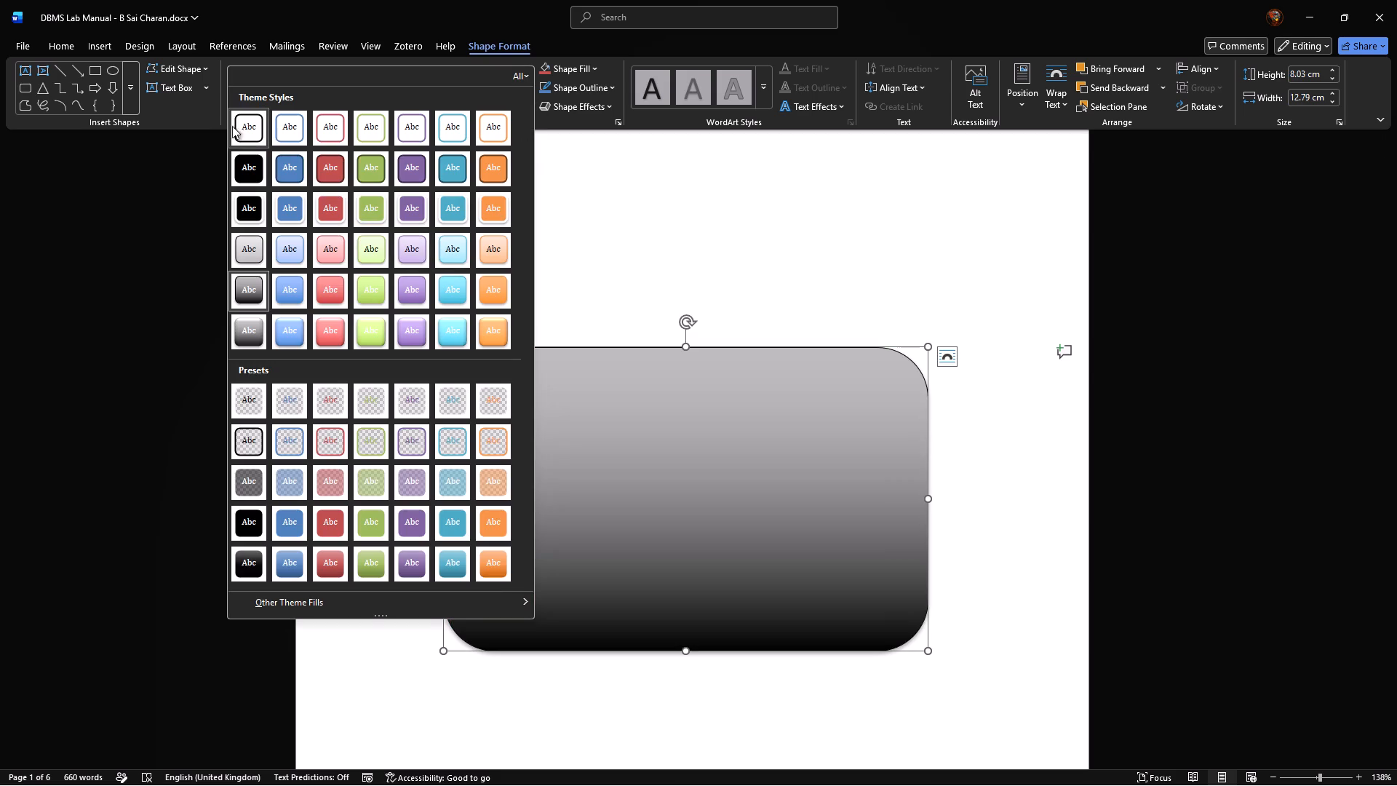
click(244, 130)
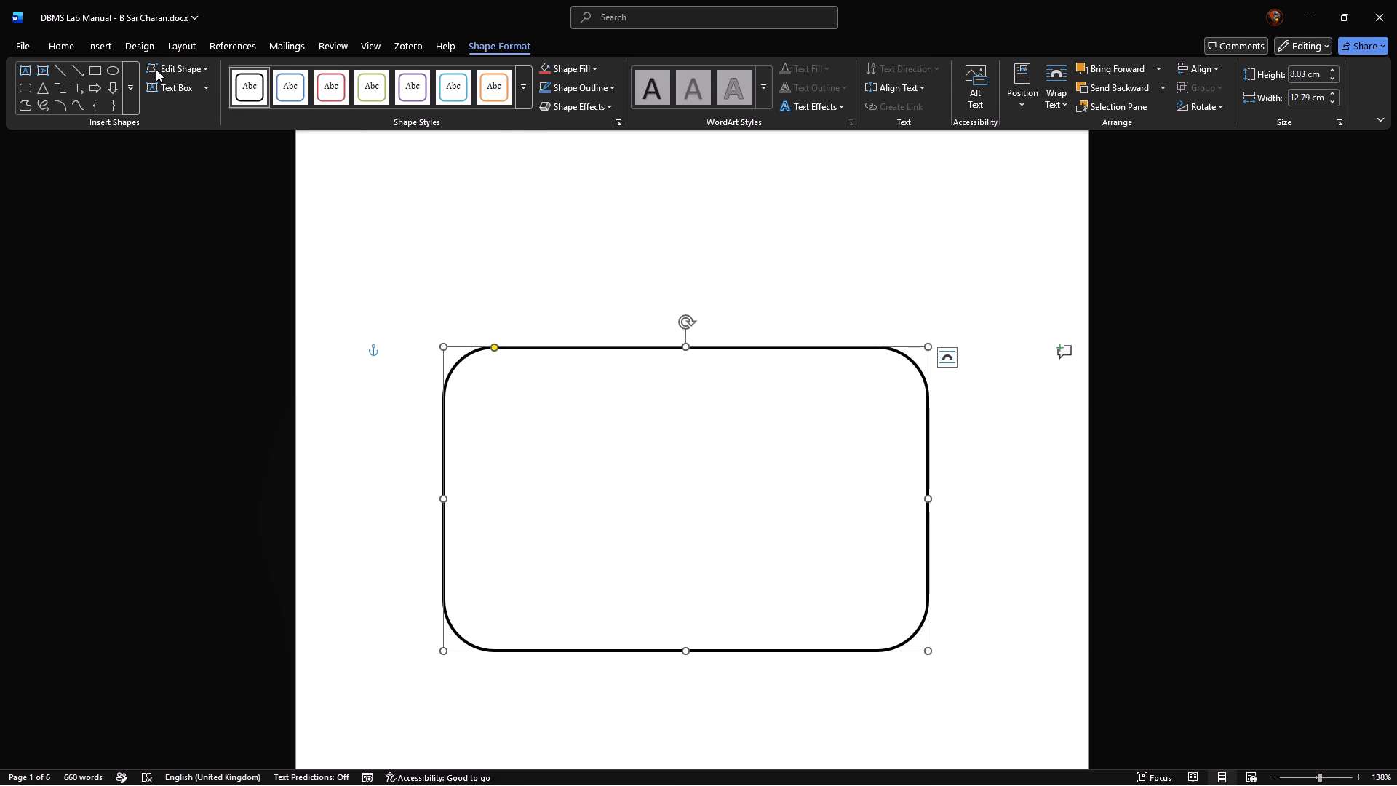
Draw a second rounded rectangle about 12.2 cm wide and 7.4 cm high, fitted evenly inside the first one.
click(104, 54)
click(213, 96)
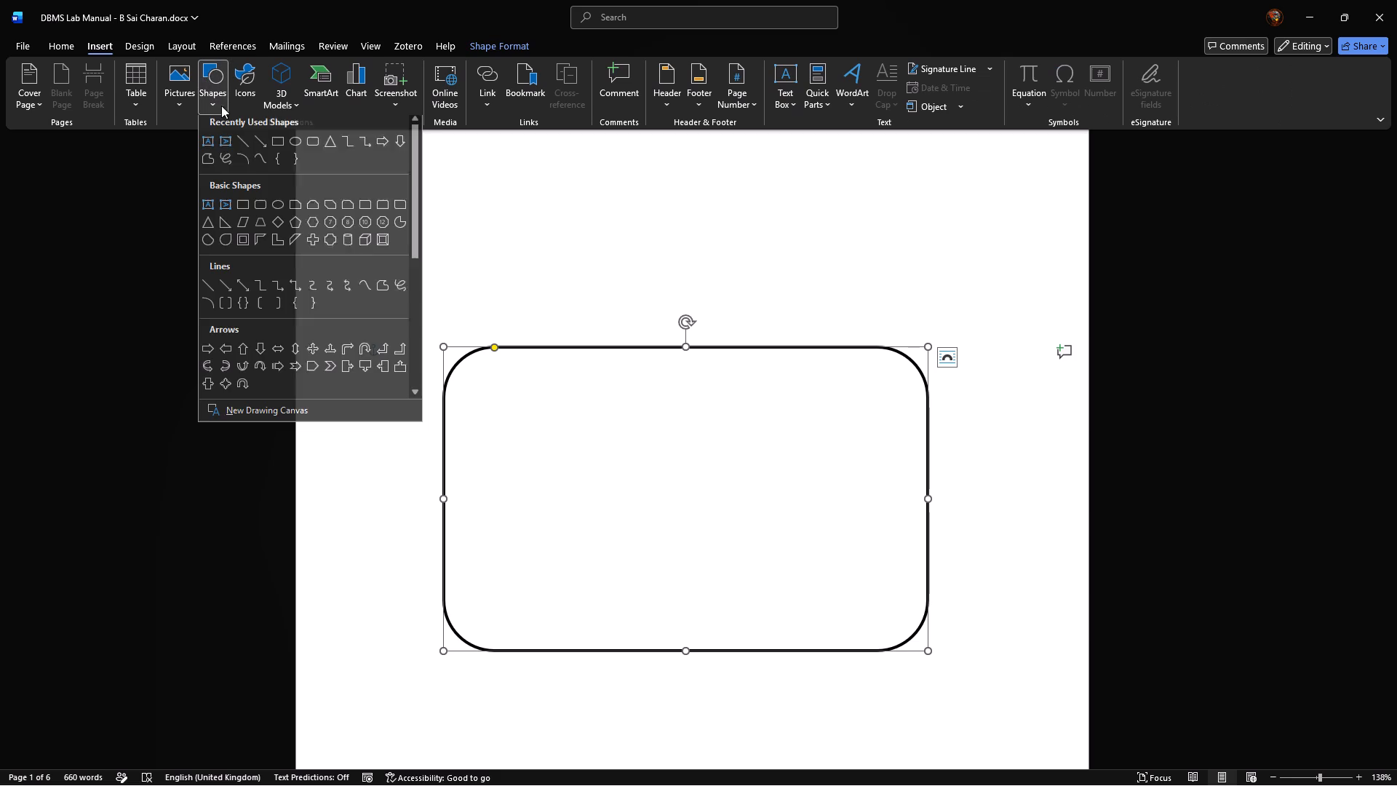
click(264, 209)
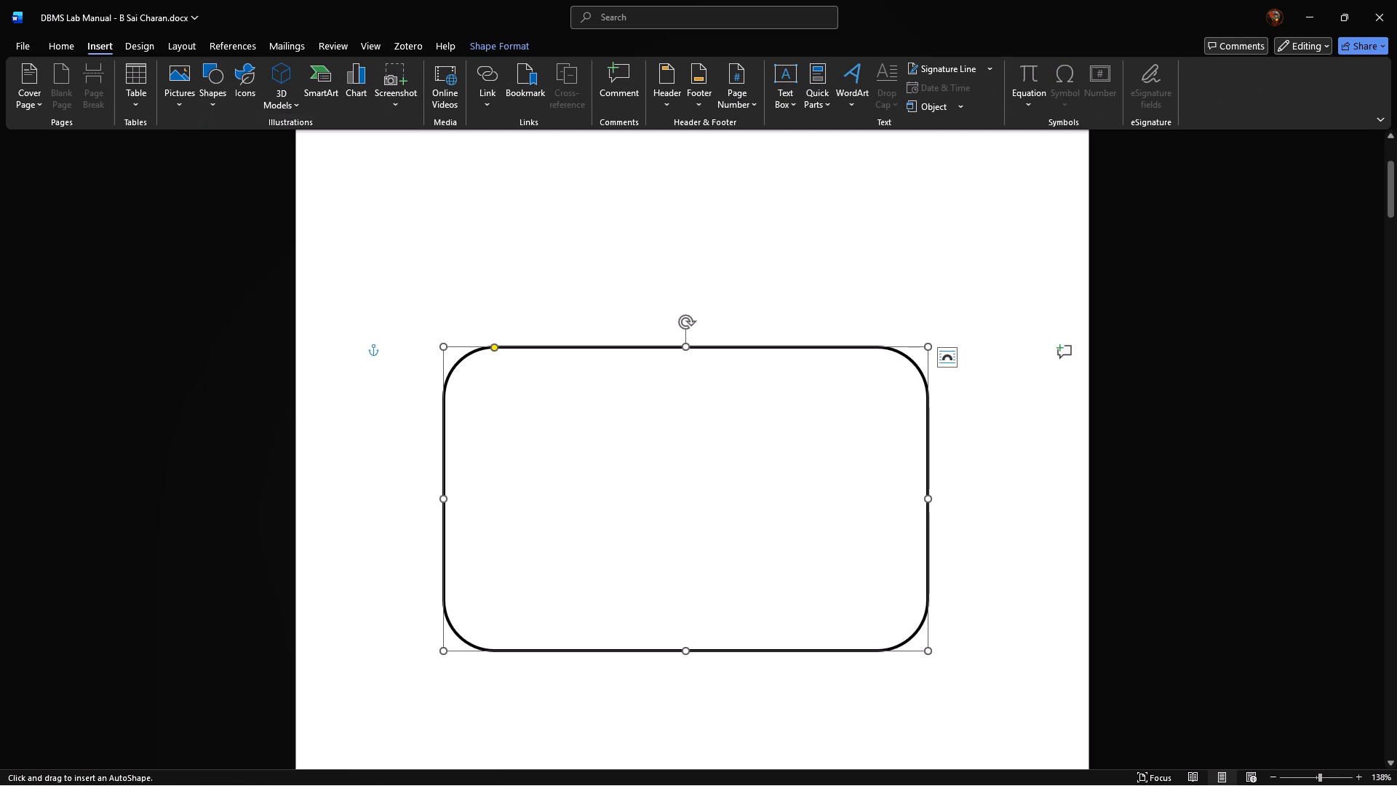
drag(467, 373, 573, 481)
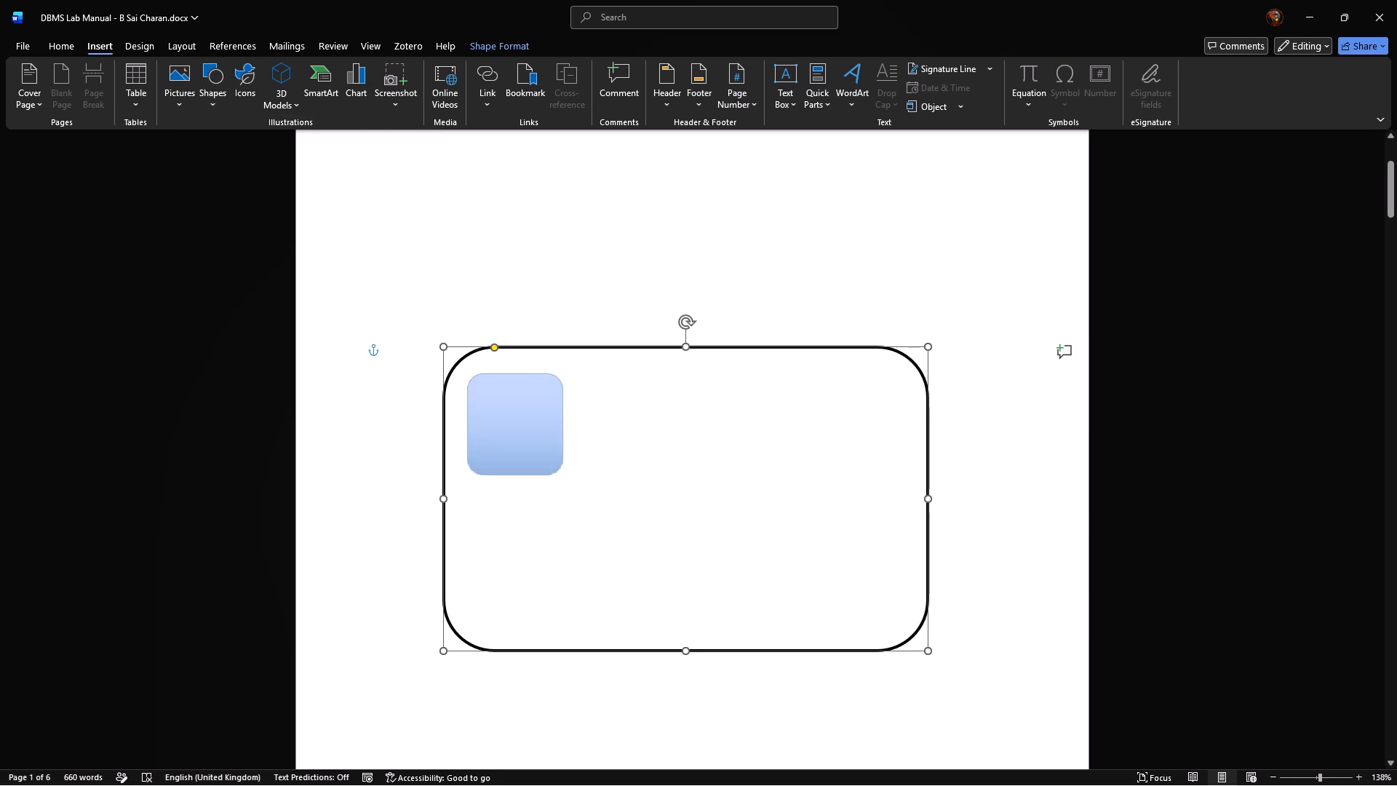
drag(573, 481, 912, 630)
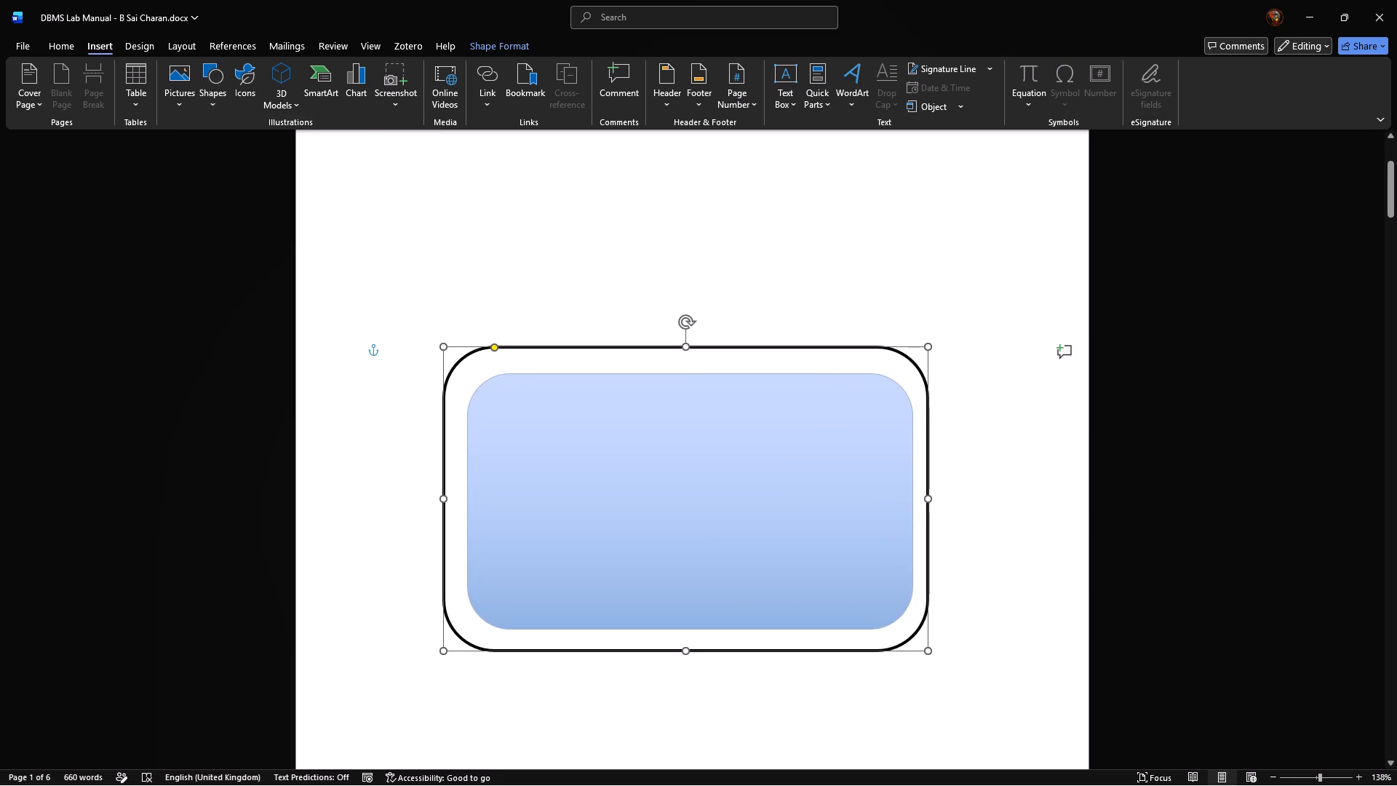
drag(912, 630, 910, 635)
drag(781, 546, 771, 534)
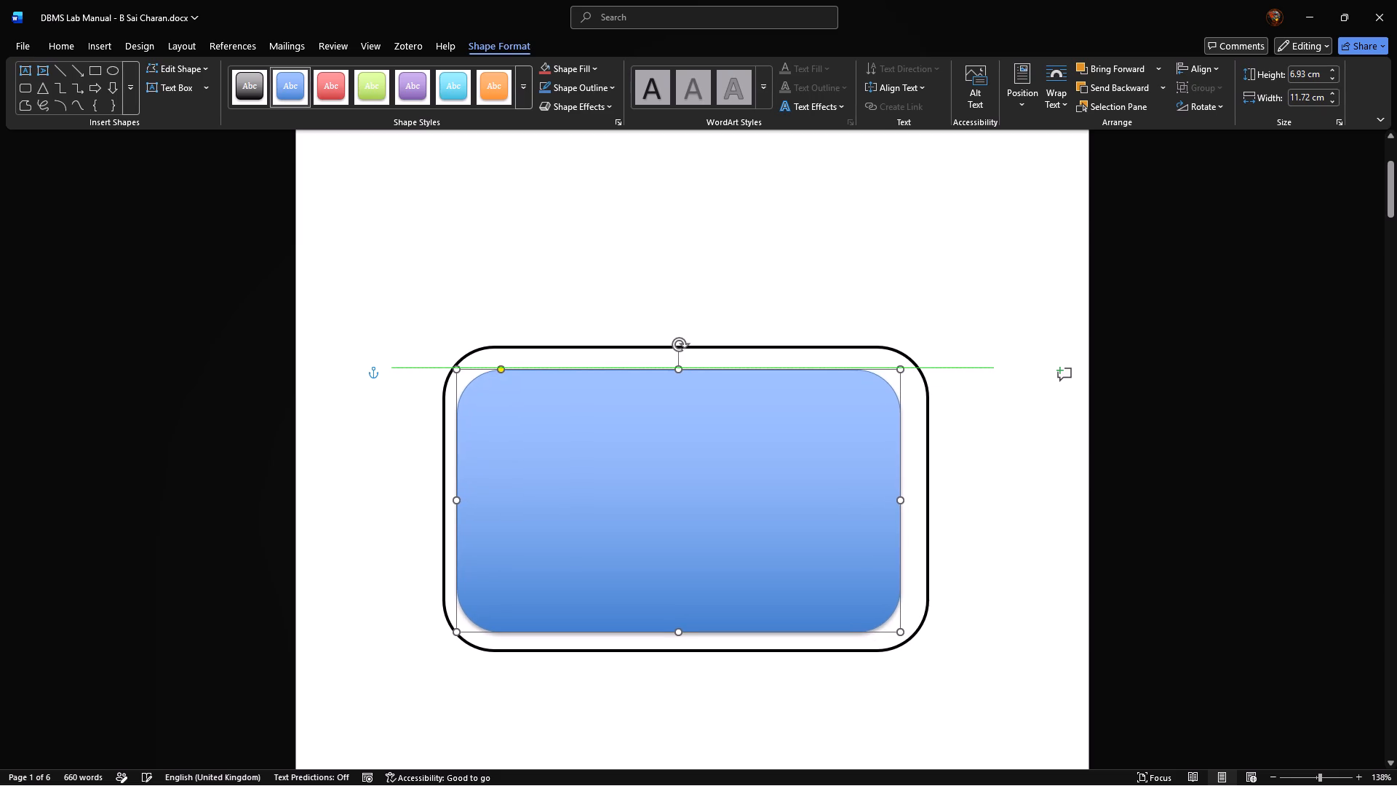
drag(771, 534, 768, 531)
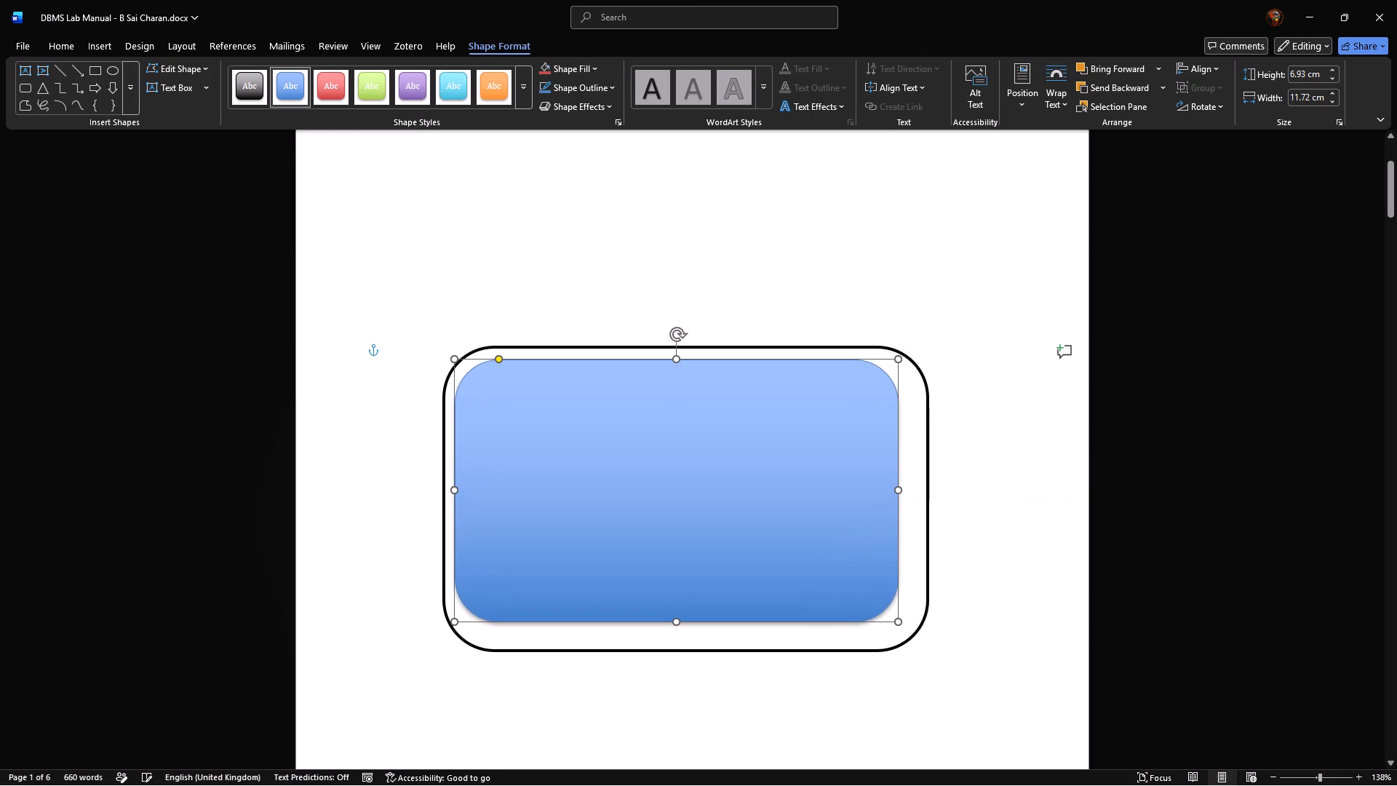
drag(768, 531, 768, 531)
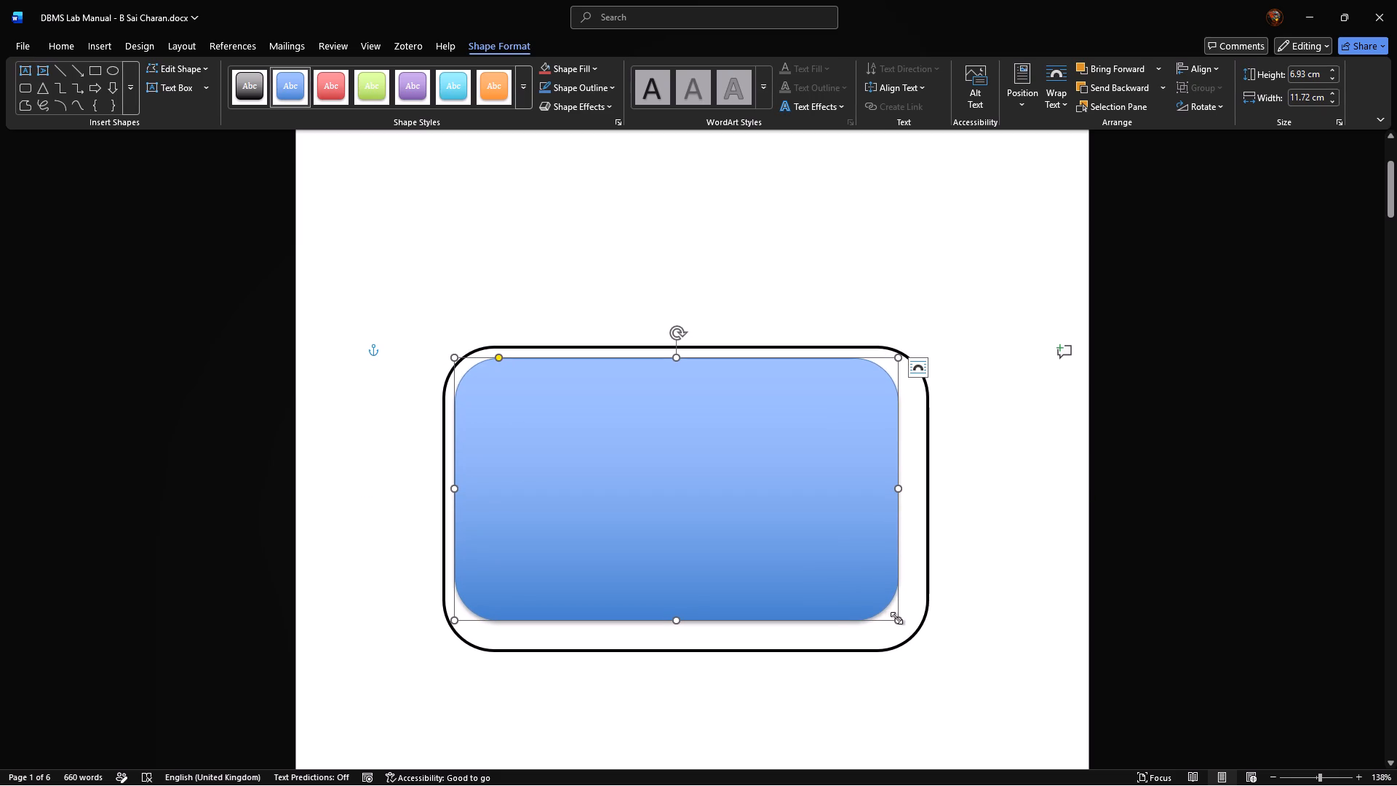
drag(897, 619, 913, 639)
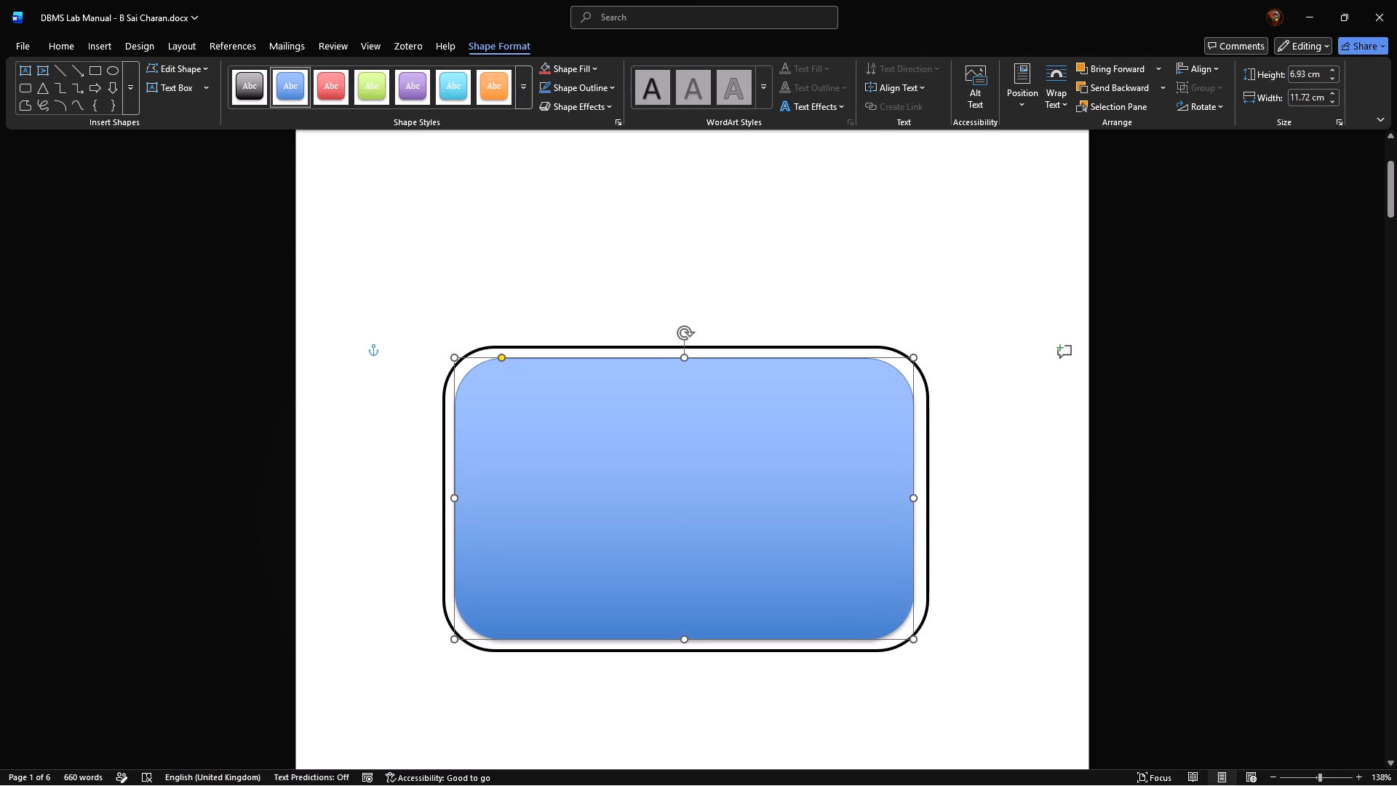
drag(913, 639, 918, 638)
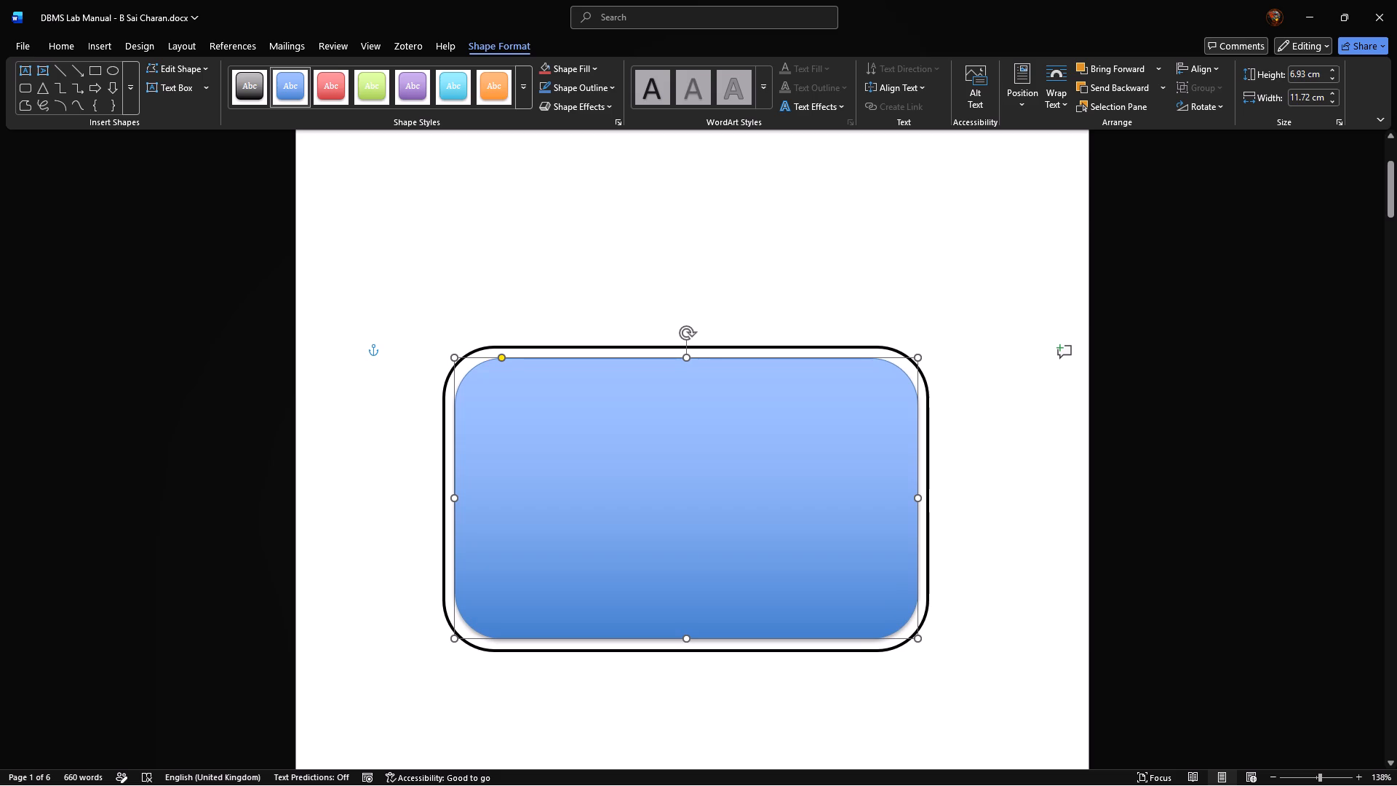
Apply the white-fill, black-outline theme style to the inner rounded rectangle and deselect it.
click(521, 87)
click(247, 121)
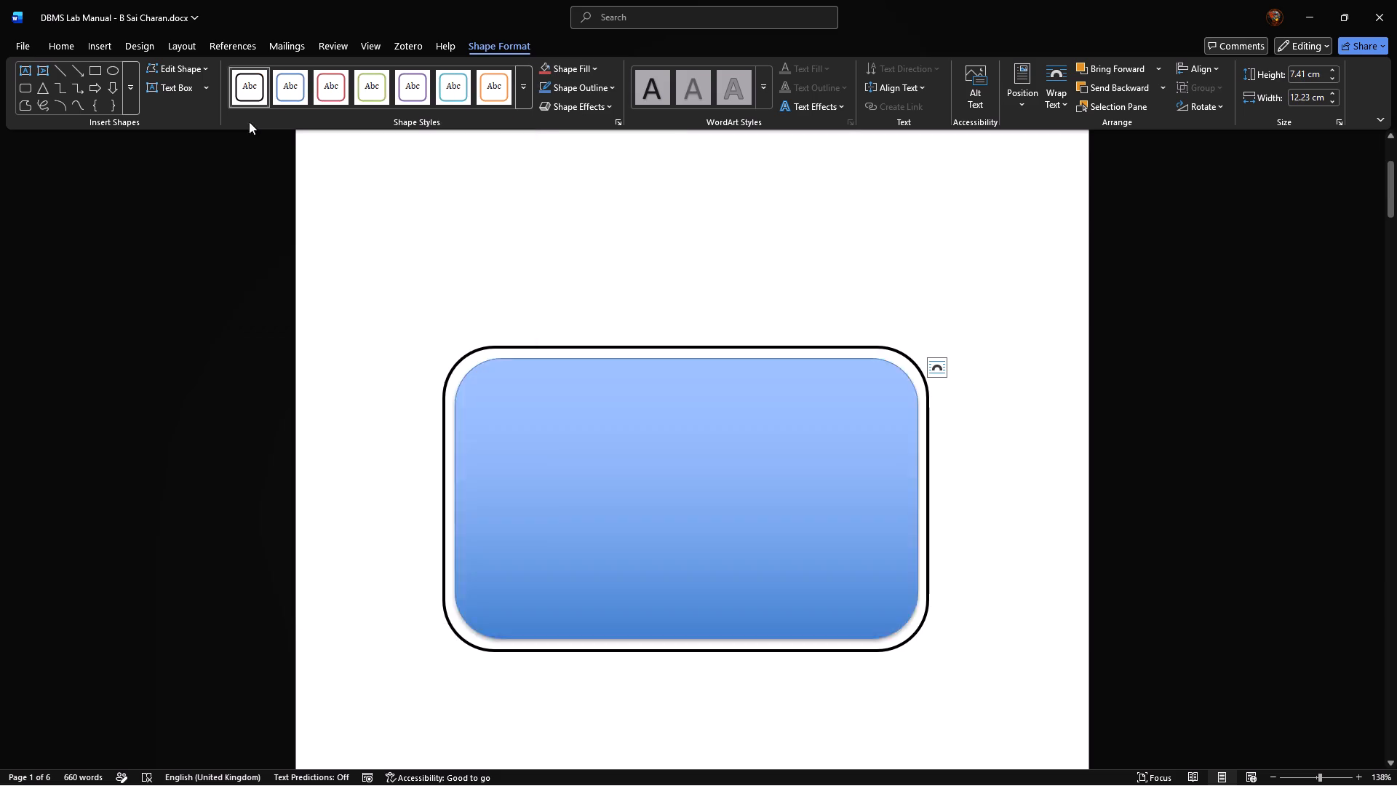
click(1019, 475)
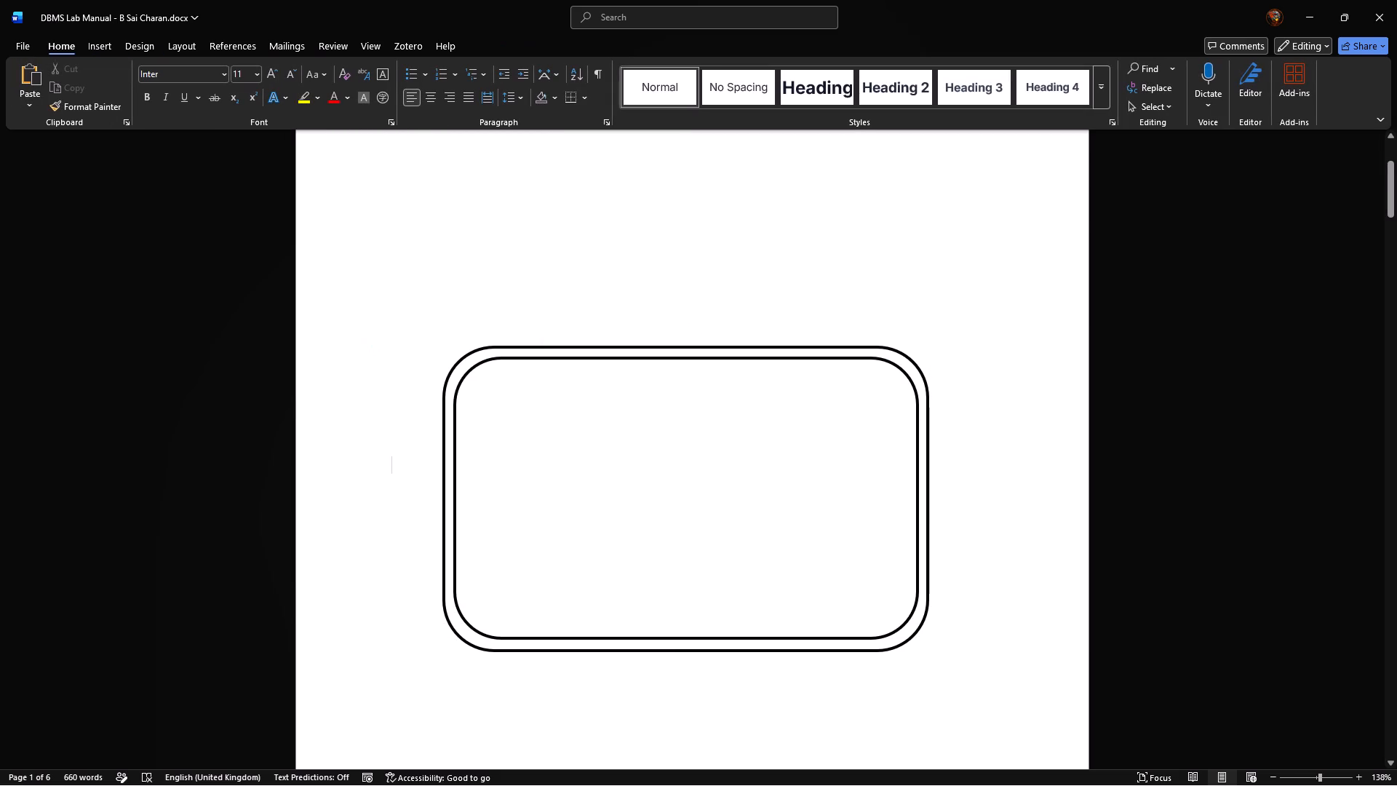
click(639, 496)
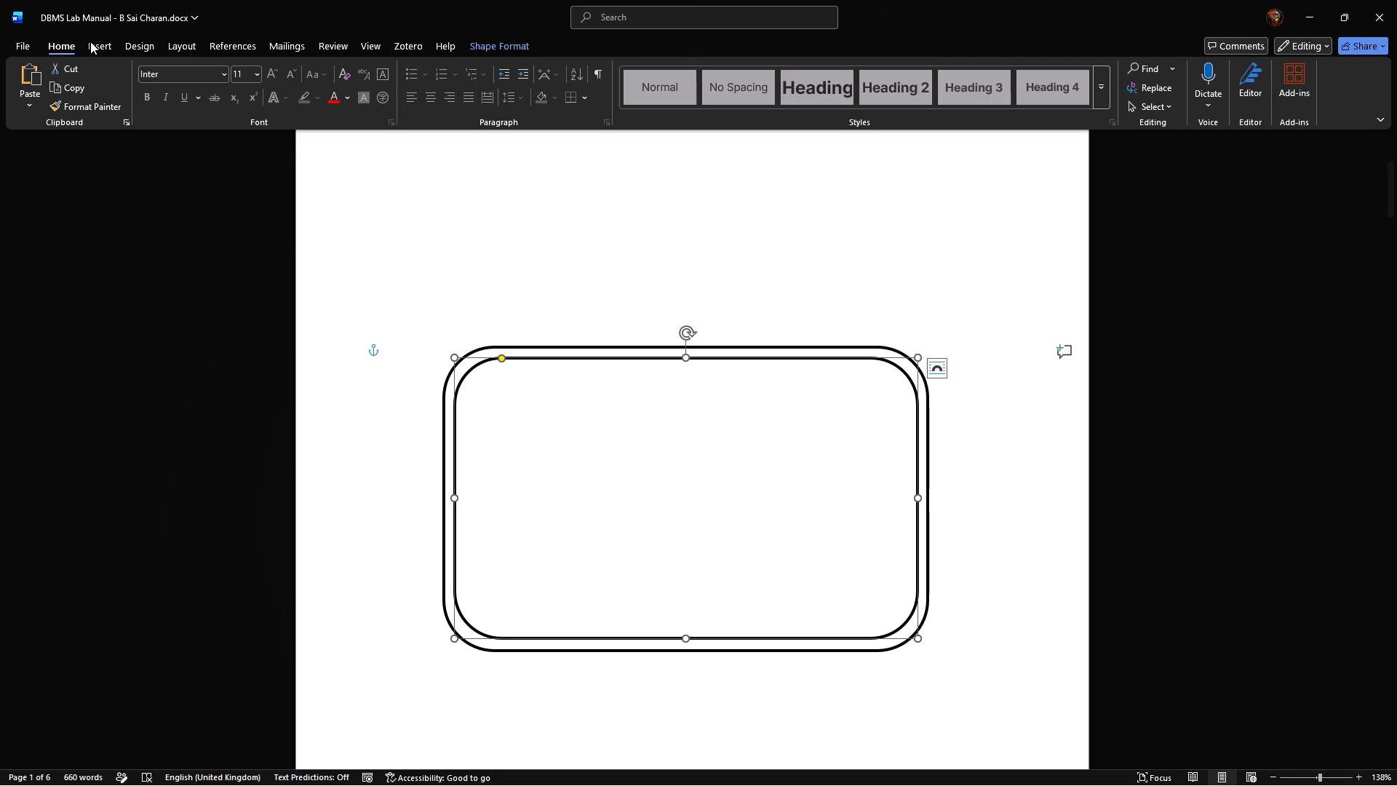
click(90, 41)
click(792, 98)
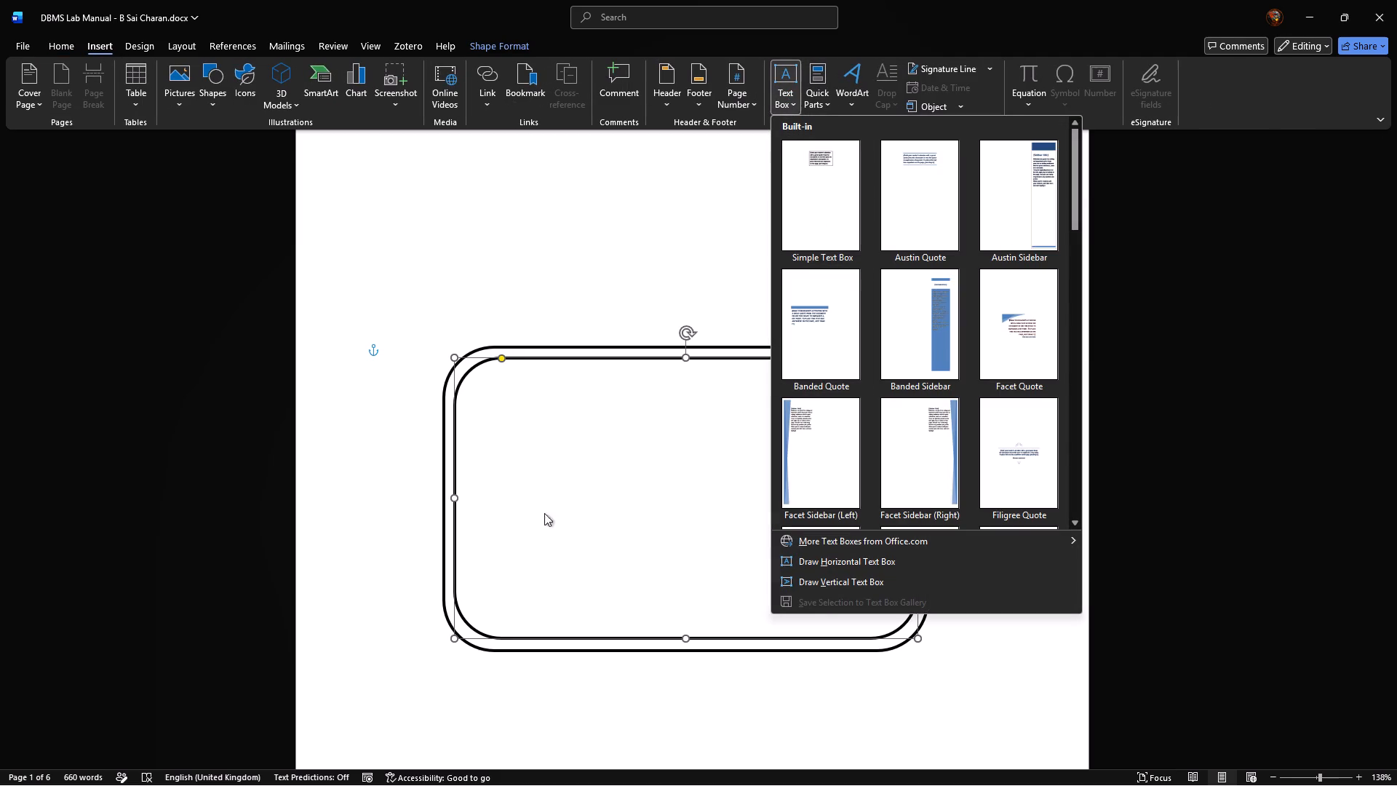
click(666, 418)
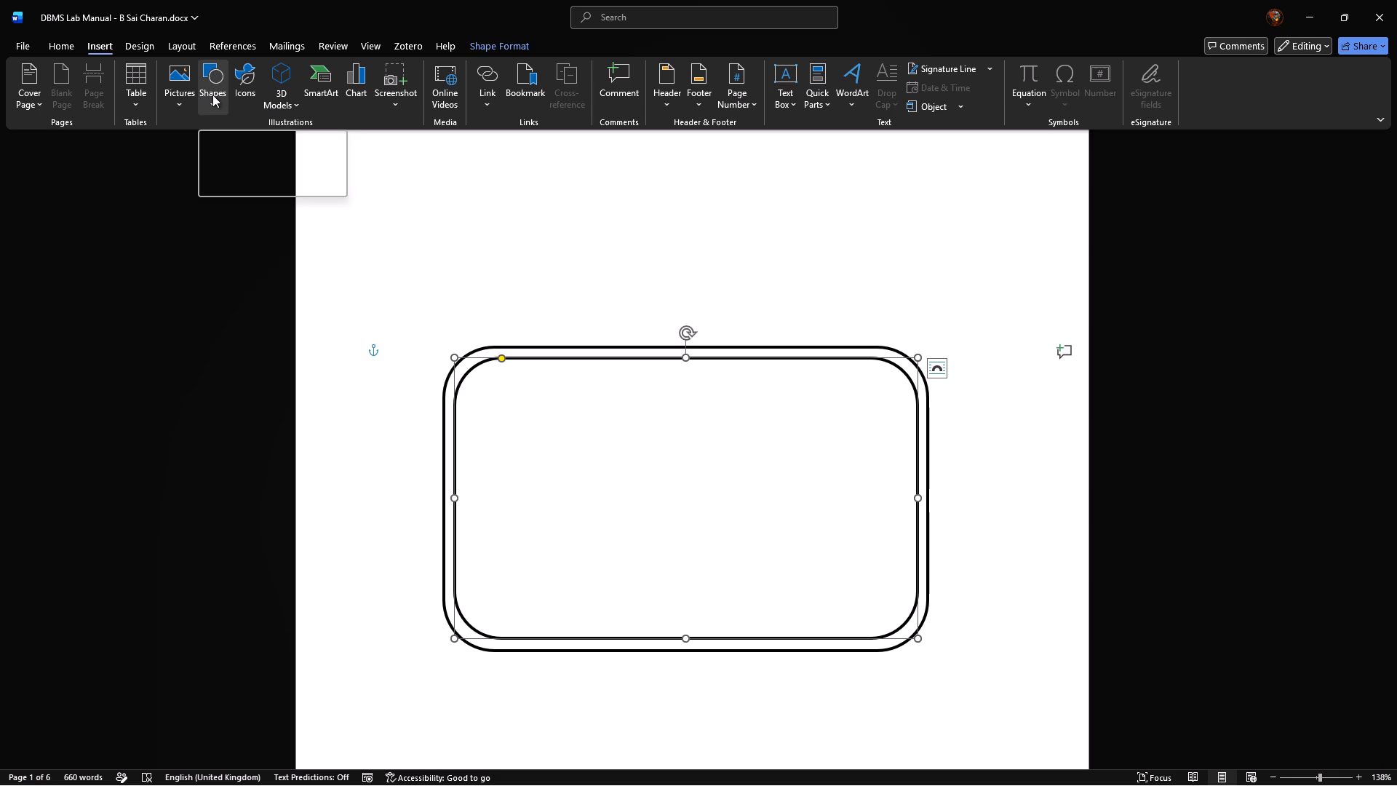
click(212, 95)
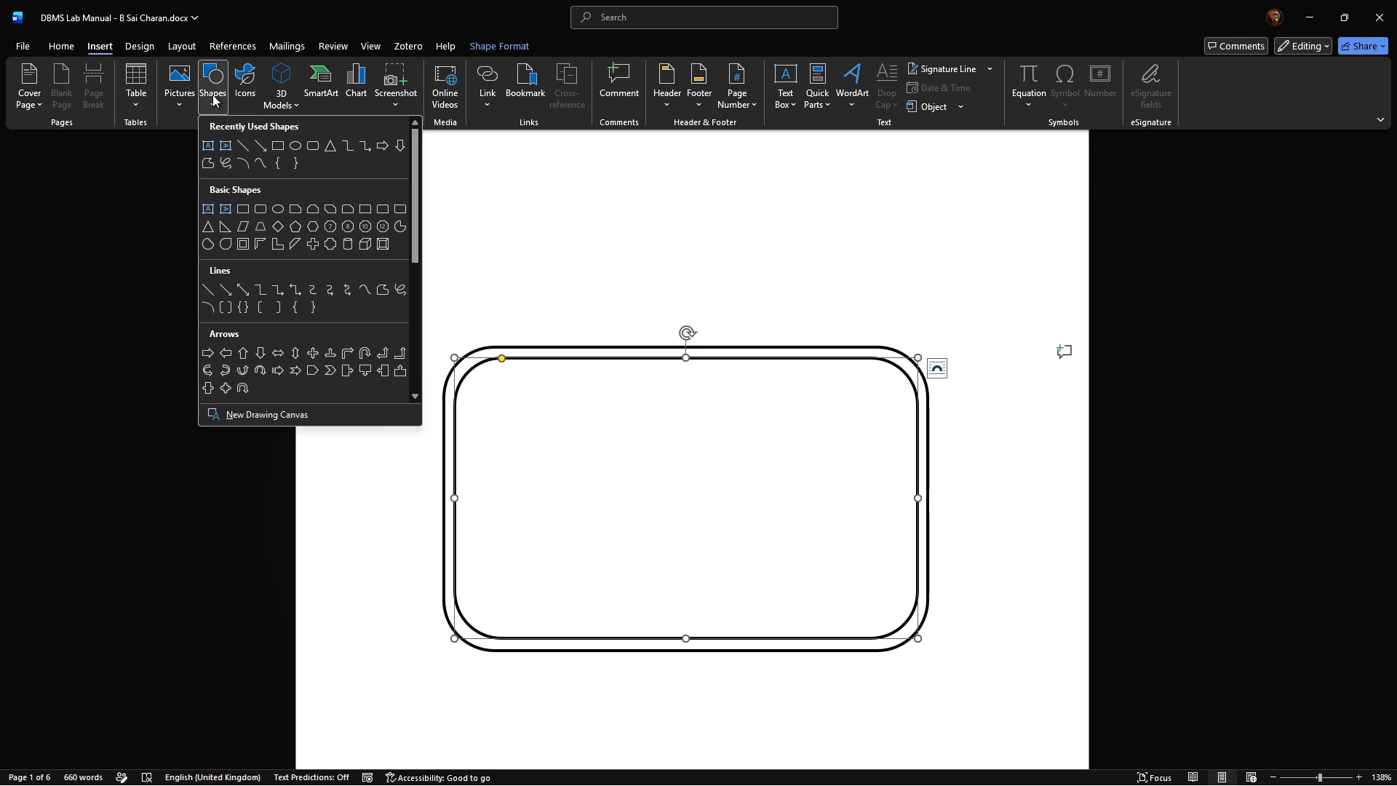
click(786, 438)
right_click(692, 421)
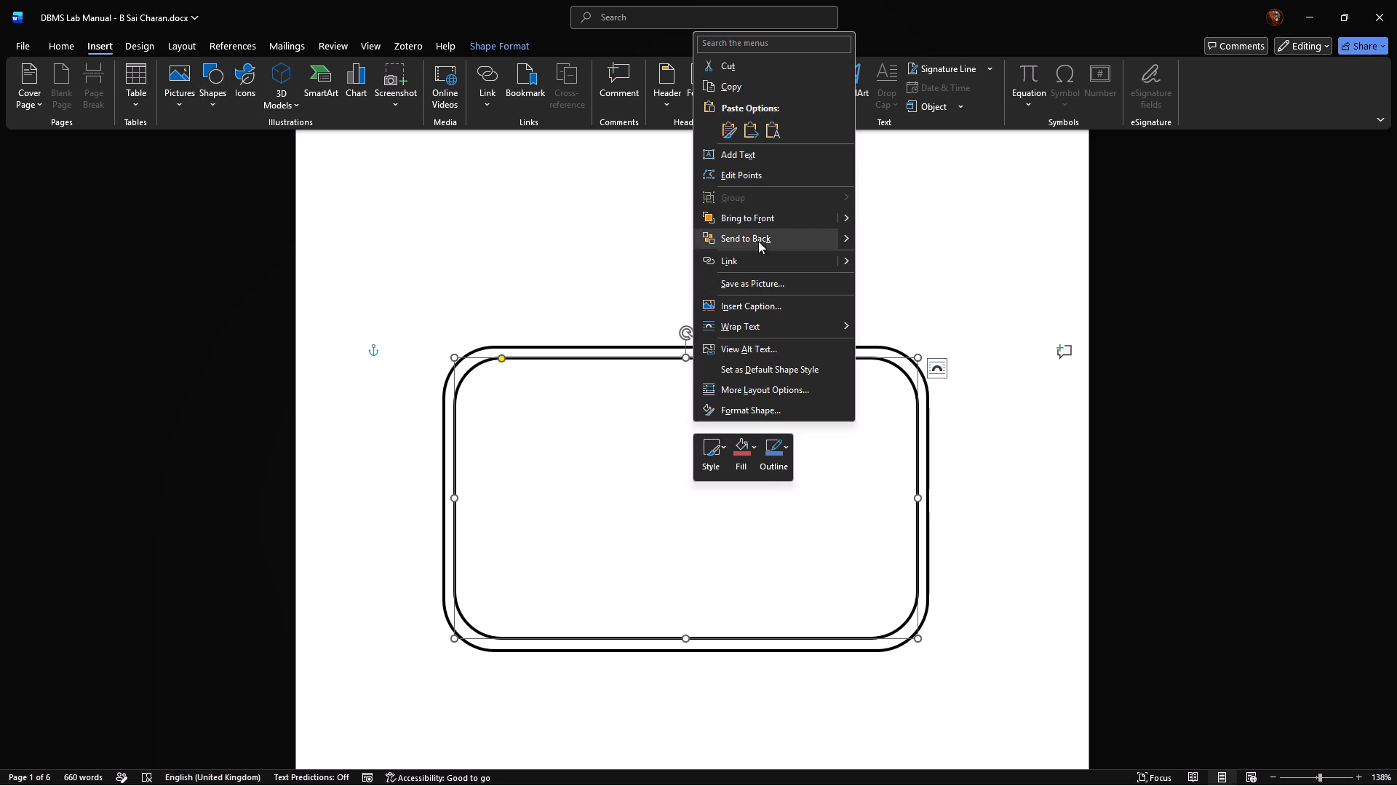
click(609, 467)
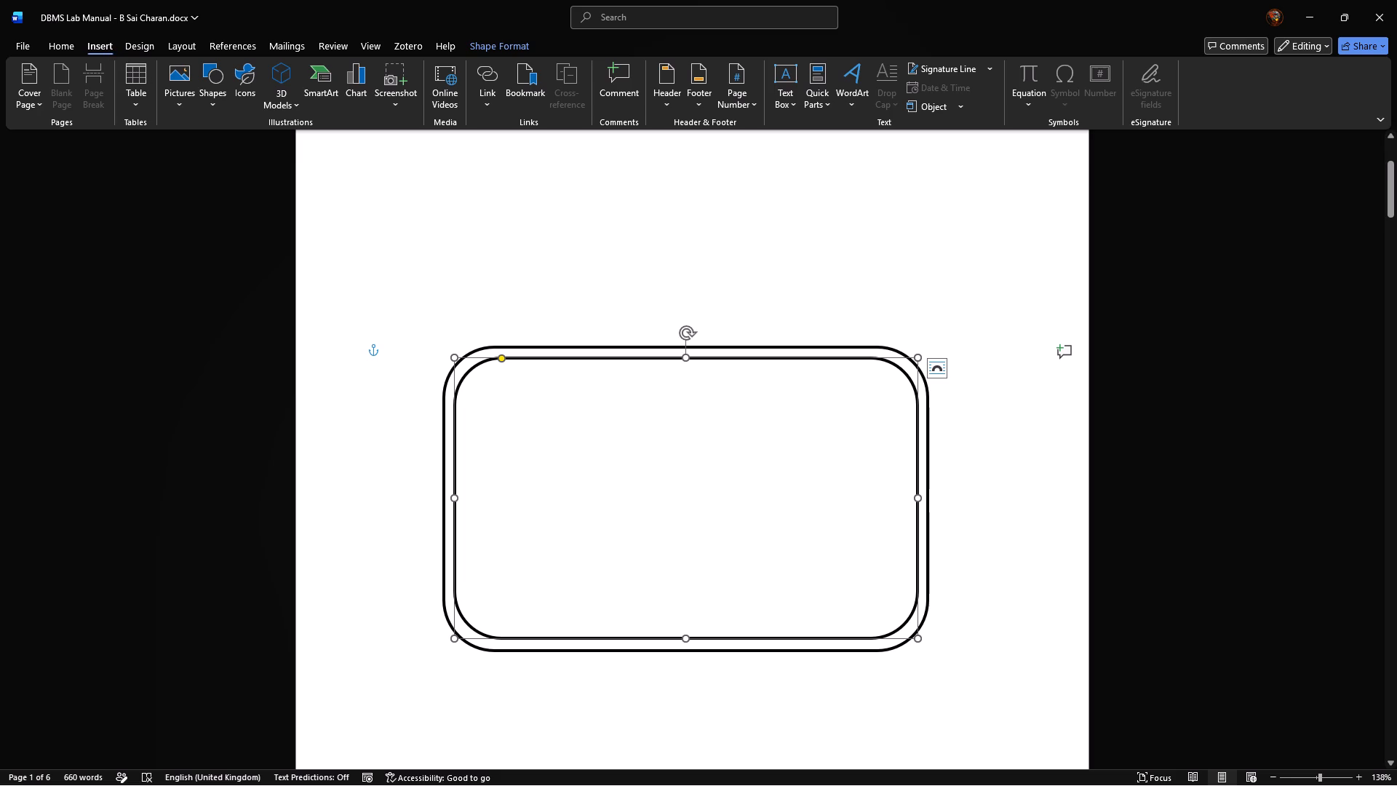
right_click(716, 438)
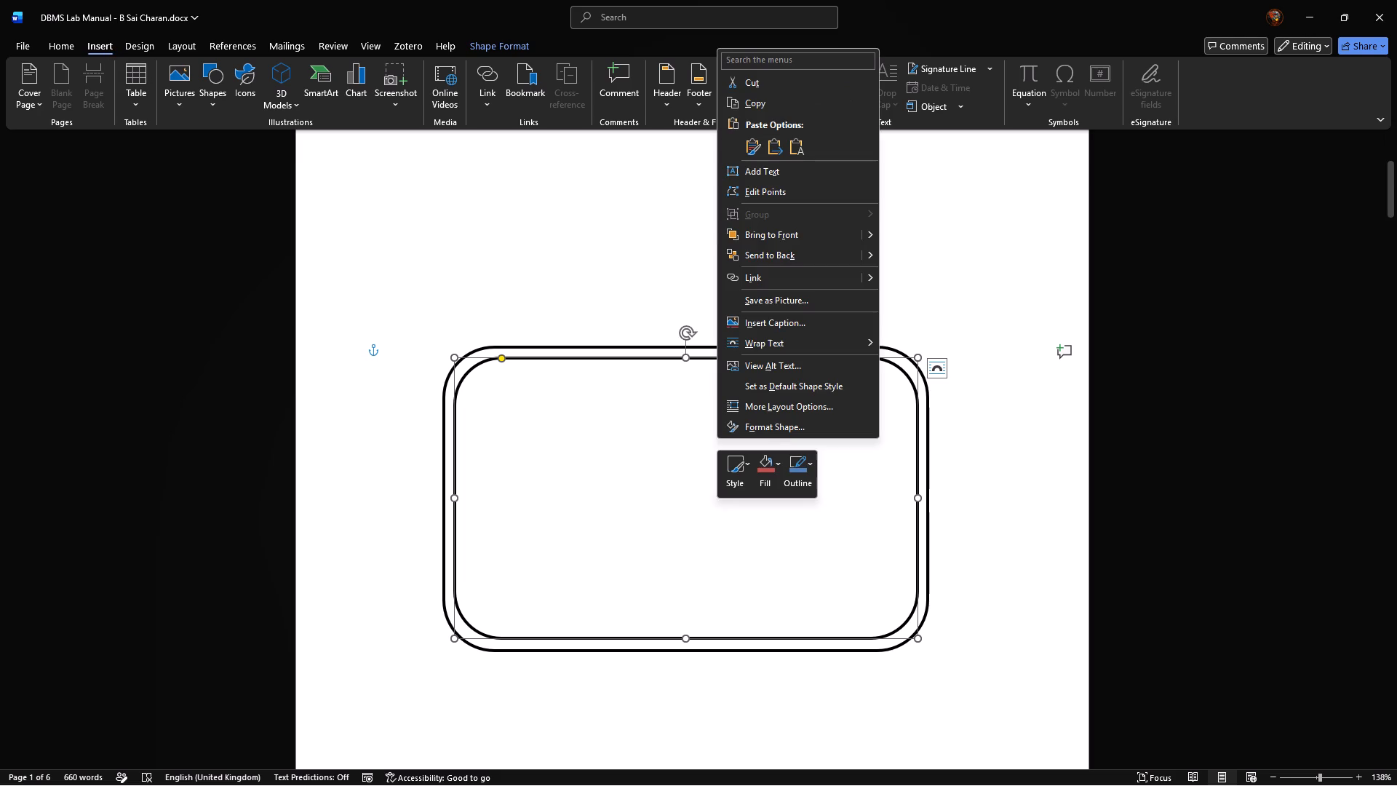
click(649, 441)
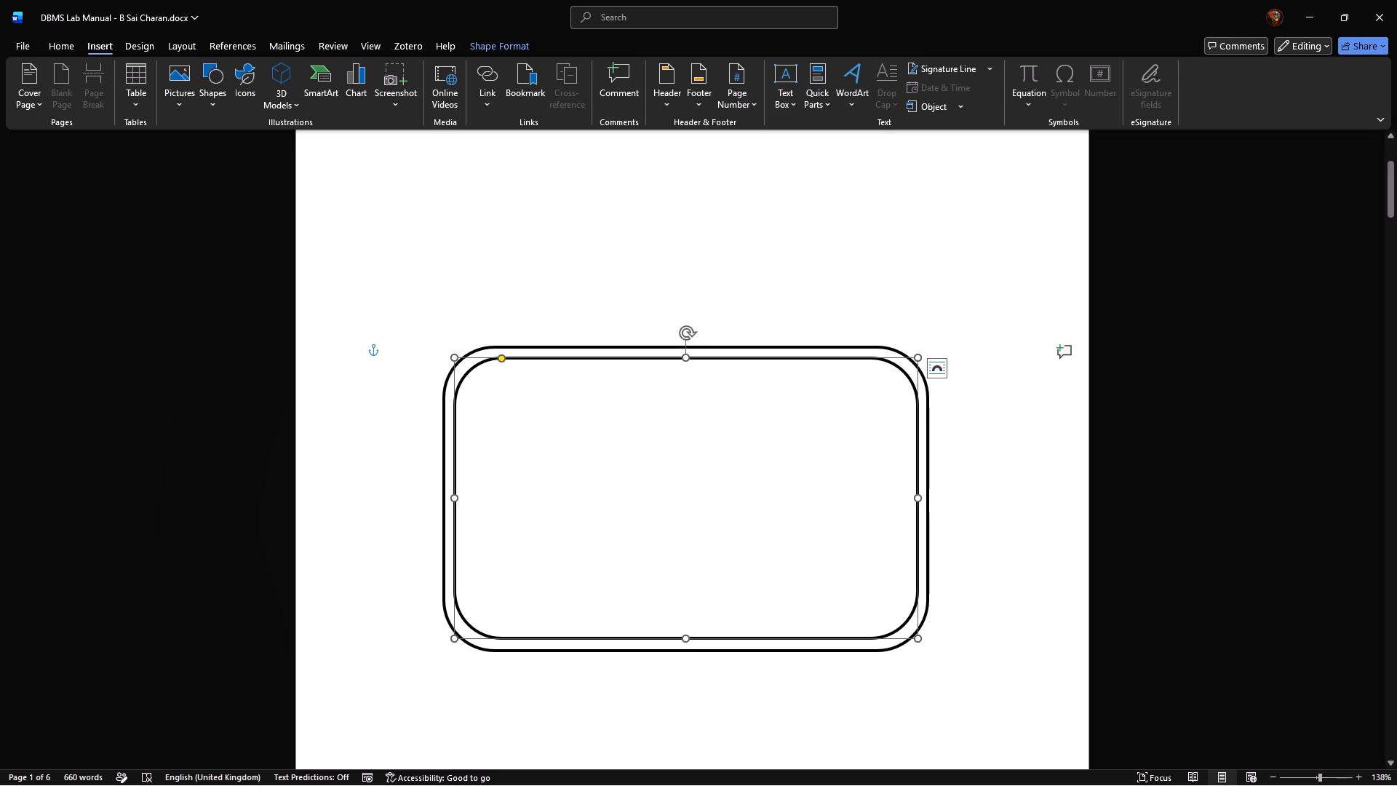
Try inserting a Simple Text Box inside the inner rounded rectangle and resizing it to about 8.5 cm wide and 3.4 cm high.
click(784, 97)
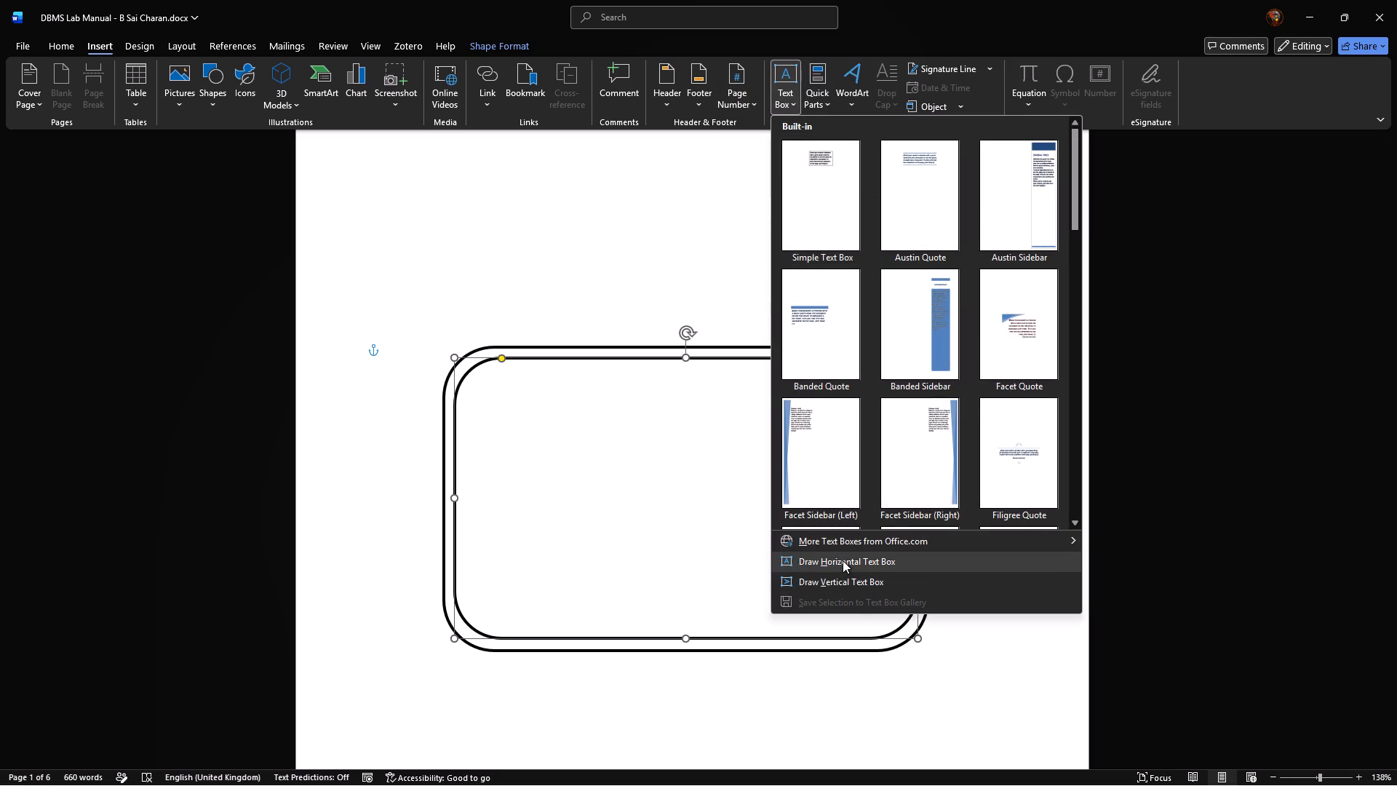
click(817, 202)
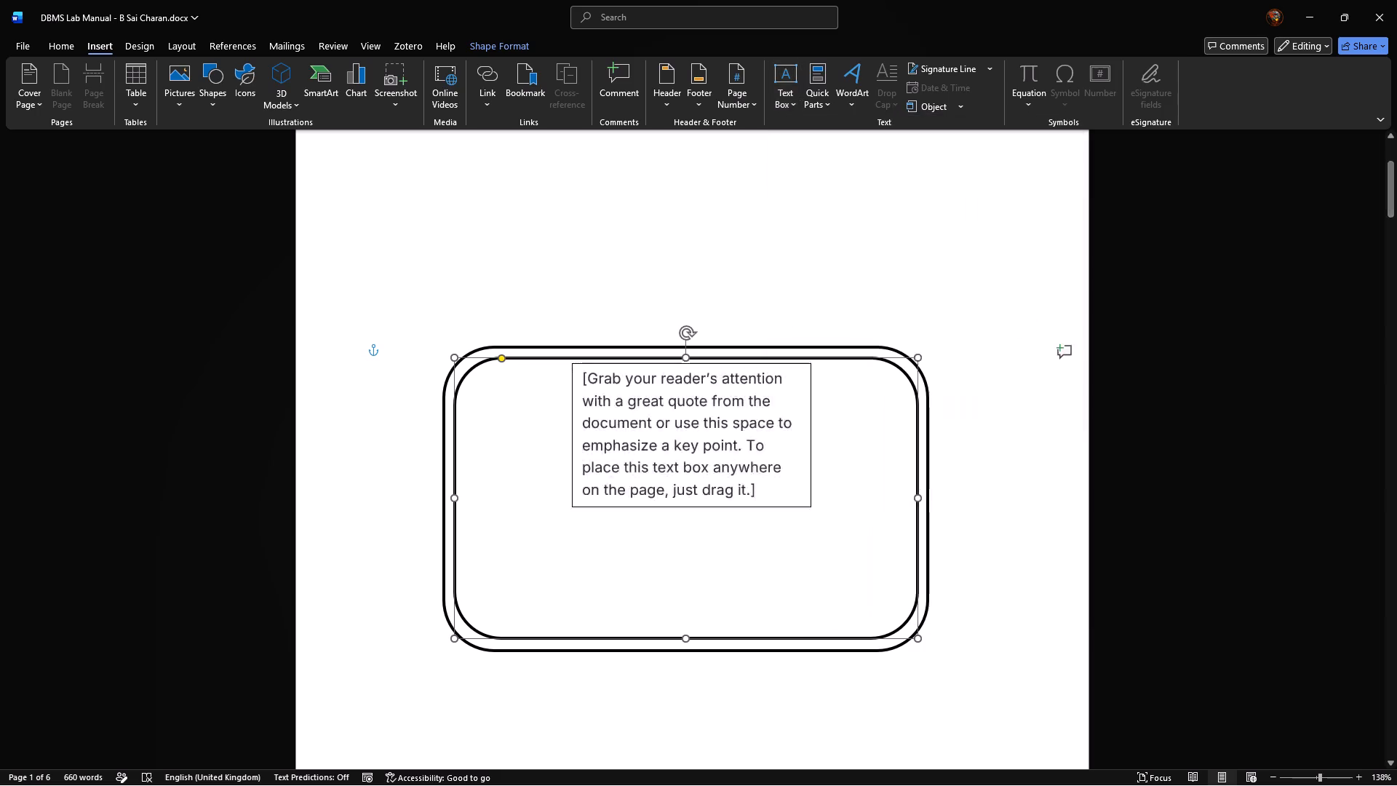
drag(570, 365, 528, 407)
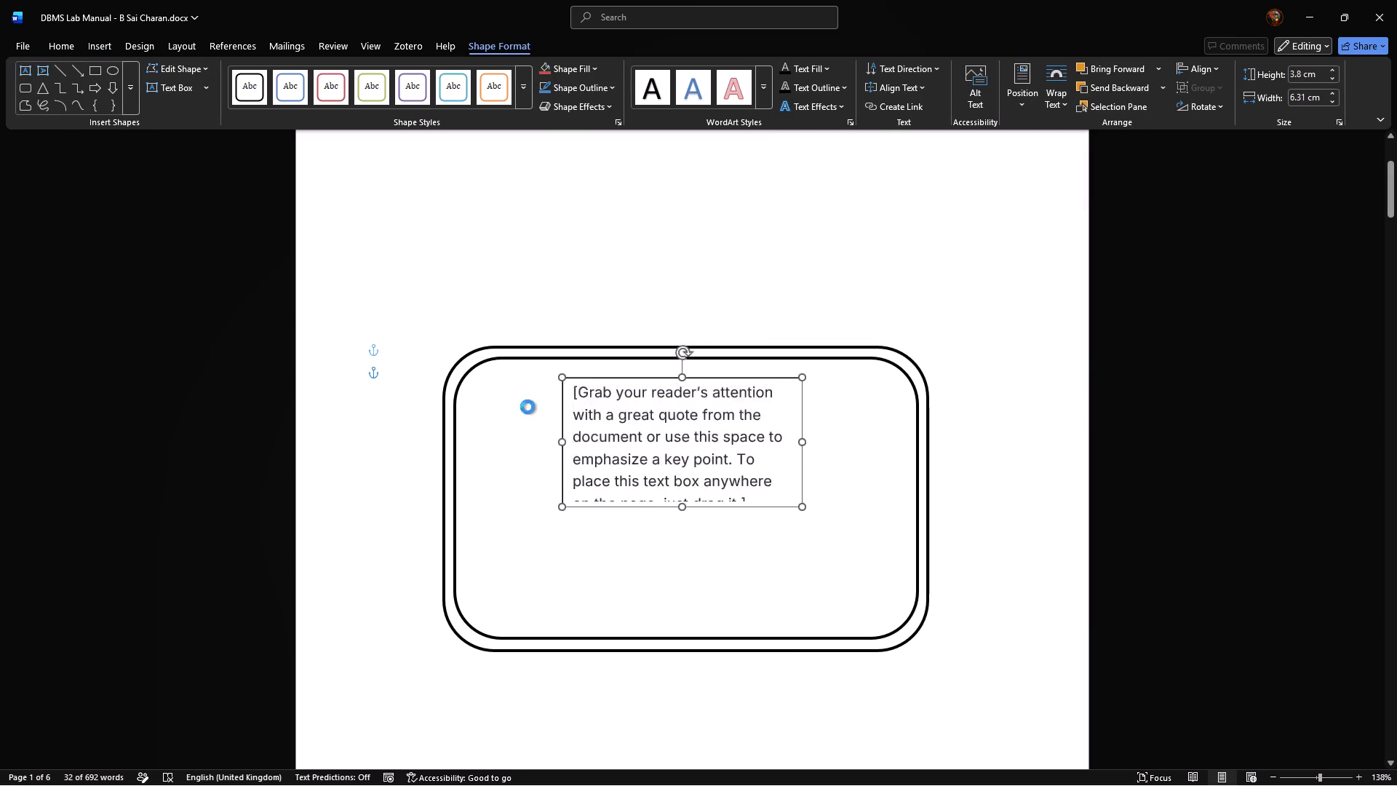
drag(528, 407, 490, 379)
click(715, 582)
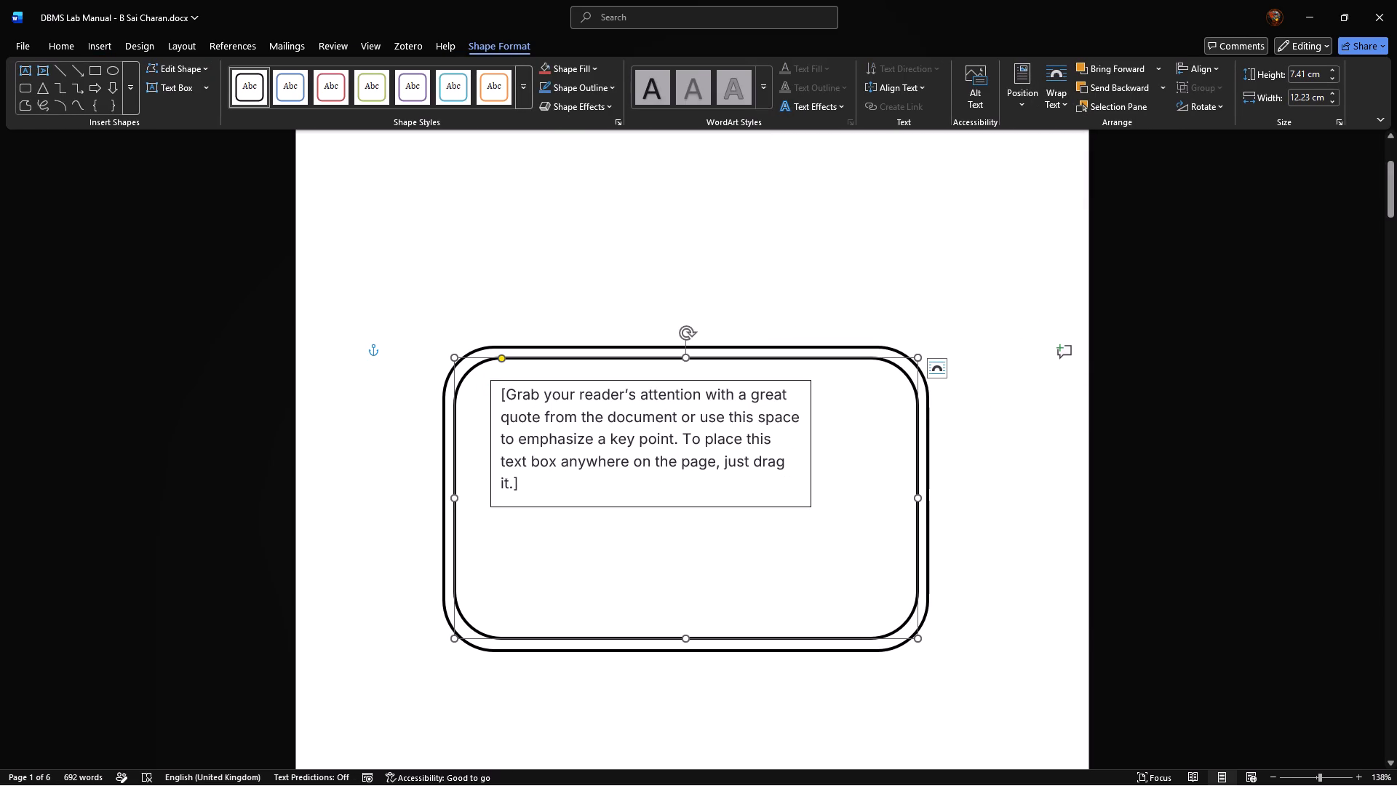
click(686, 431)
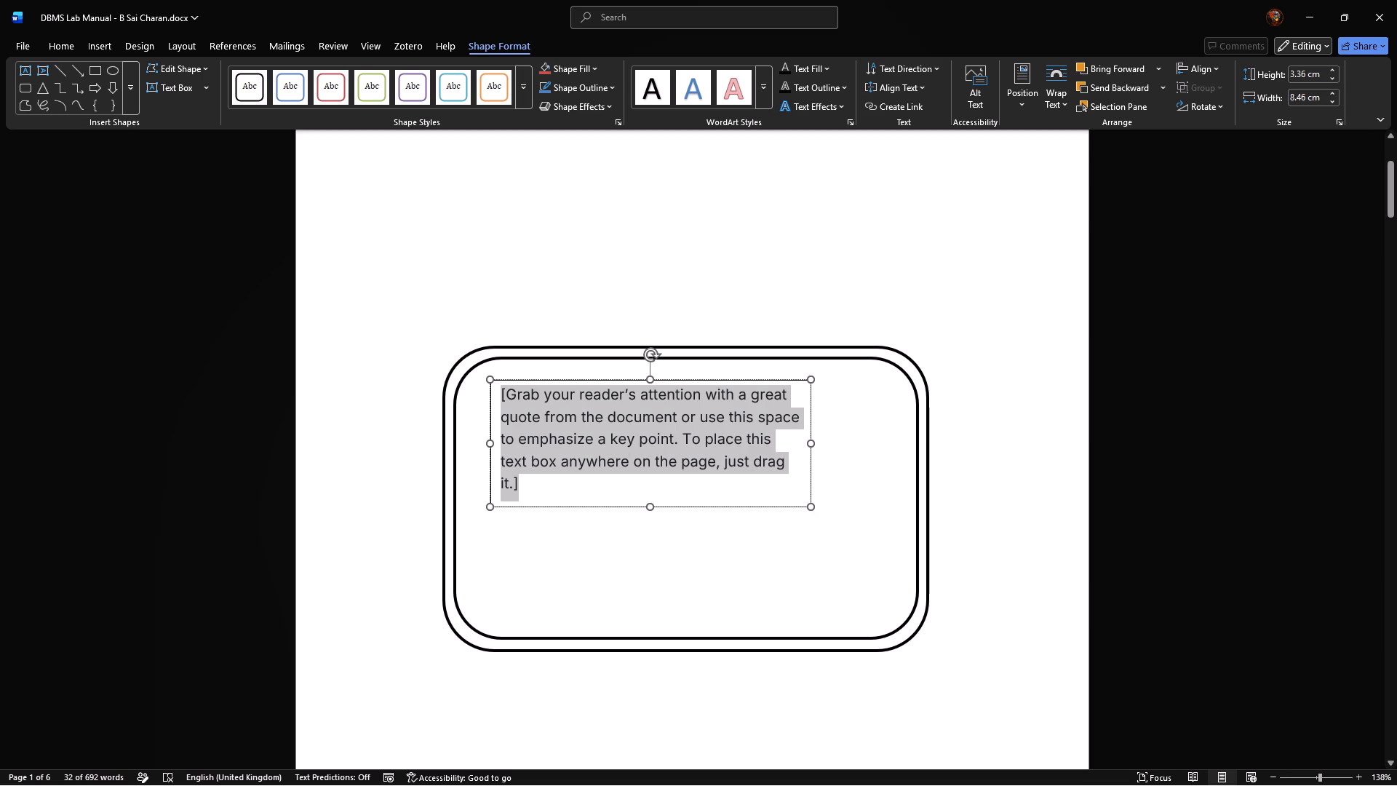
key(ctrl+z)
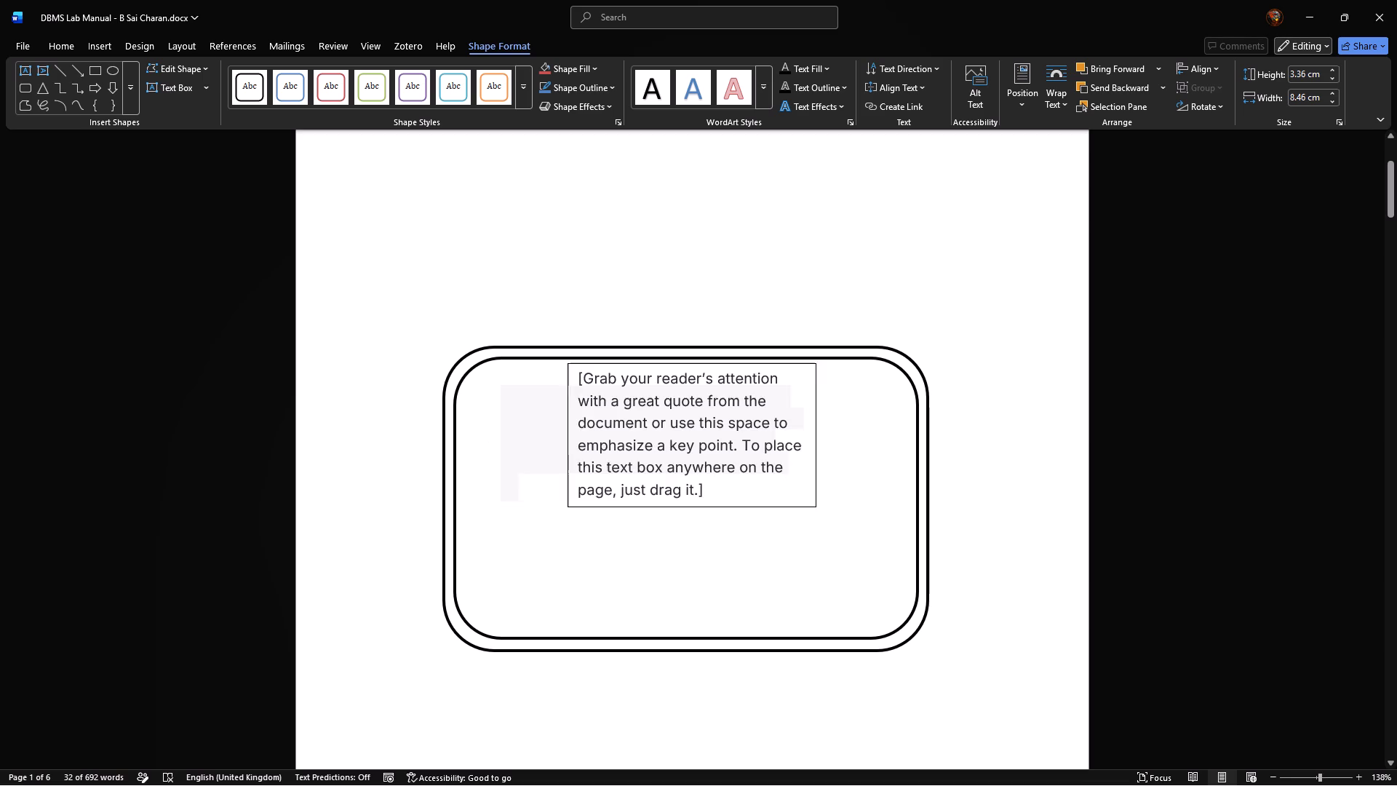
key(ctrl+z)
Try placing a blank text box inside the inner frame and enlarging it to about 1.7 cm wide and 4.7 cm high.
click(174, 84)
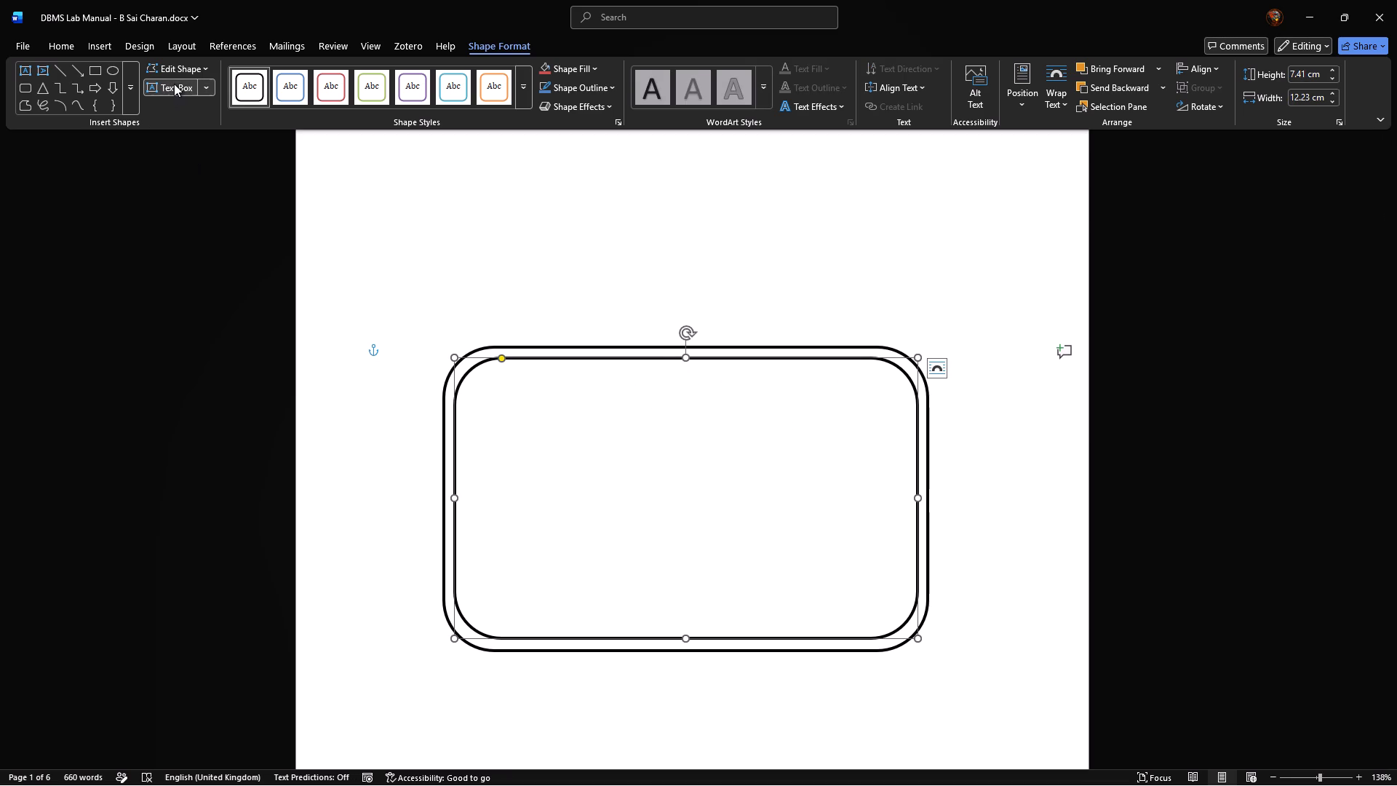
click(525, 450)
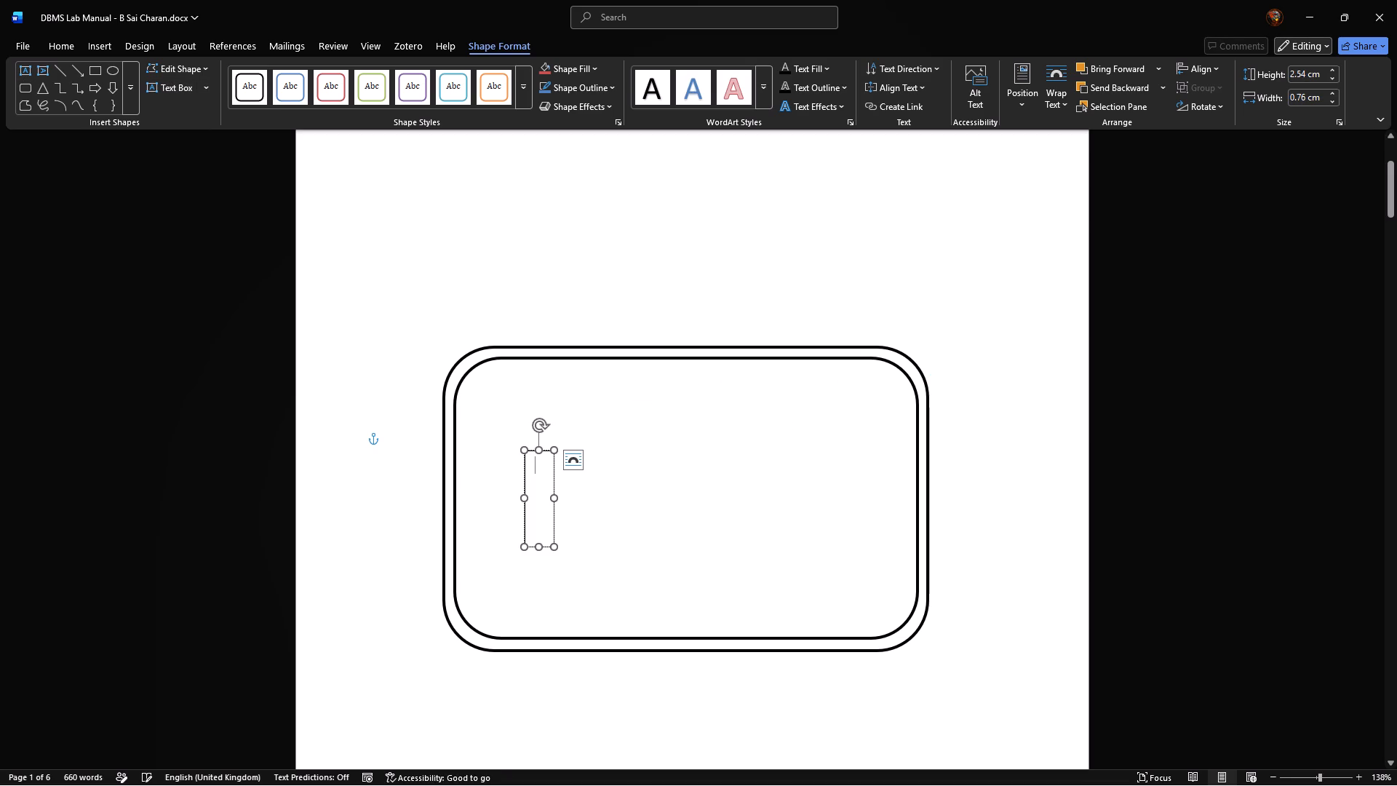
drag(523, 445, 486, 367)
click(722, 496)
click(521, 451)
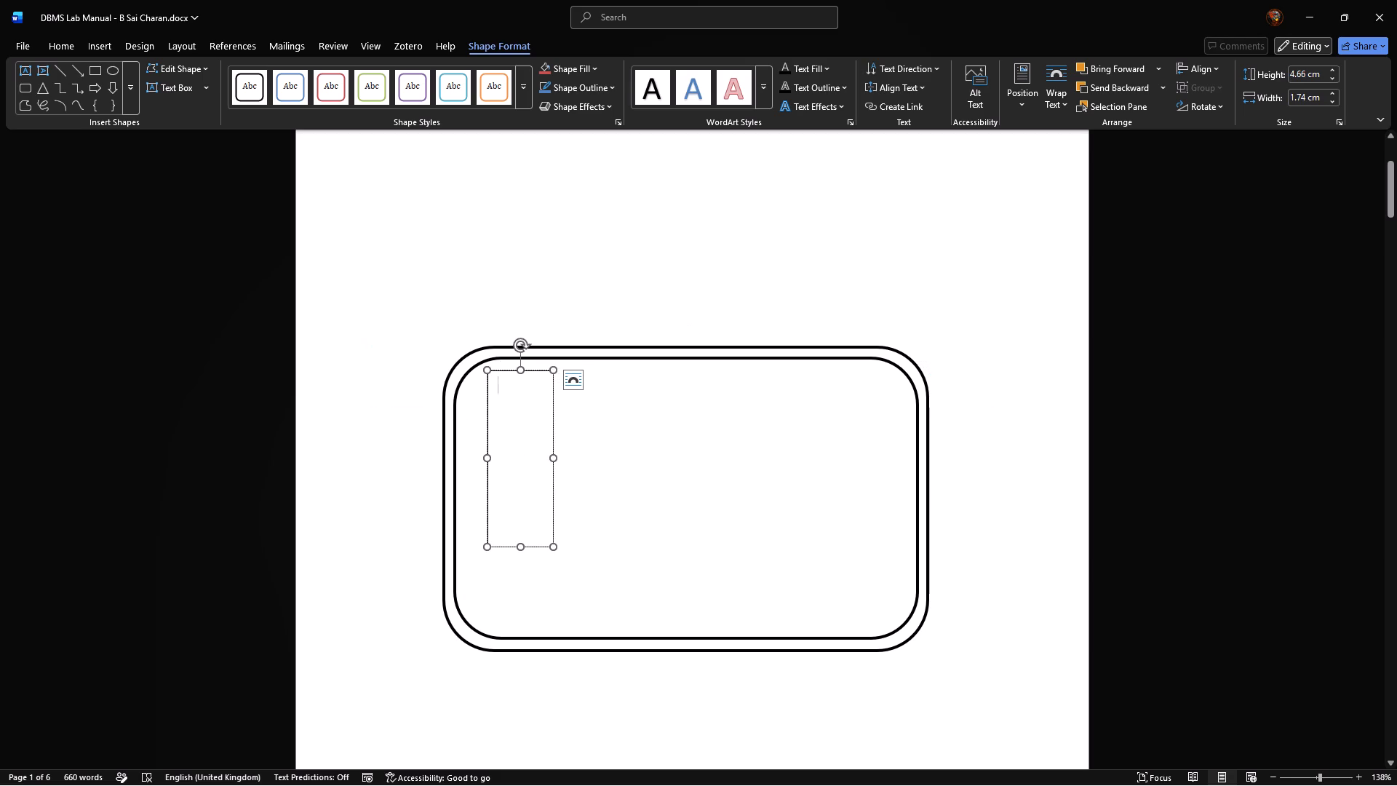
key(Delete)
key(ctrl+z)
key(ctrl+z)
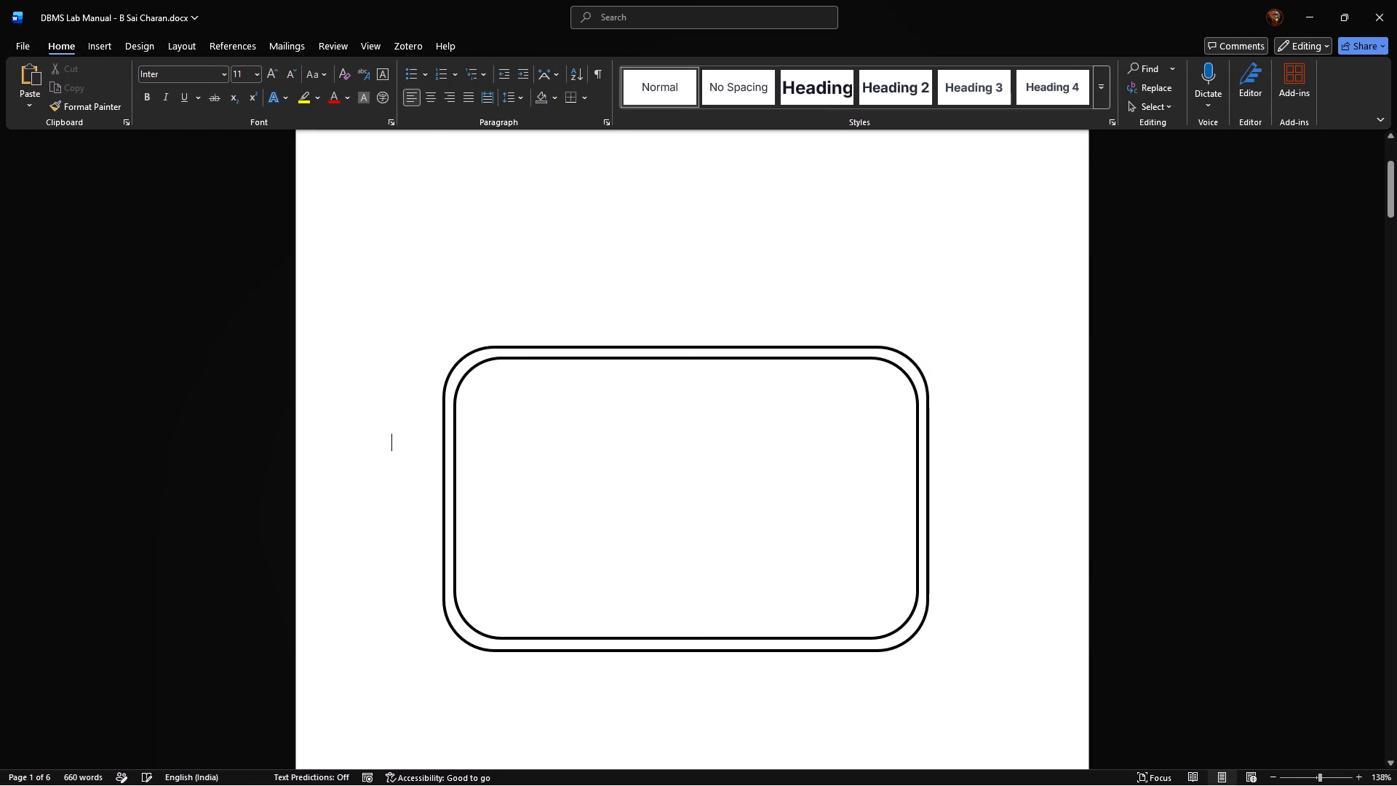
Undo the styling and drawing of the inner rounded rectangle, keeping the outer one.
click(607, 467)
click(101, 38)
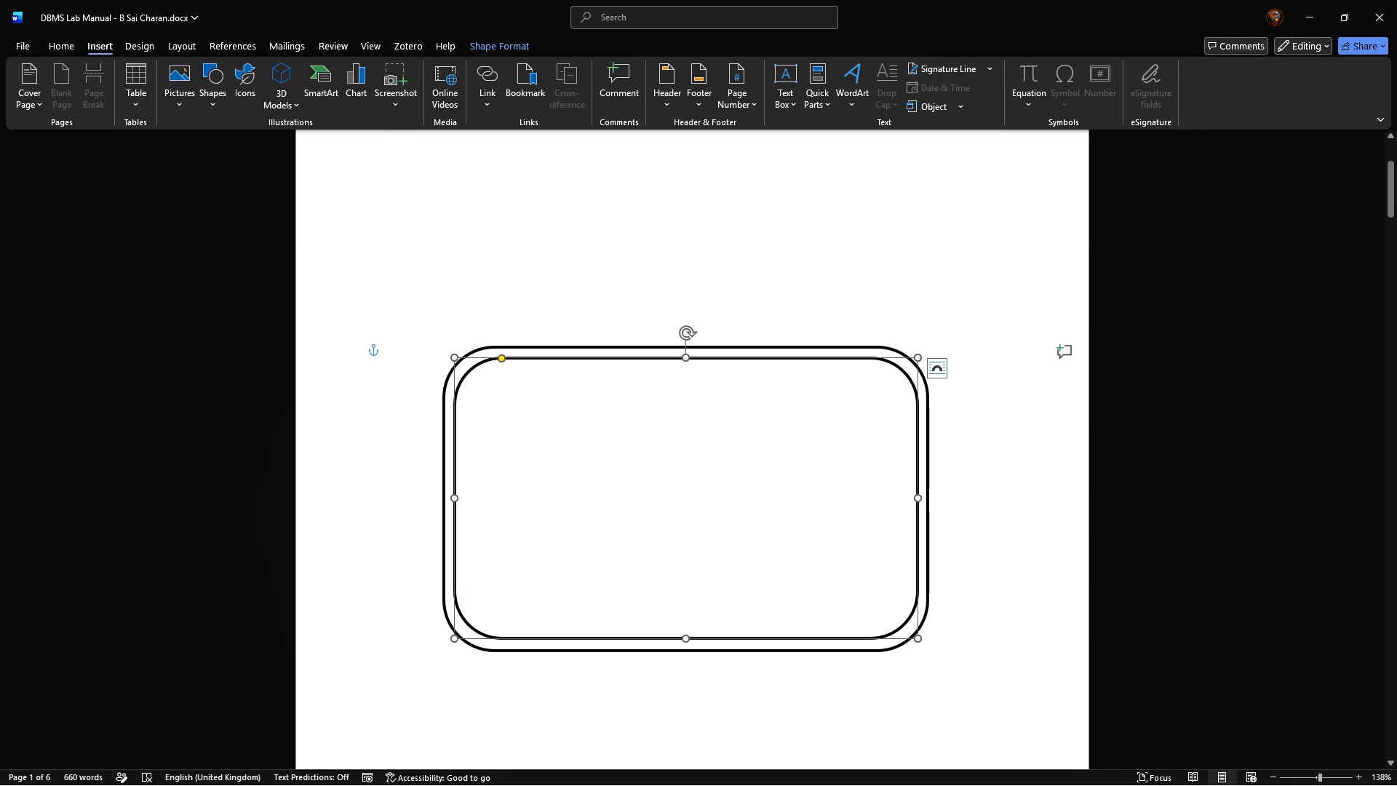
key(ctrl+z)
key(ctrl+z)
key(ctrl+z)
key(ctrl+z)
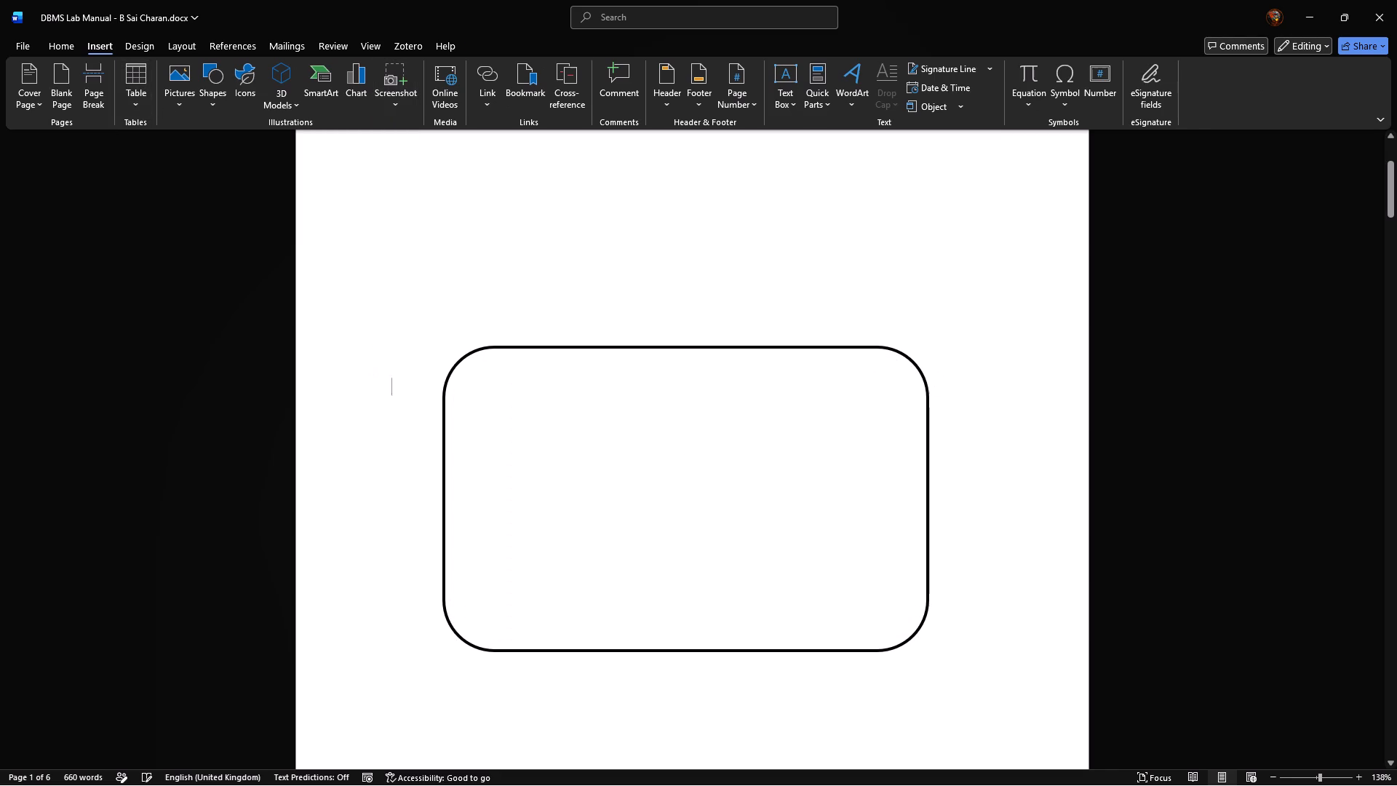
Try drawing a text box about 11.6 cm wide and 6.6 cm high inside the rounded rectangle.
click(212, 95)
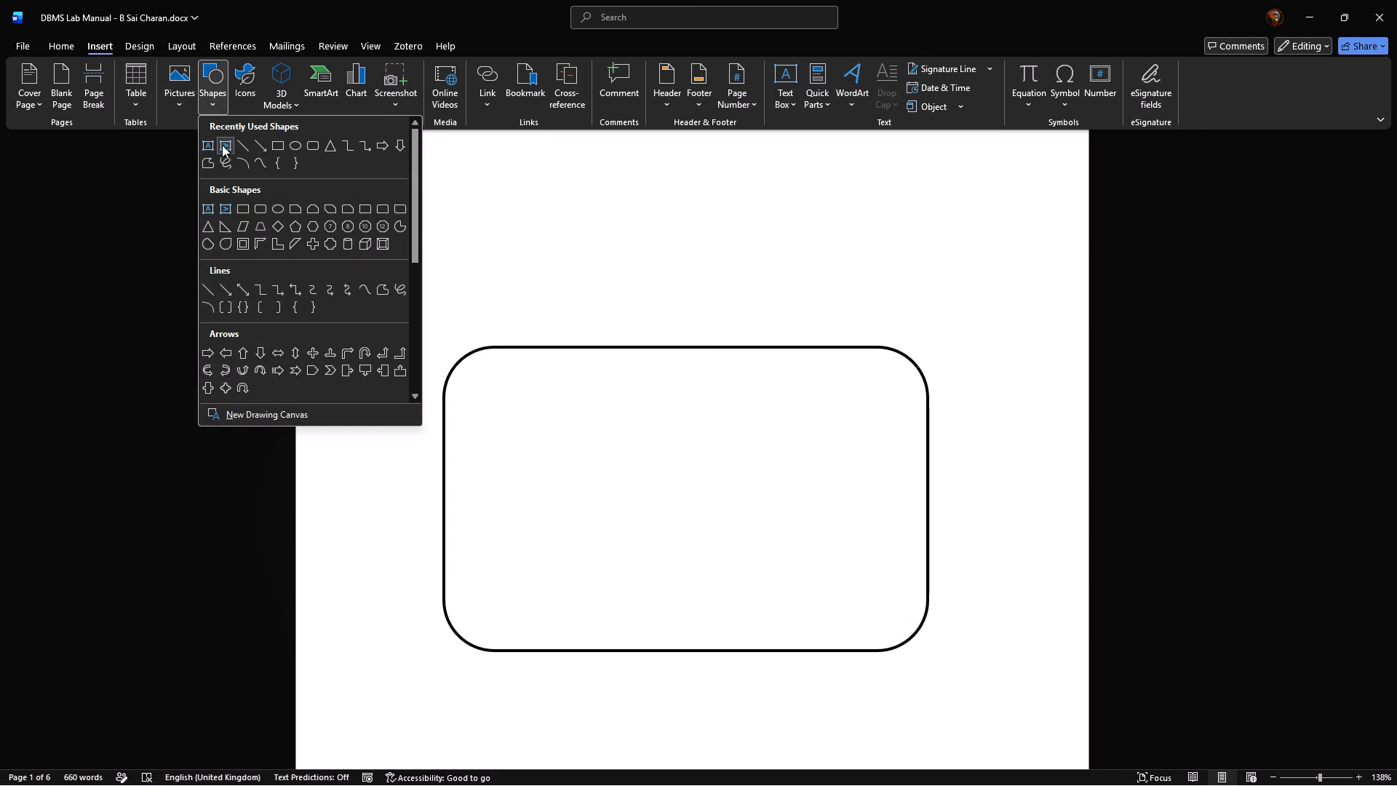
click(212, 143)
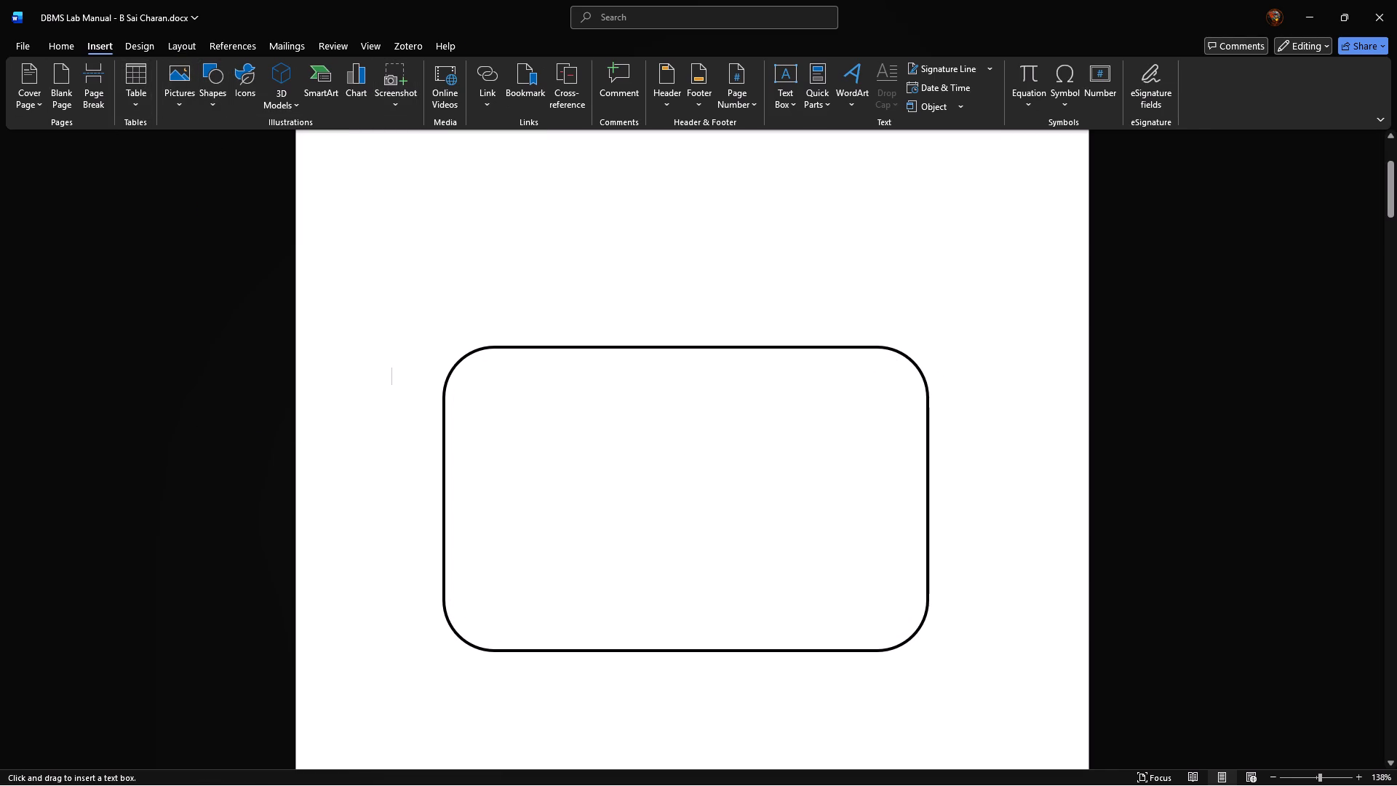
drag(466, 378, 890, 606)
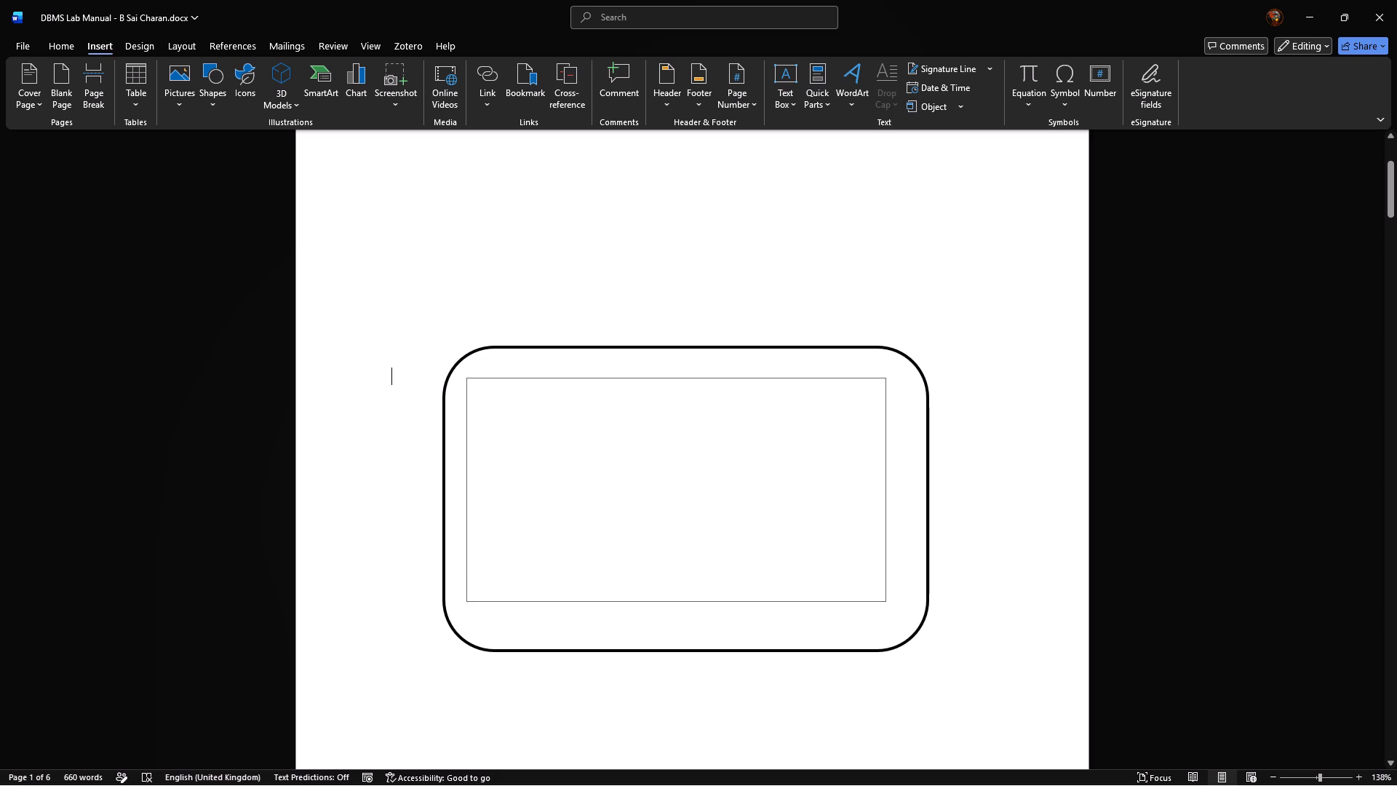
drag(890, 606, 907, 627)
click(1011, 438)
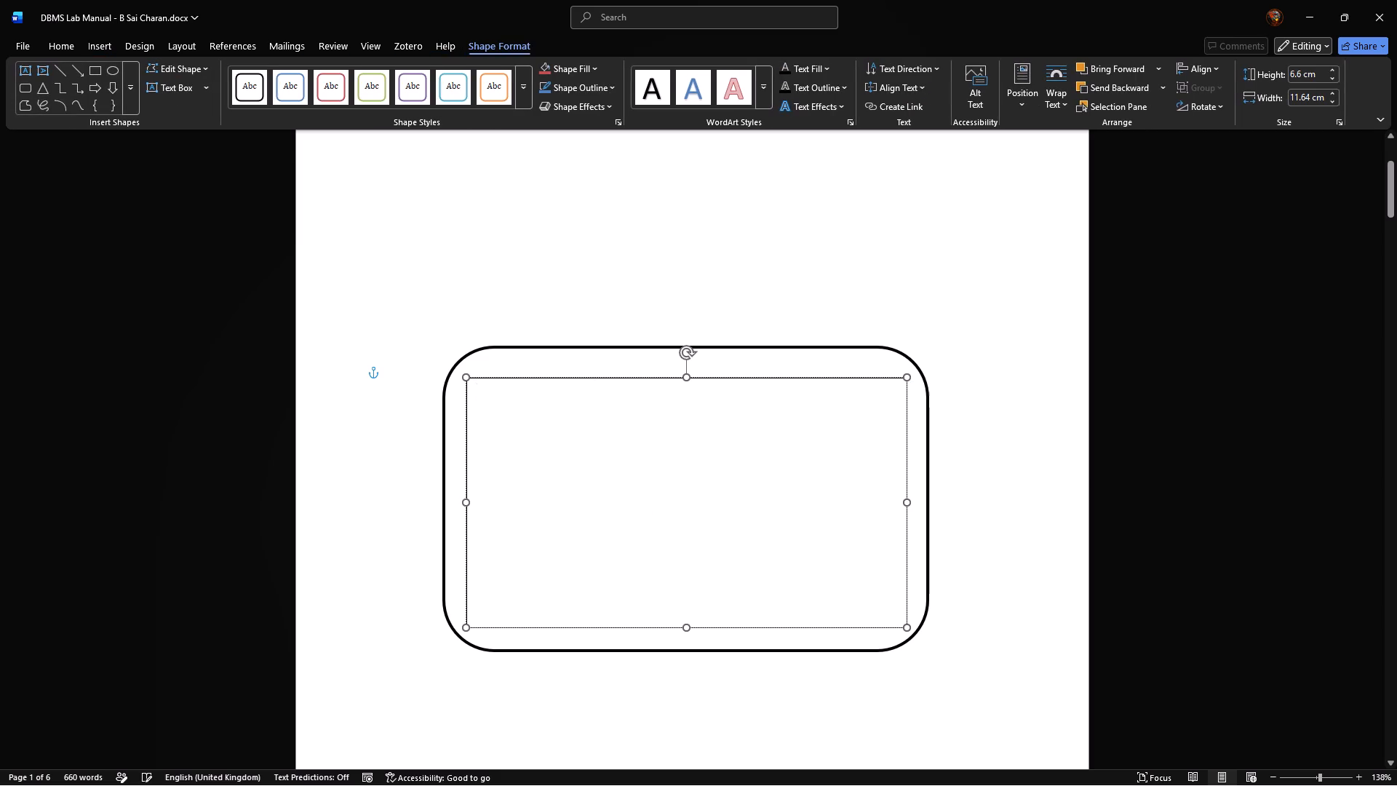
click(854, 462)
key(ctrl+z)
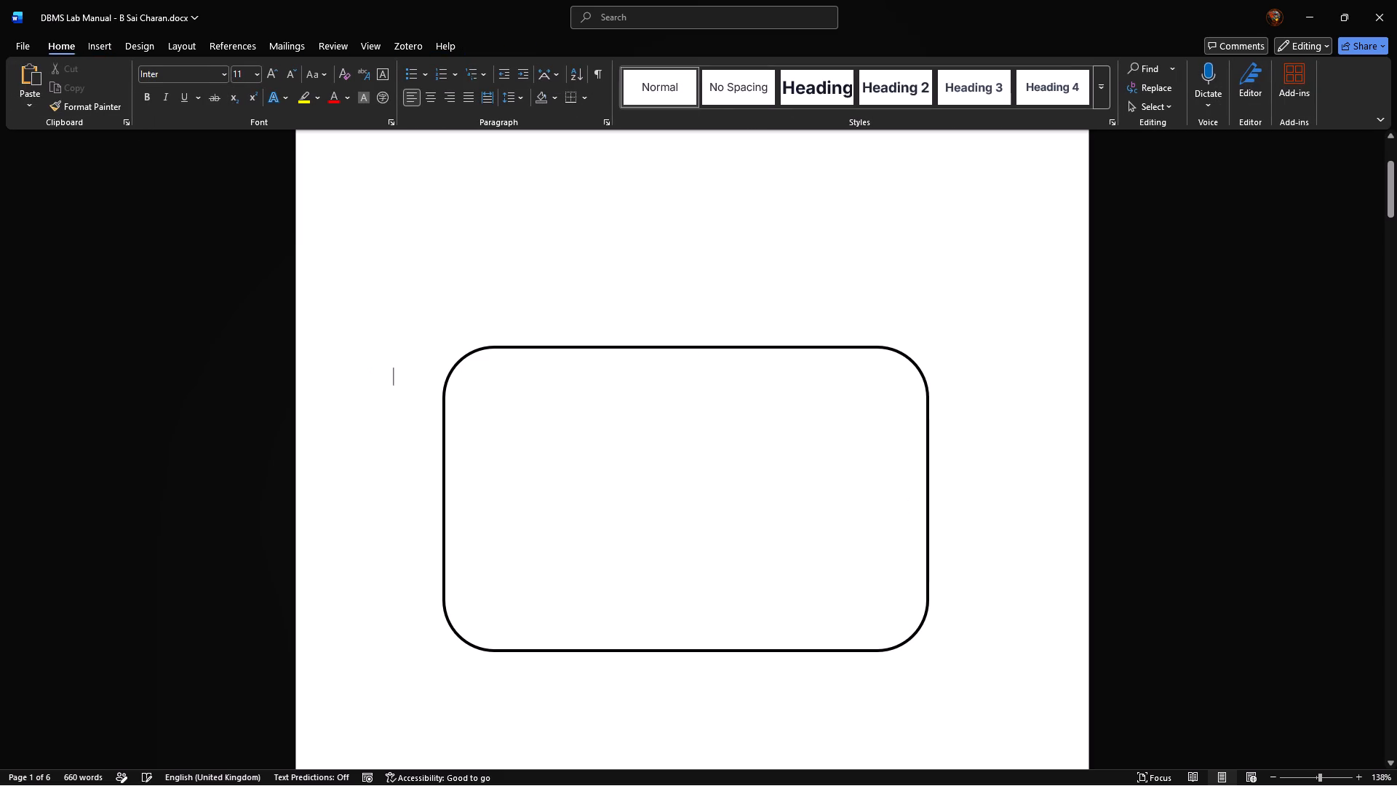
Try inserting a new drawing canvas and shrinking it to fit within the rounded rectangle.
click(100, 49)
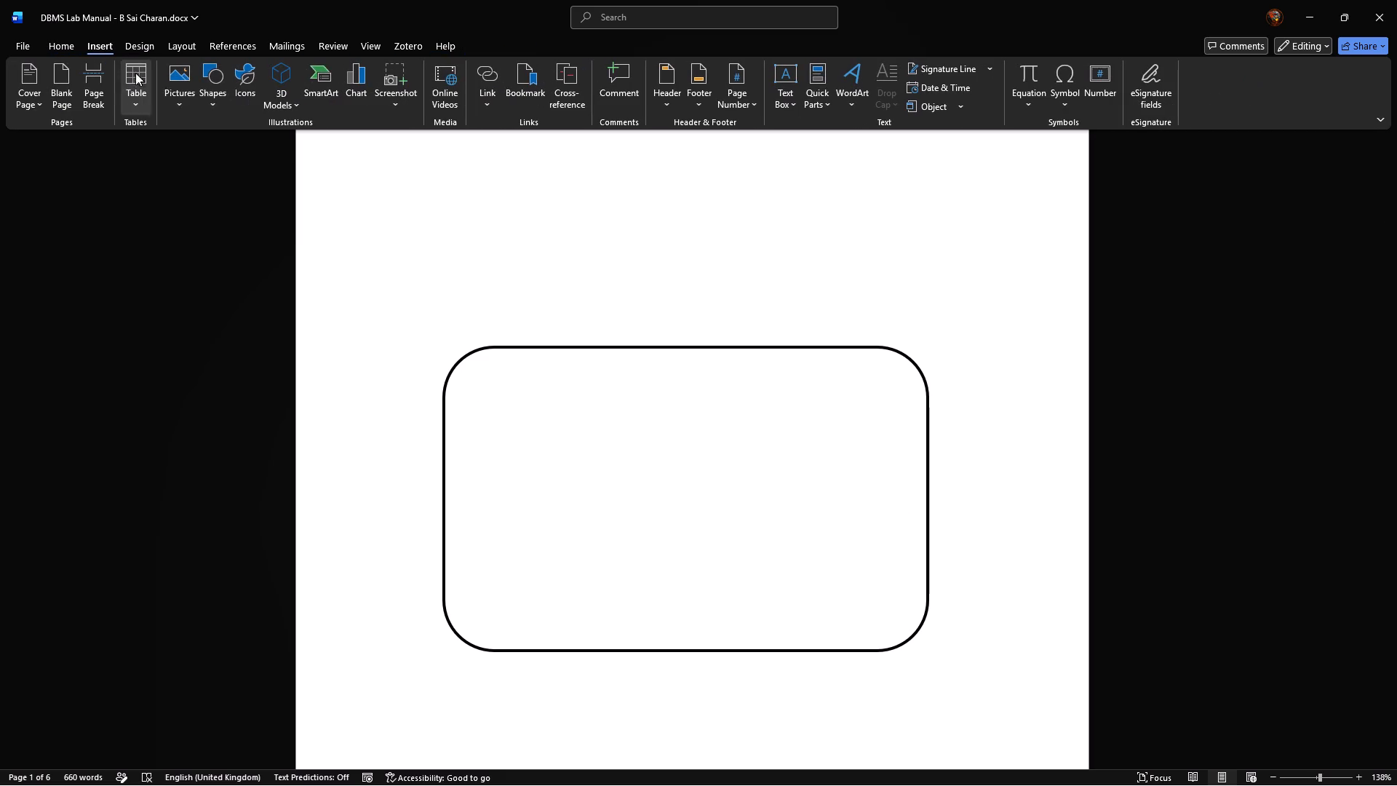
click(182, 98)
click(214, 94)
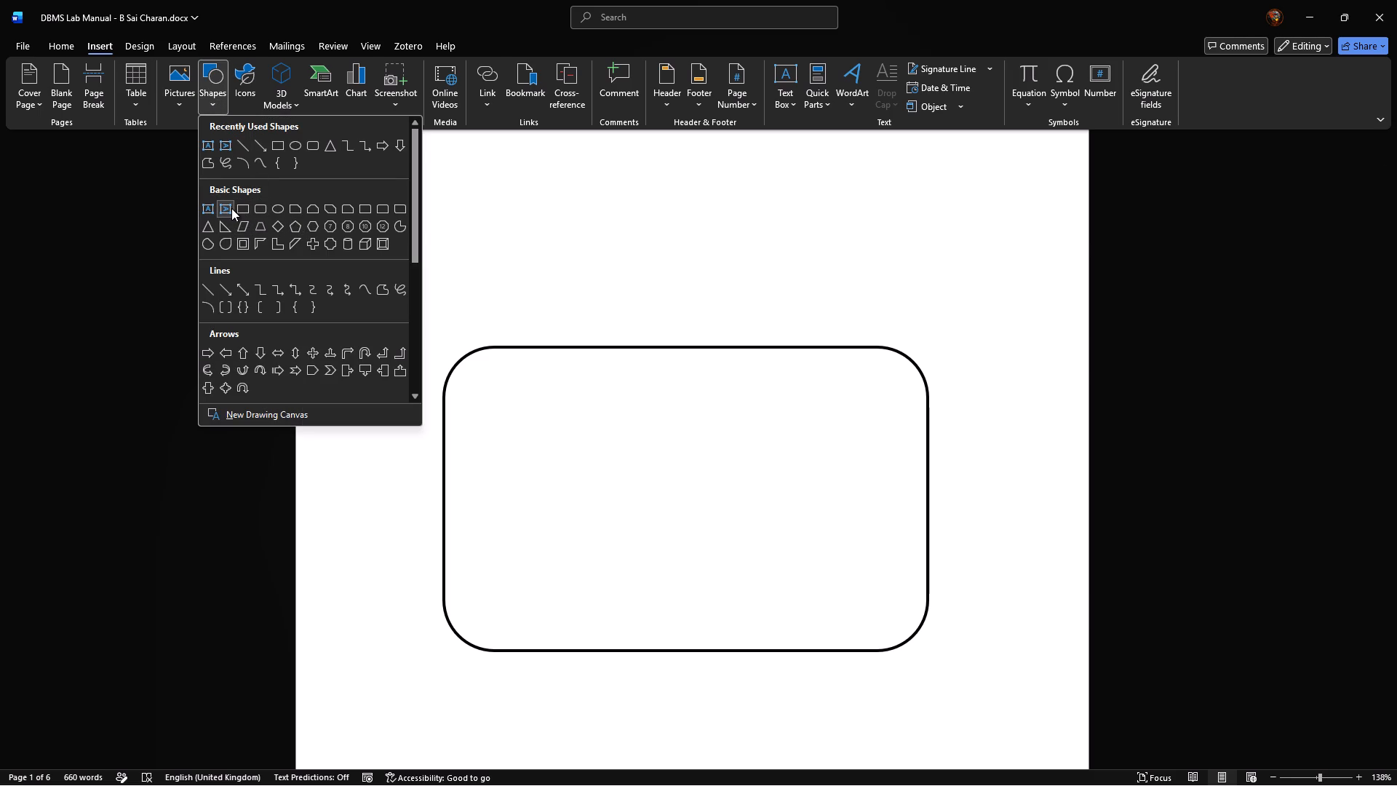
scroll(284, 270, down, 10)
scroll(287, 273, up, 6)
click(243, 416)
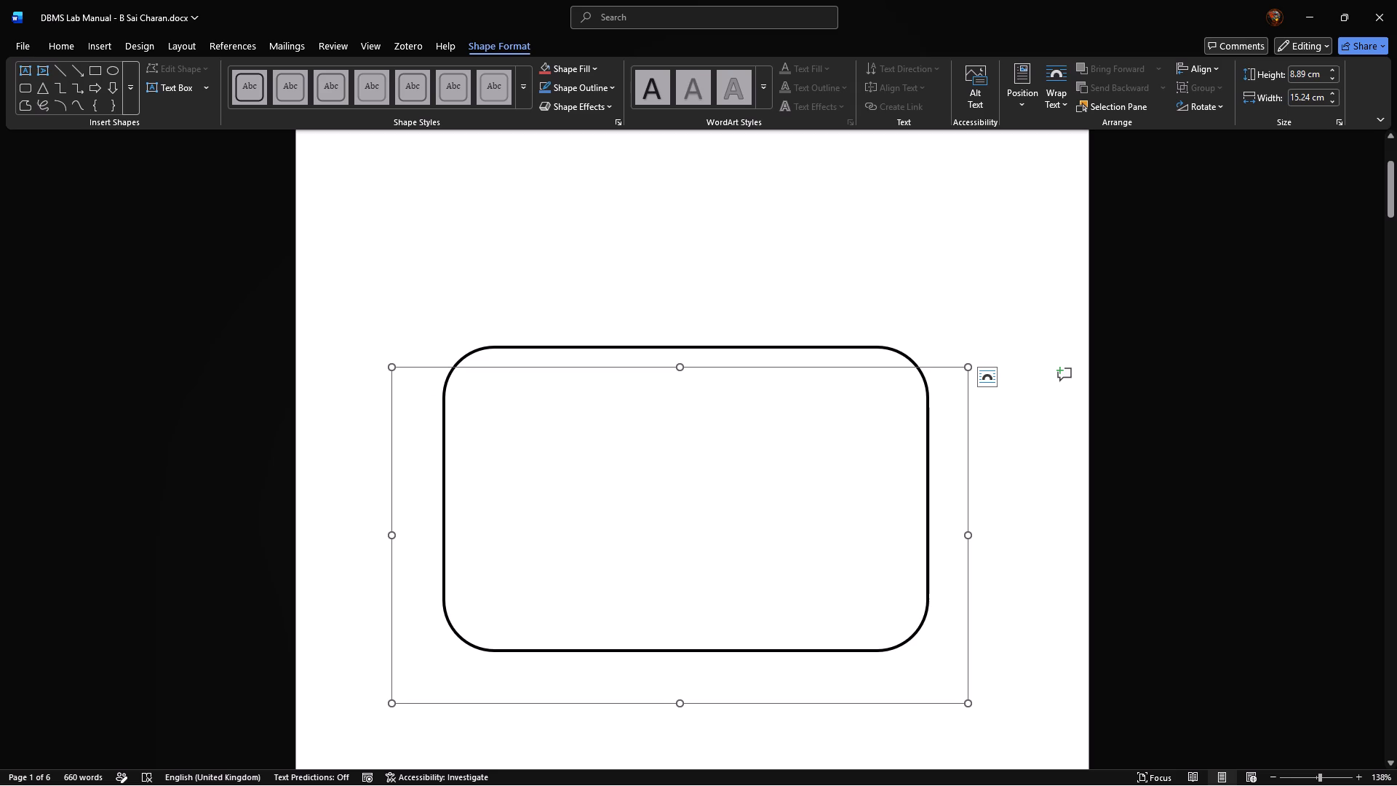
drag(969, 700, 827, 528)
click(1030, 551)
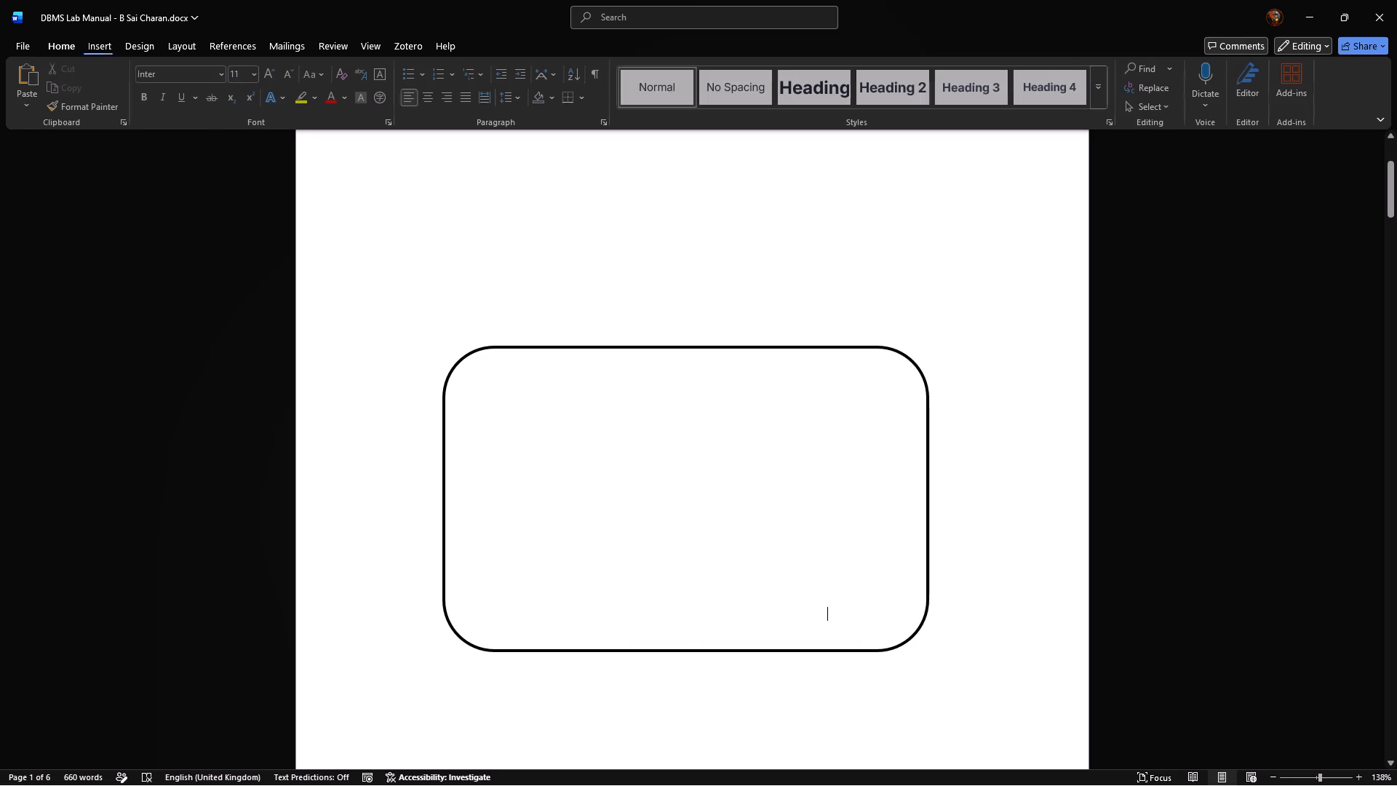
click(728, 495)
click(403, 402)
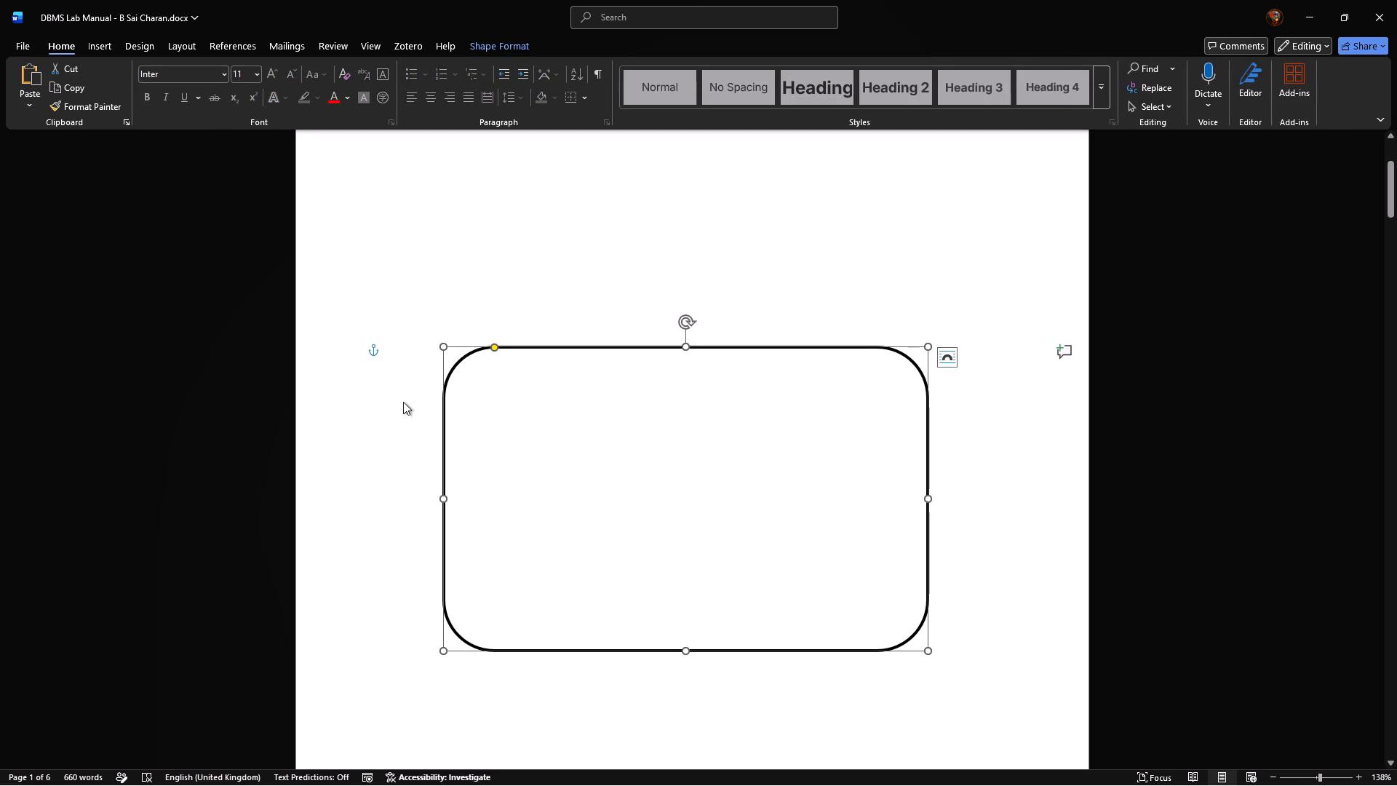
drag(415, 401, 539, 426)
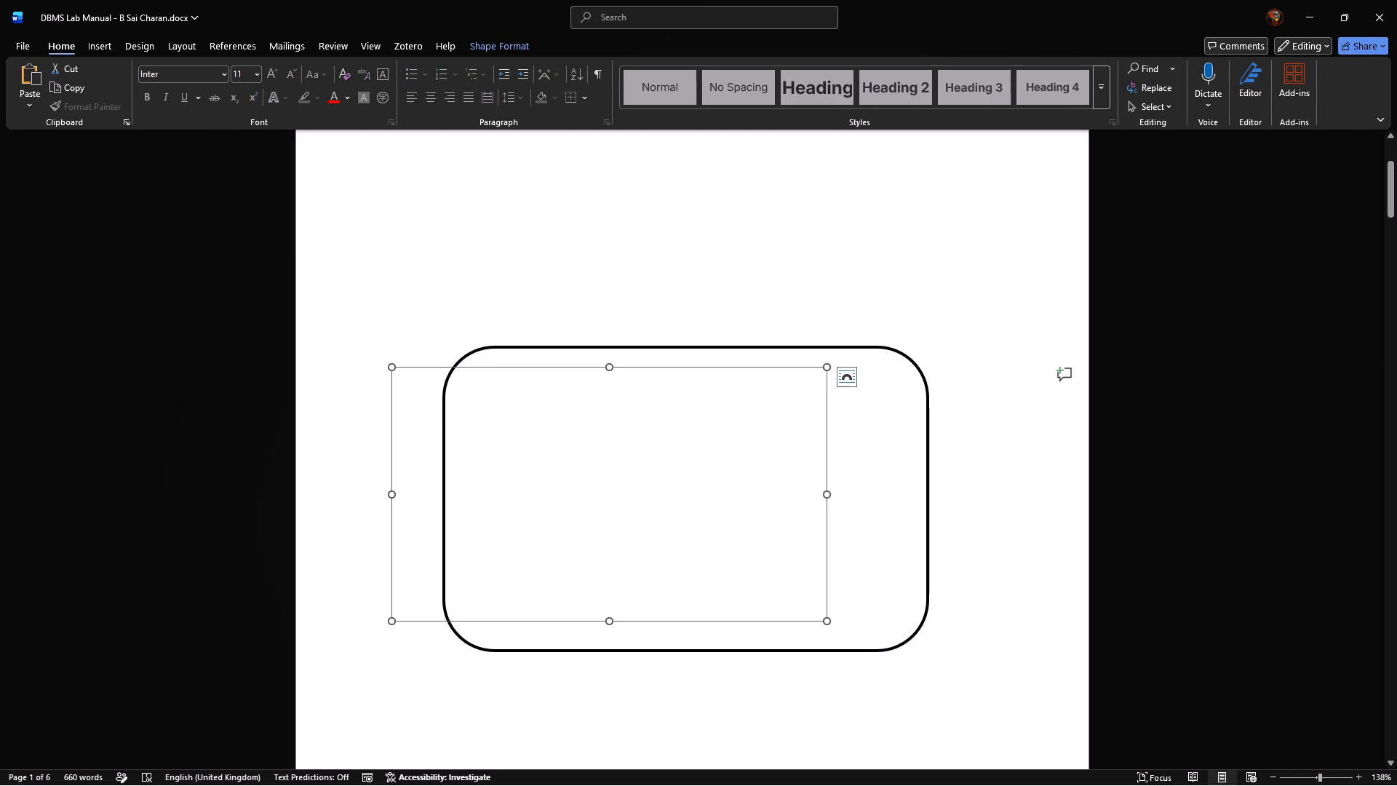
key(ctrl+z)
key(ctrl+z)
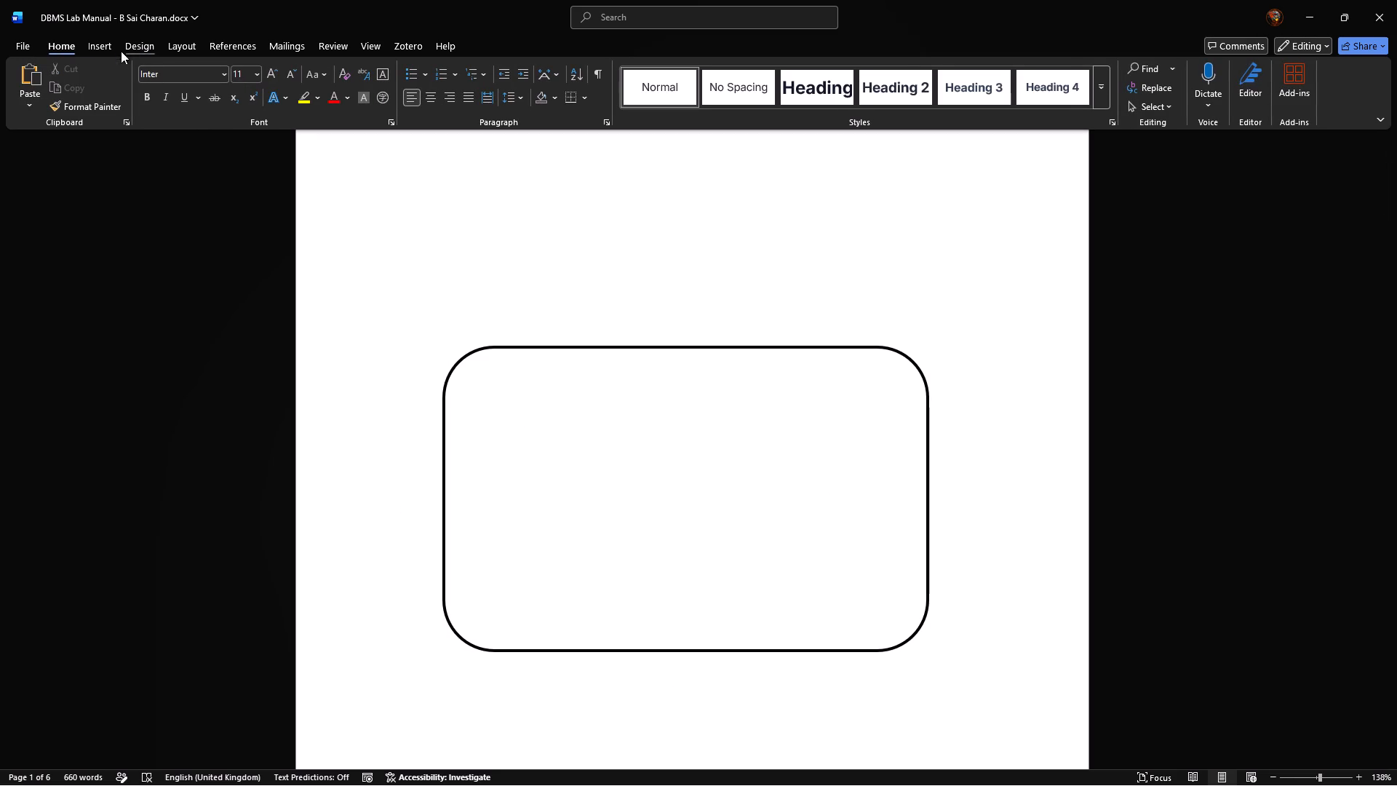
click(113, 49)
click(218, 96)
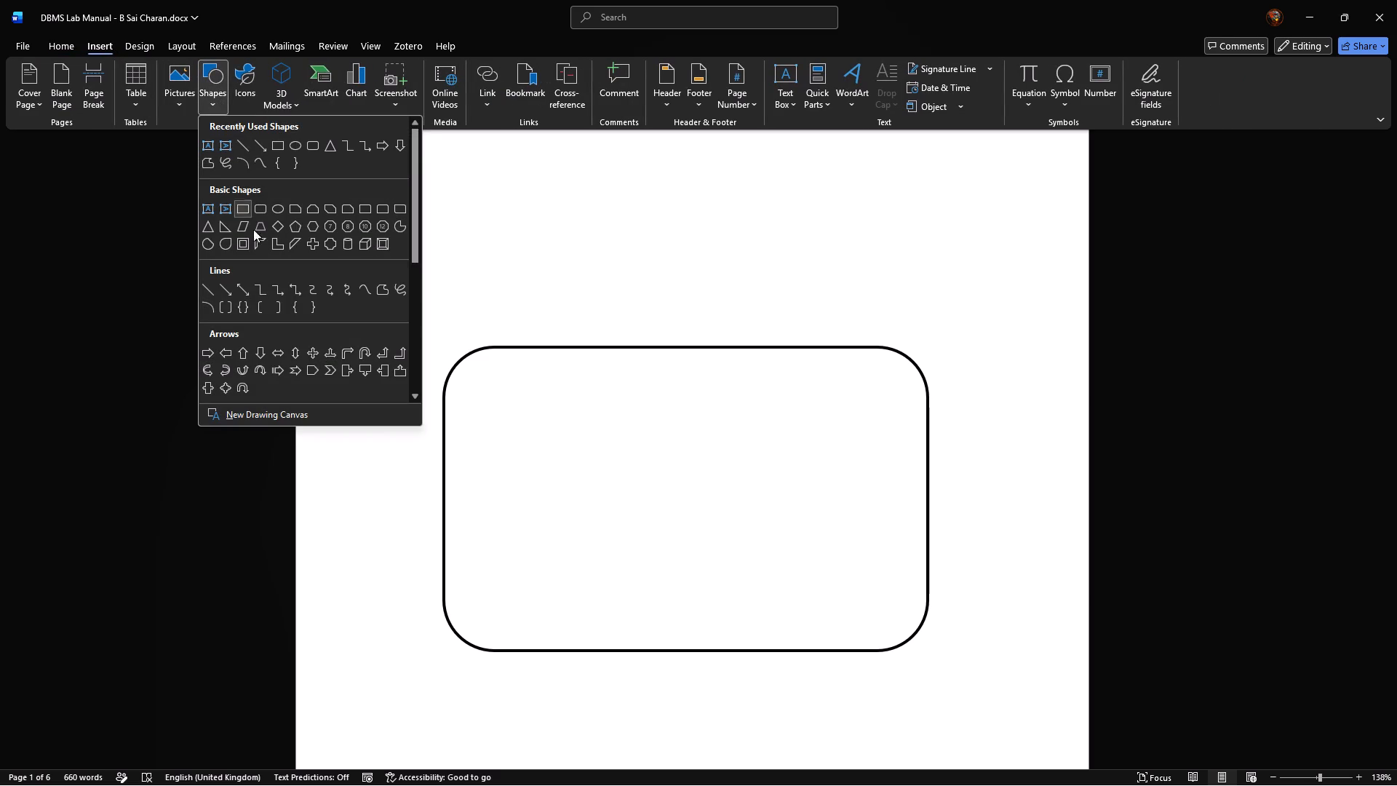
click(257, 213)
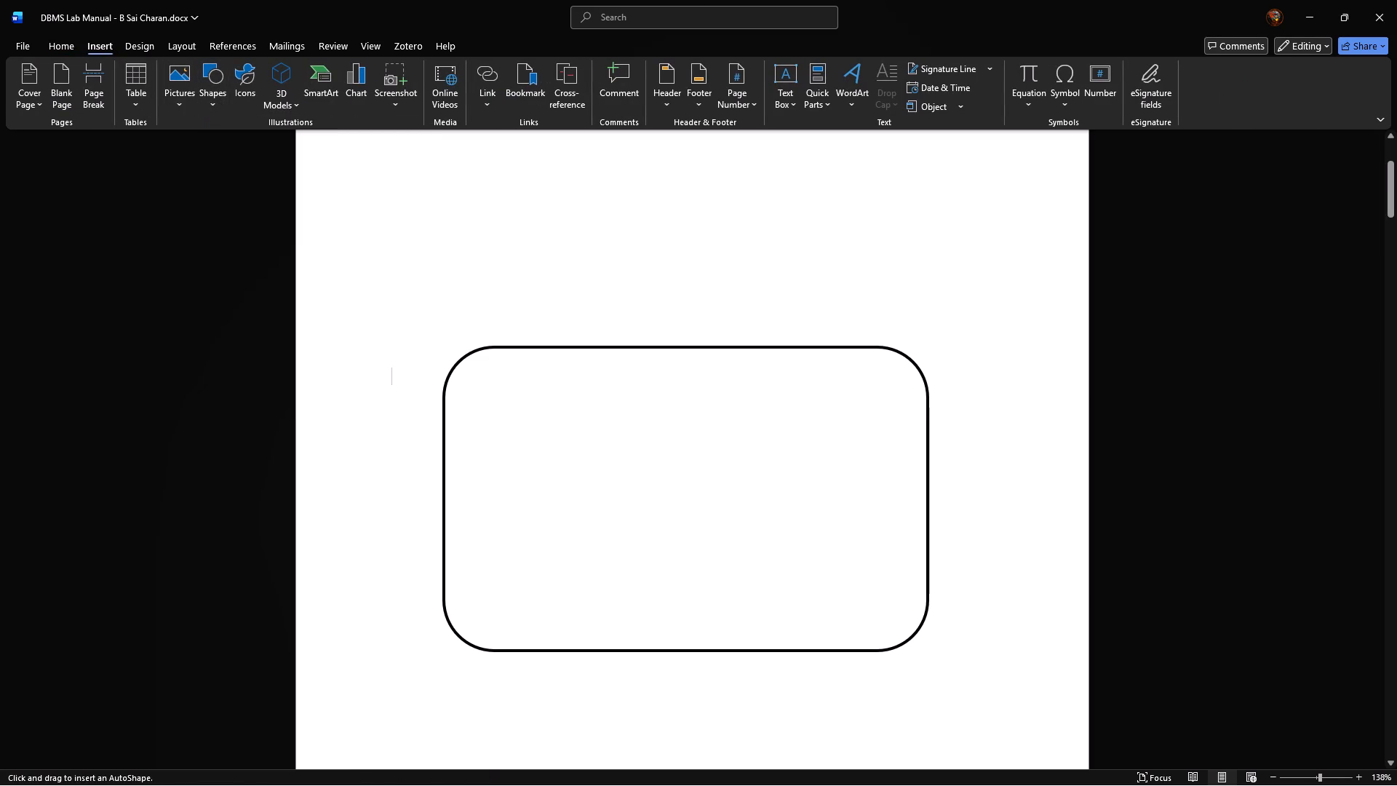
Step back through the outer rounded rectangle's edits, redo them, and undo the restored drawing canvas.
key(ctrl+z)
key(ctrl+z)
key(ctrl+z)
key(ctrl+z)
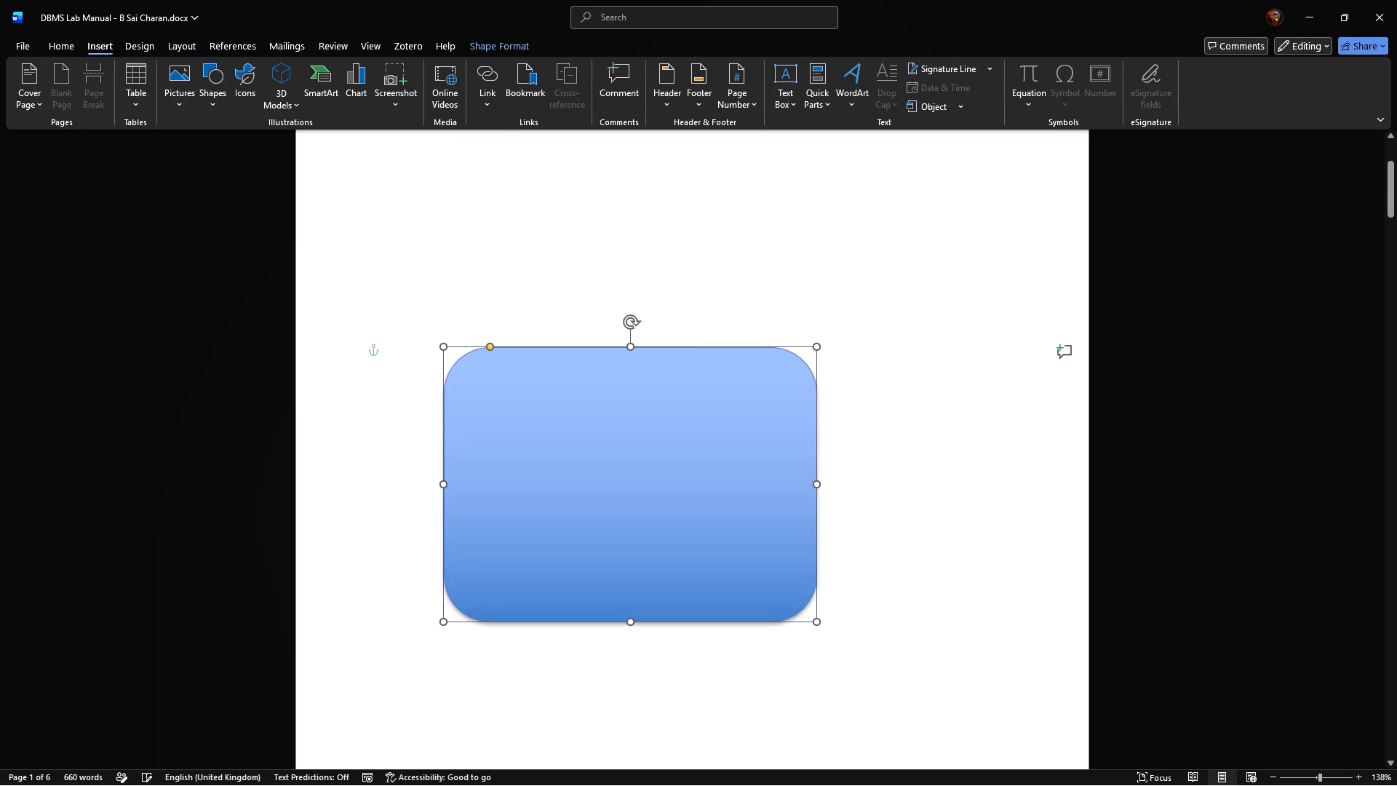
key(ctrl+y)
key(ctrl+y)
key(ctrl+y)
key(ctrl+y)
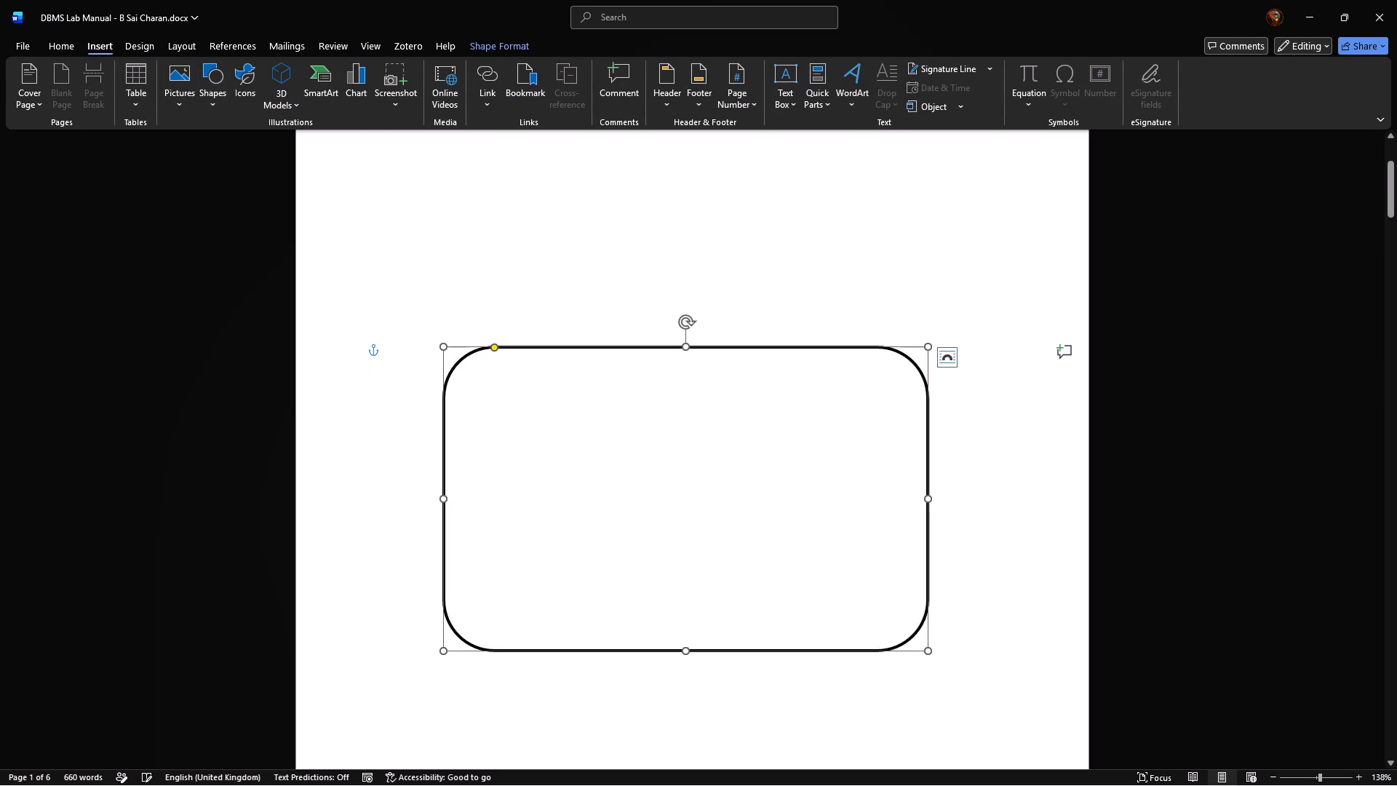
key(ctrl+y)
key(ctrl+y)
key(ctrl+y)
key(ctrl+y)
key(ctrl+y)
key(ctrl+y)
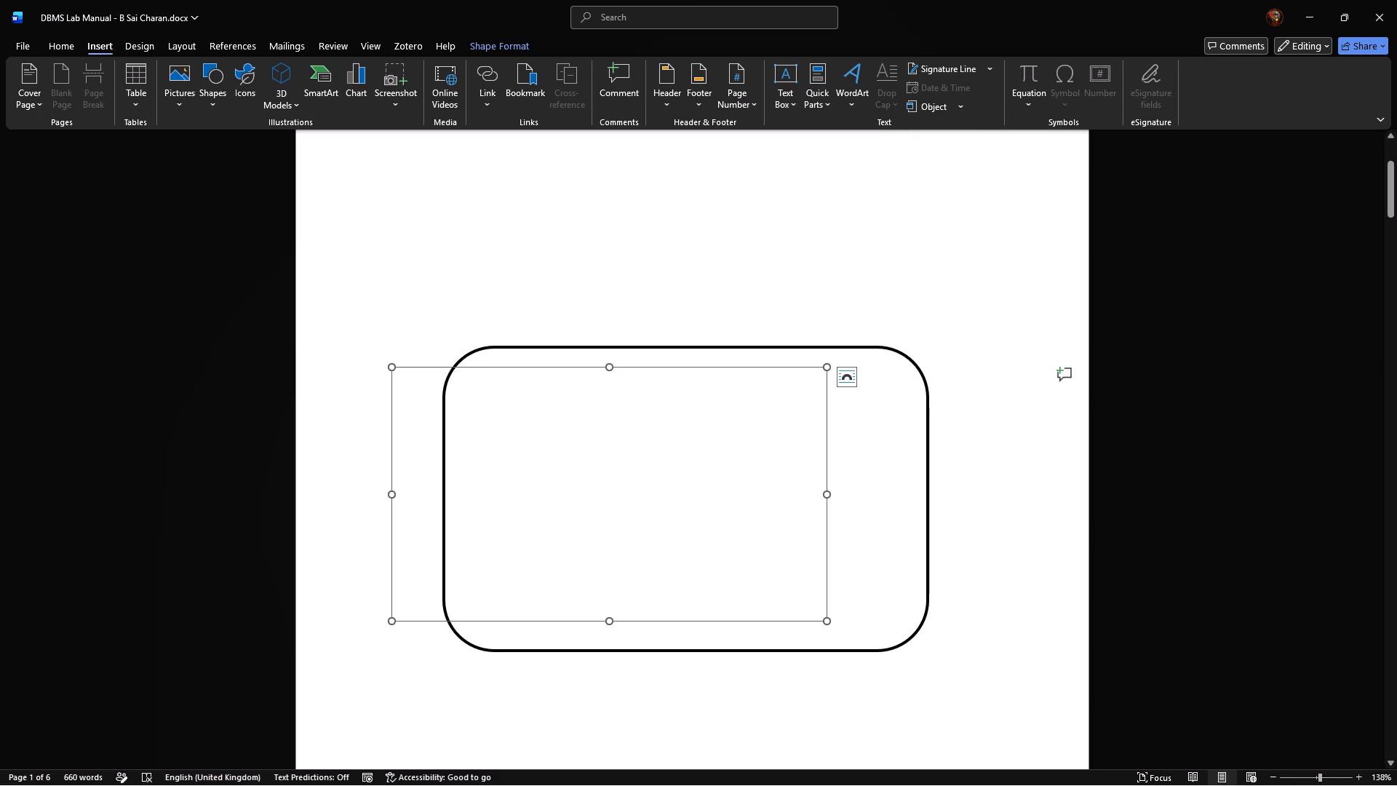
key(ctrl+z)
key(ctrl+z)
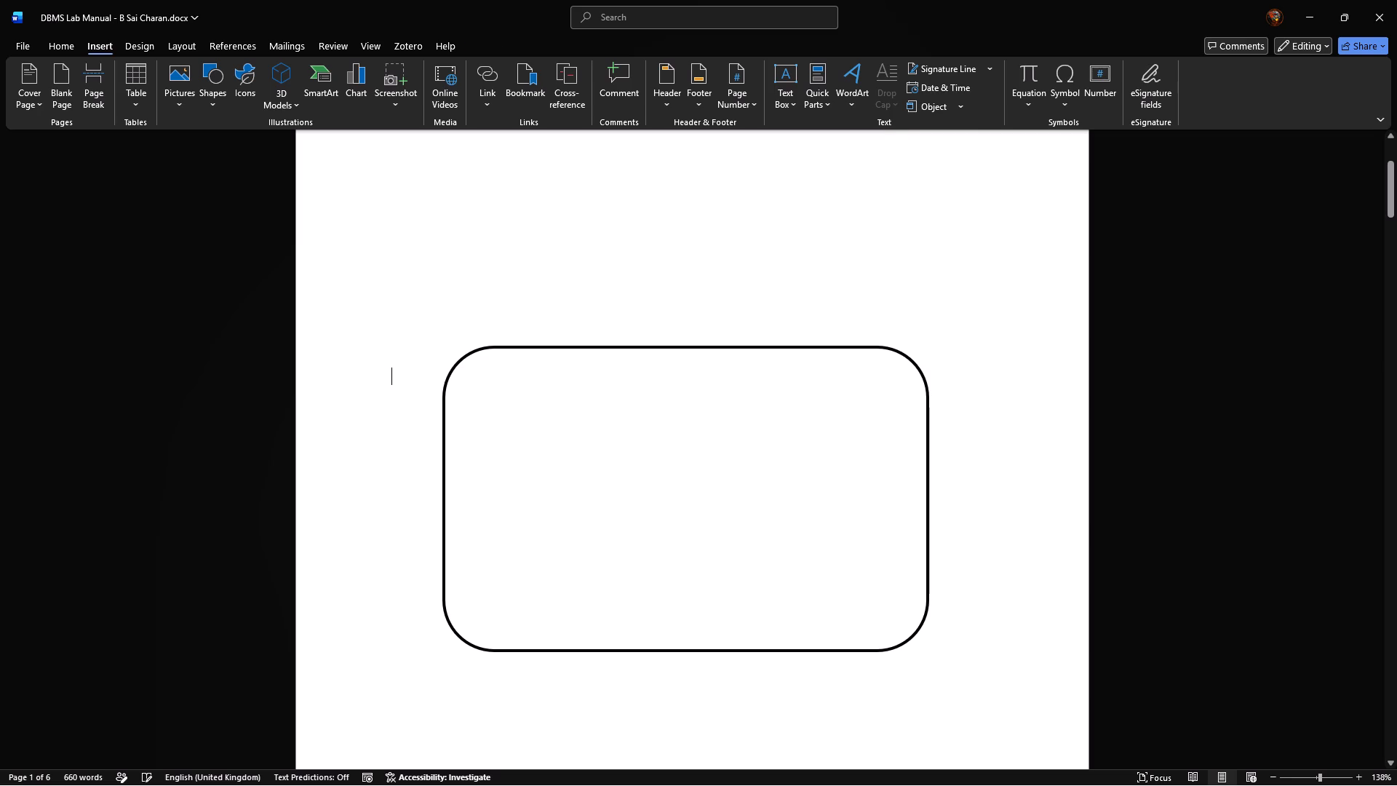
Draw a rounded rectangle about 12.02 cm wide and 7.2 cm high, centred inside the existing rounded rectangle.
click(212, 100)
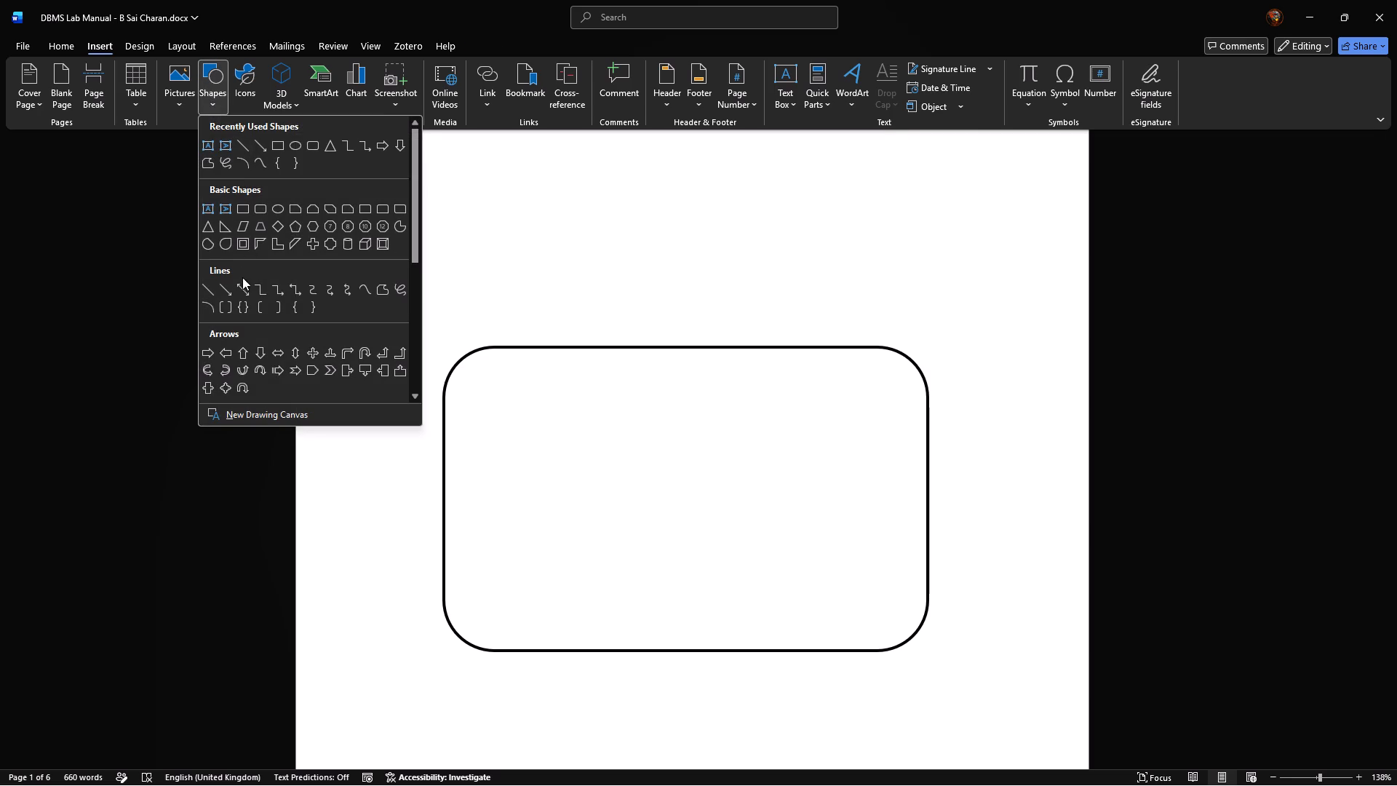
click(263, 213)
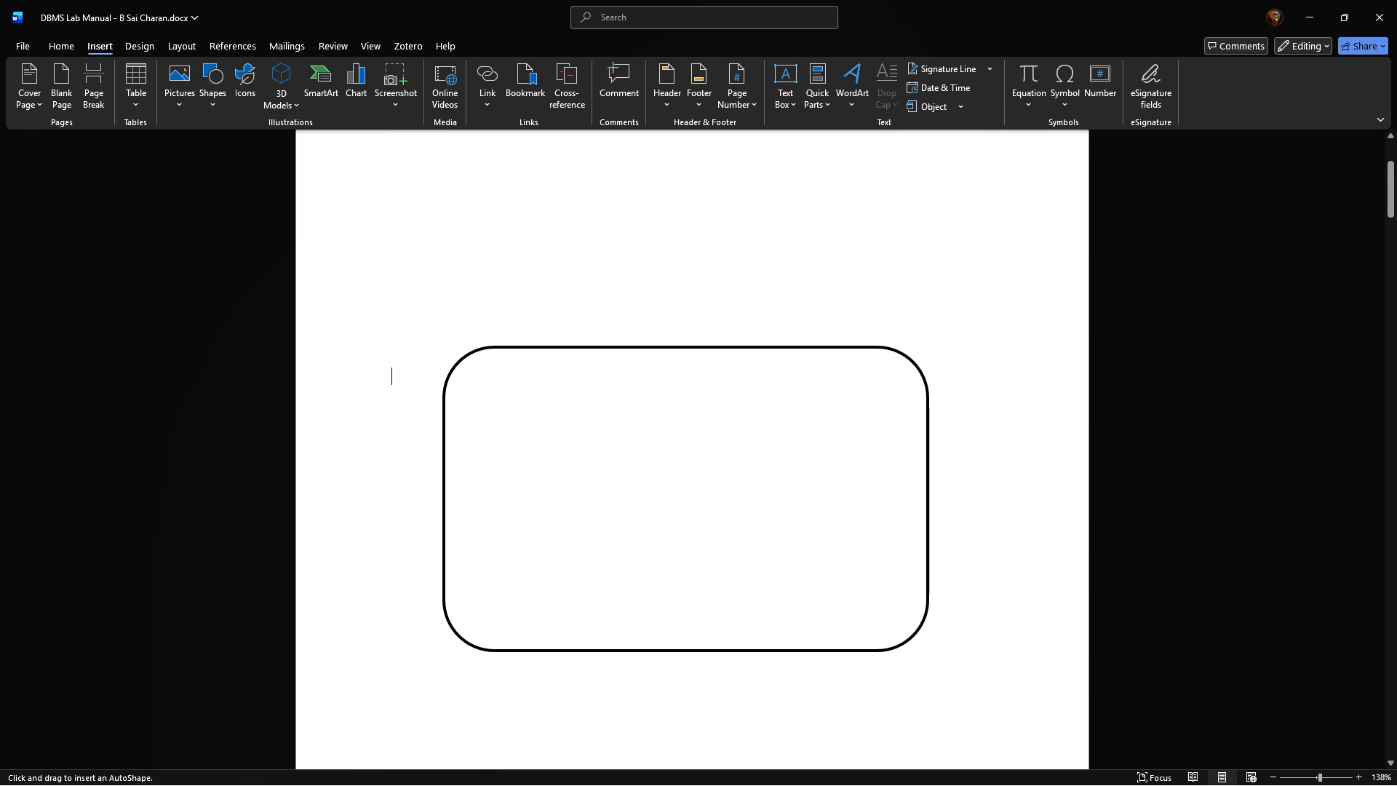
drag(467, 375, 904, 609)
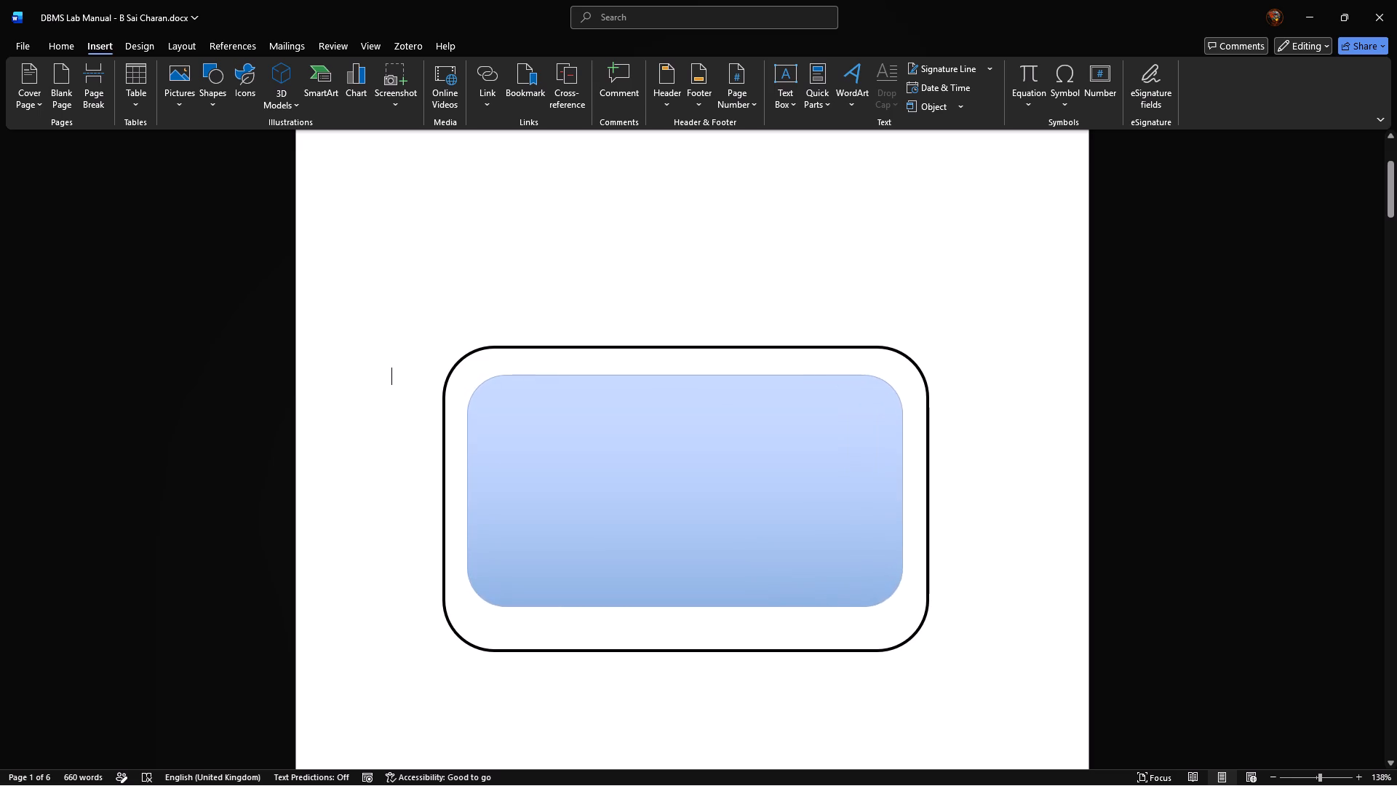
drag(904, 609, 913, 627)
drag(735, 473, 728, 471)
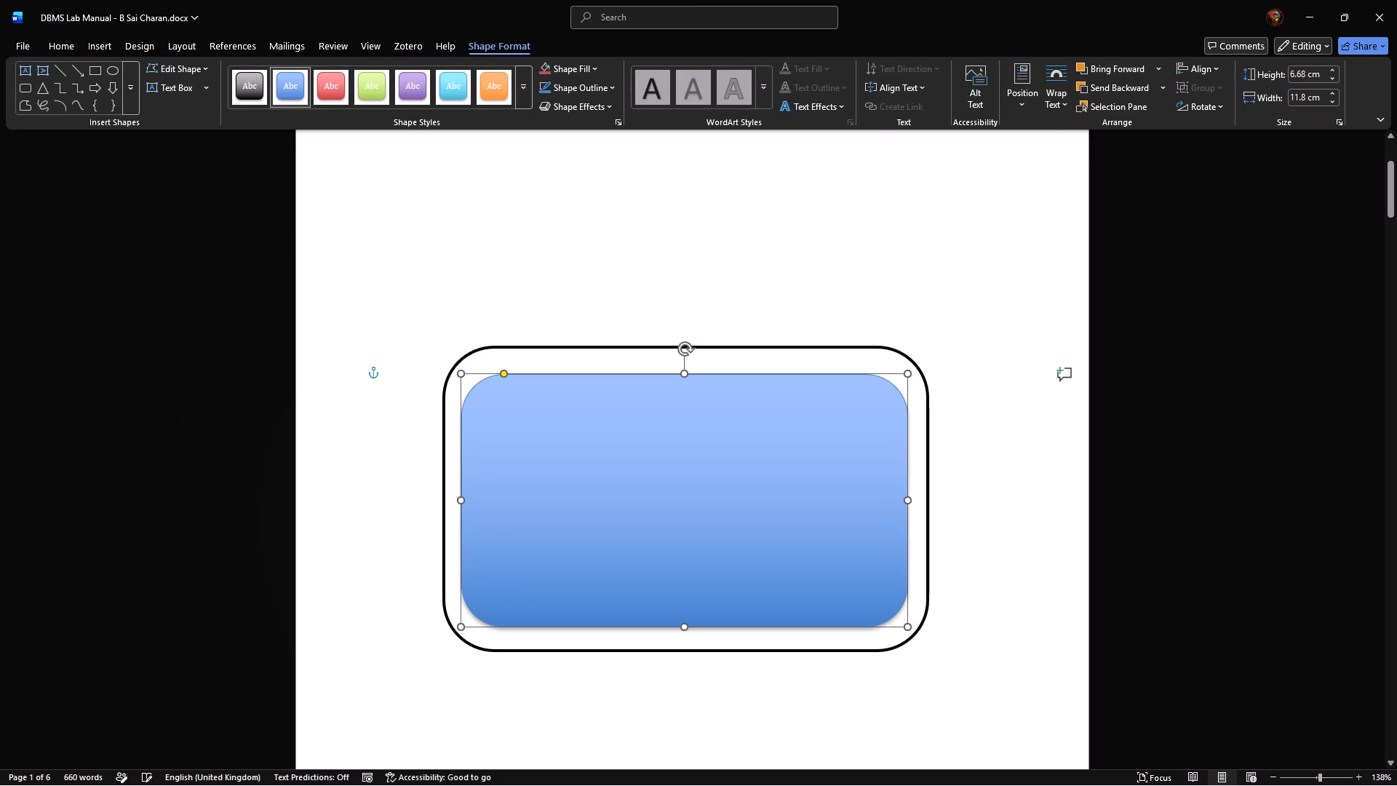
drag(728, 471, 732, 447)
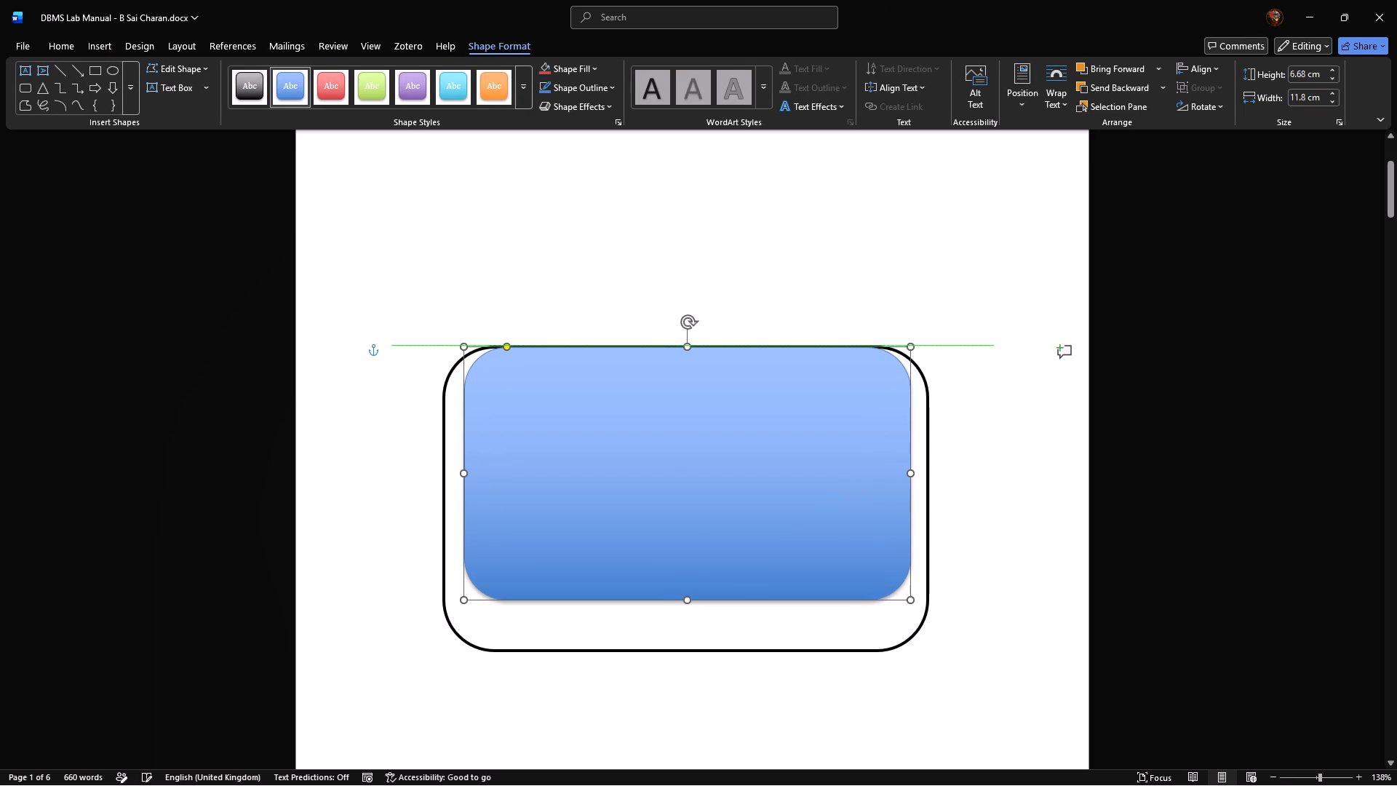
drag(732, 447, 727, 462)
drag(682, 616, 682, 619)
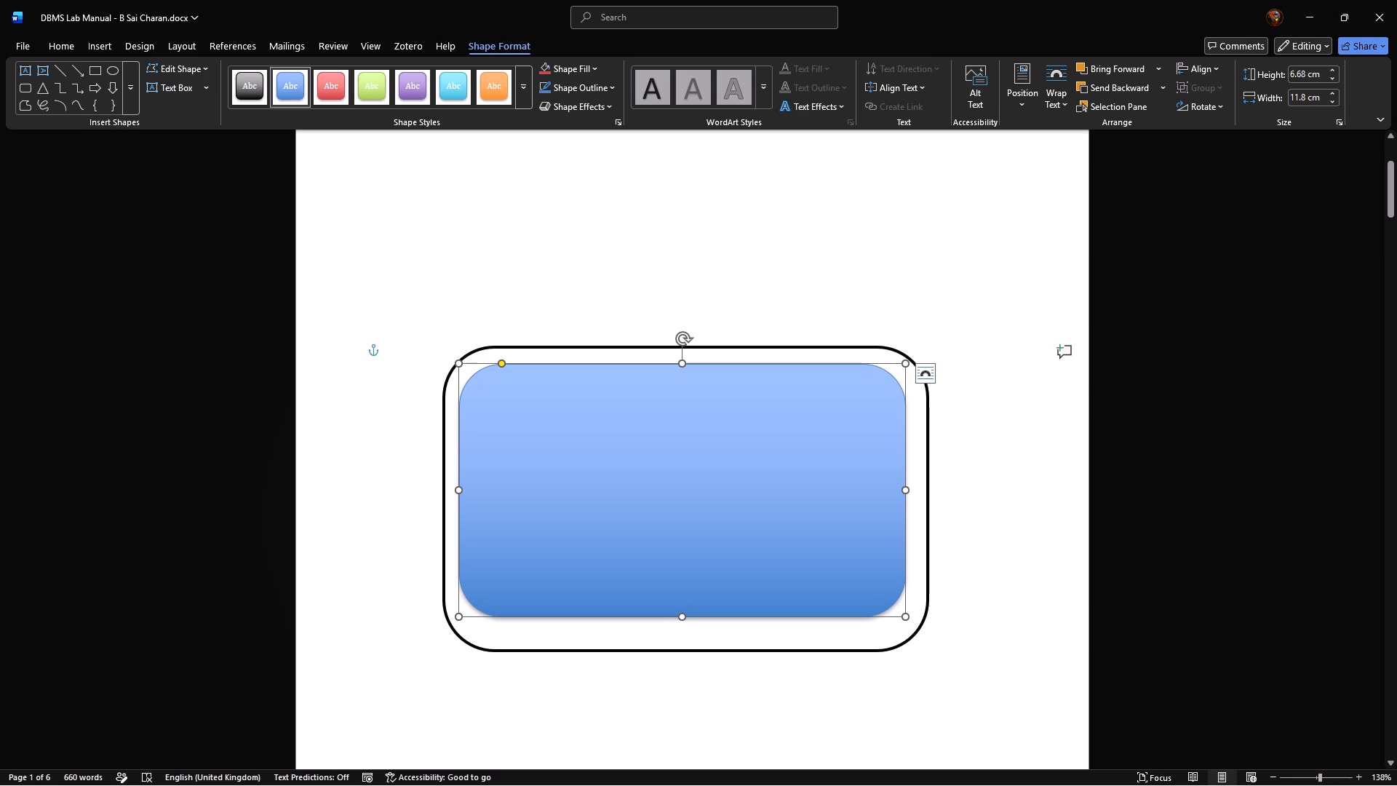
drag(682, 619, 685, 636)
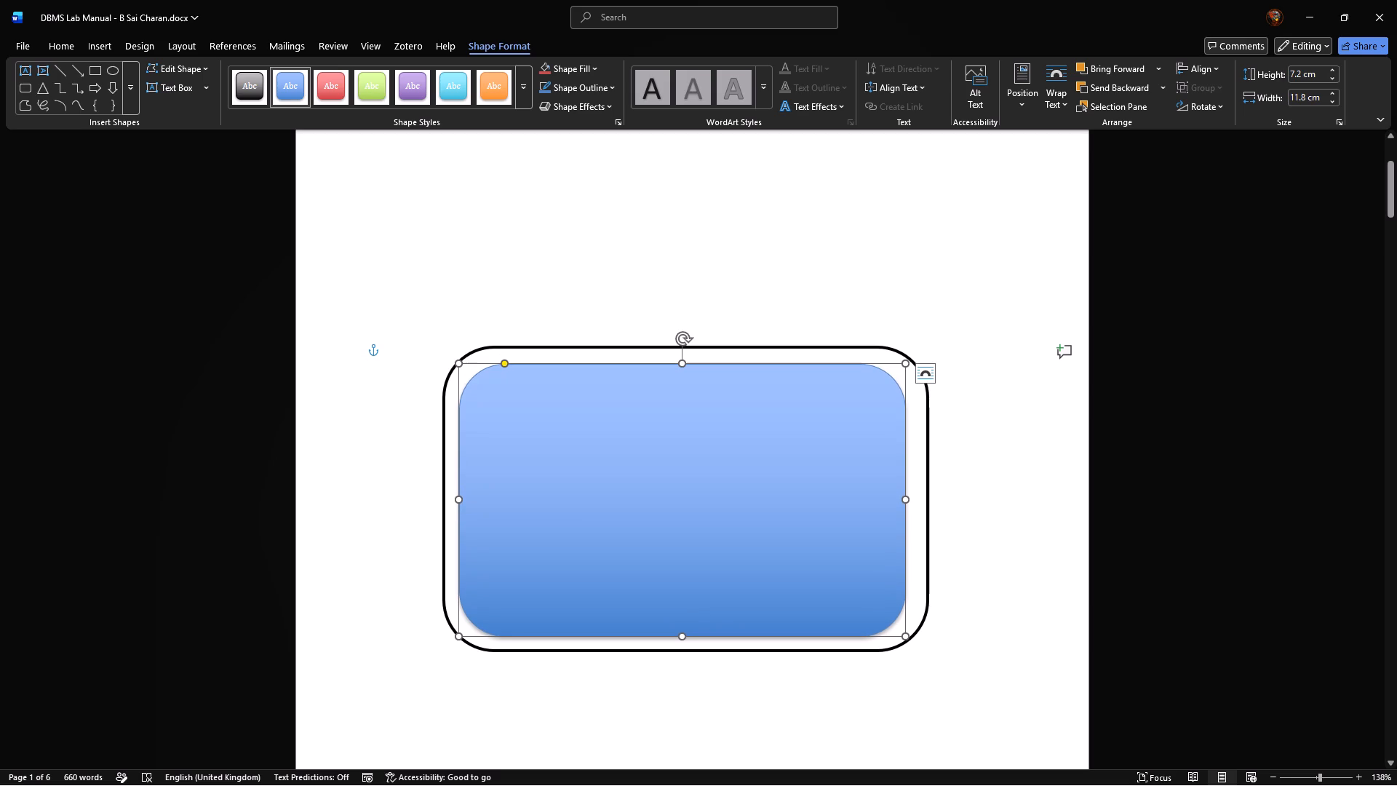
drag(904, 499, 914, 501)
click(992, 496)
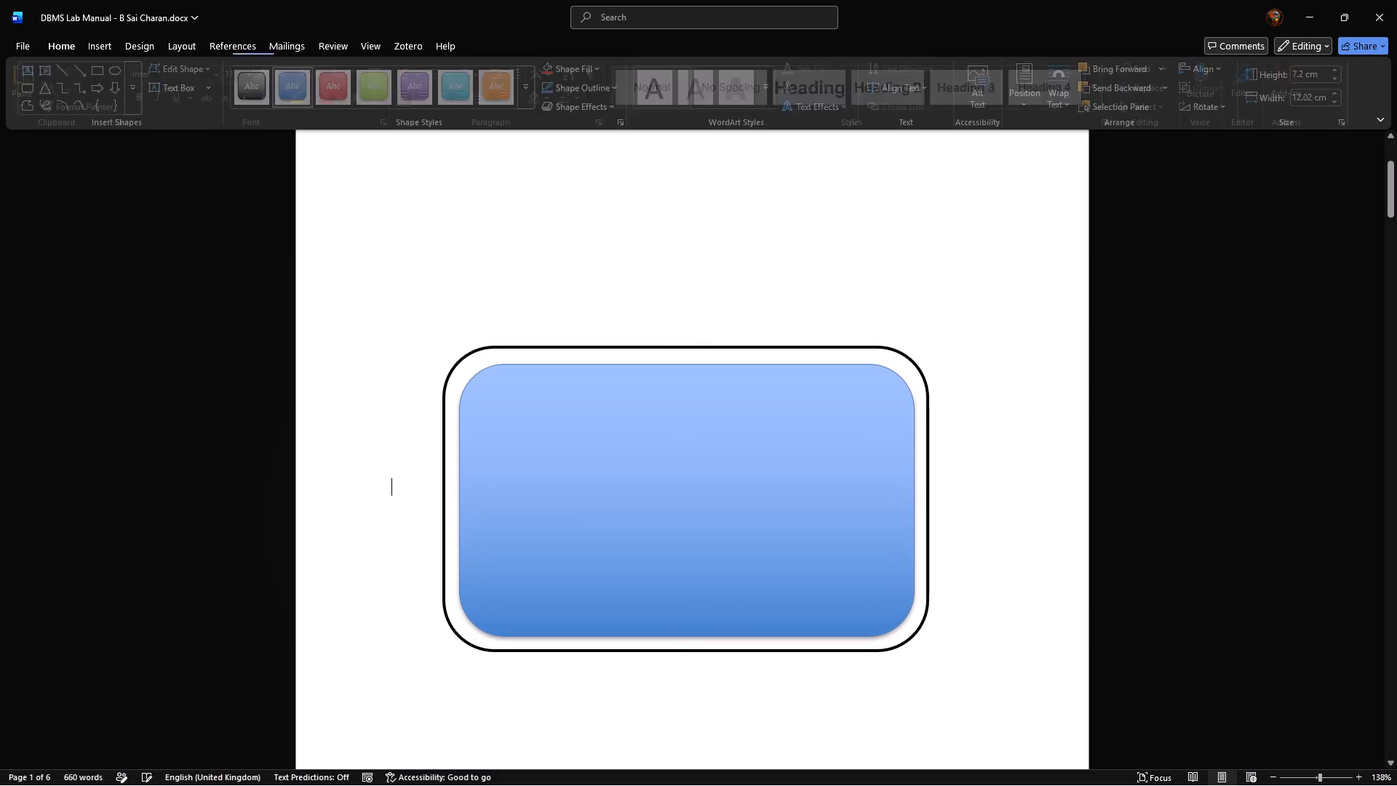
Apply the white-filled black outline shape style to the inner rounded rectangle.
click(740, 467)
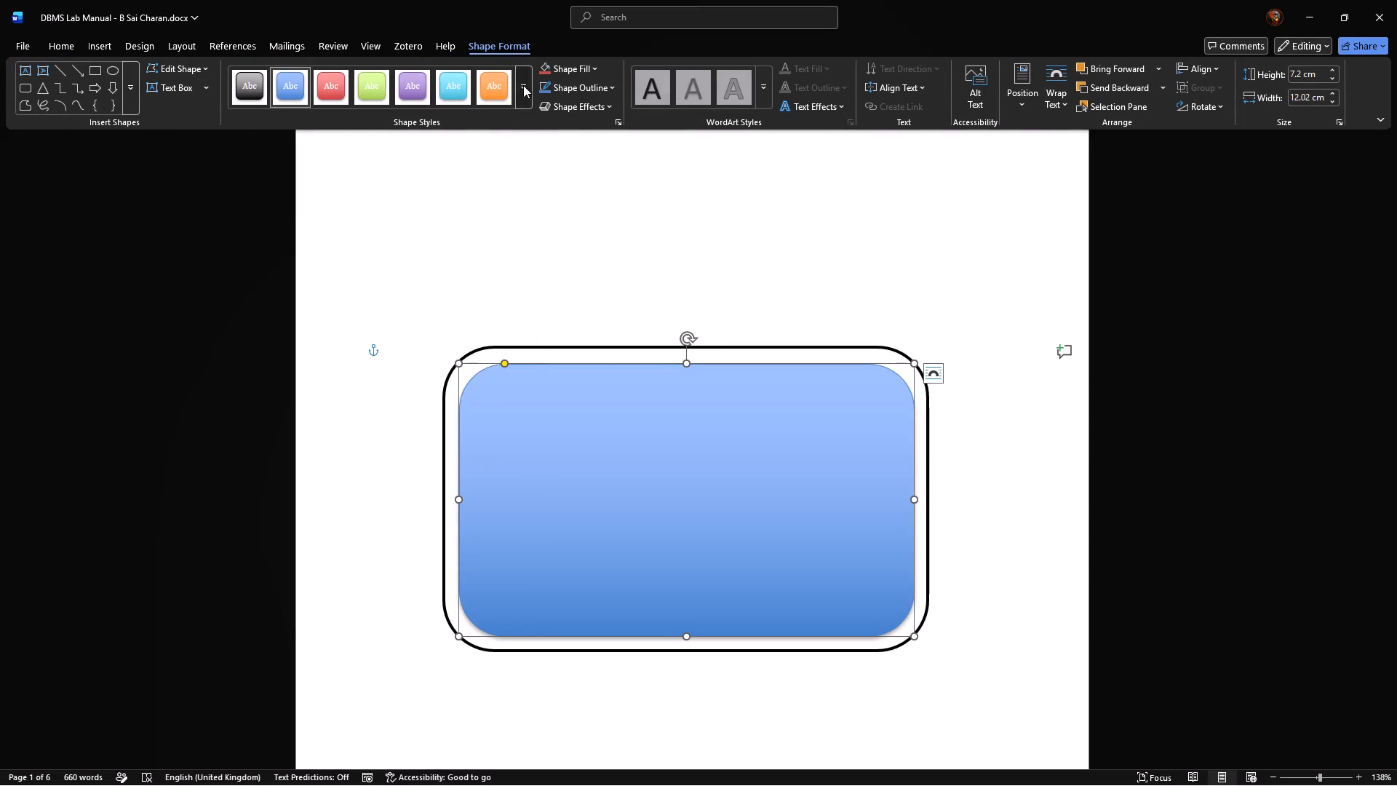
click(523, 85)
click(246, 126)
click(1016, 369)
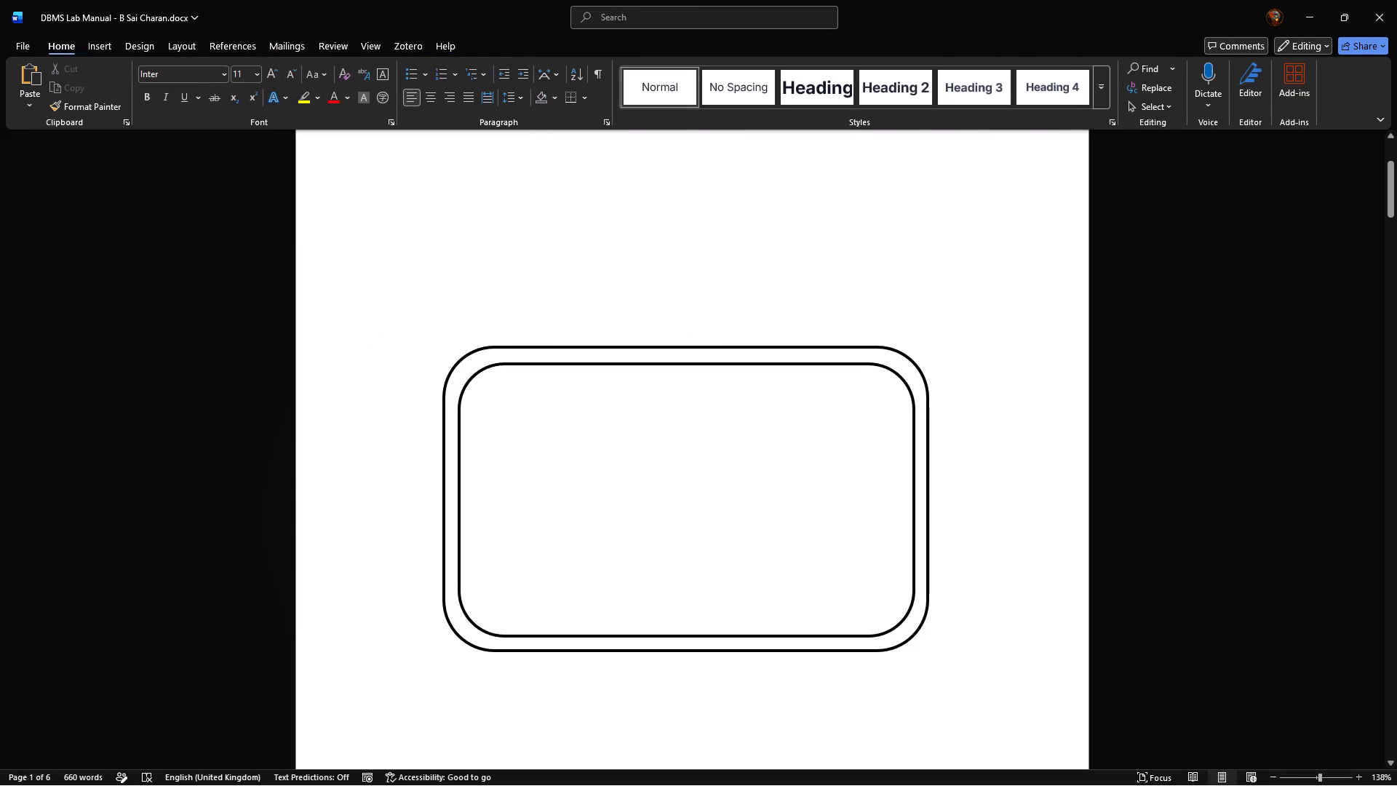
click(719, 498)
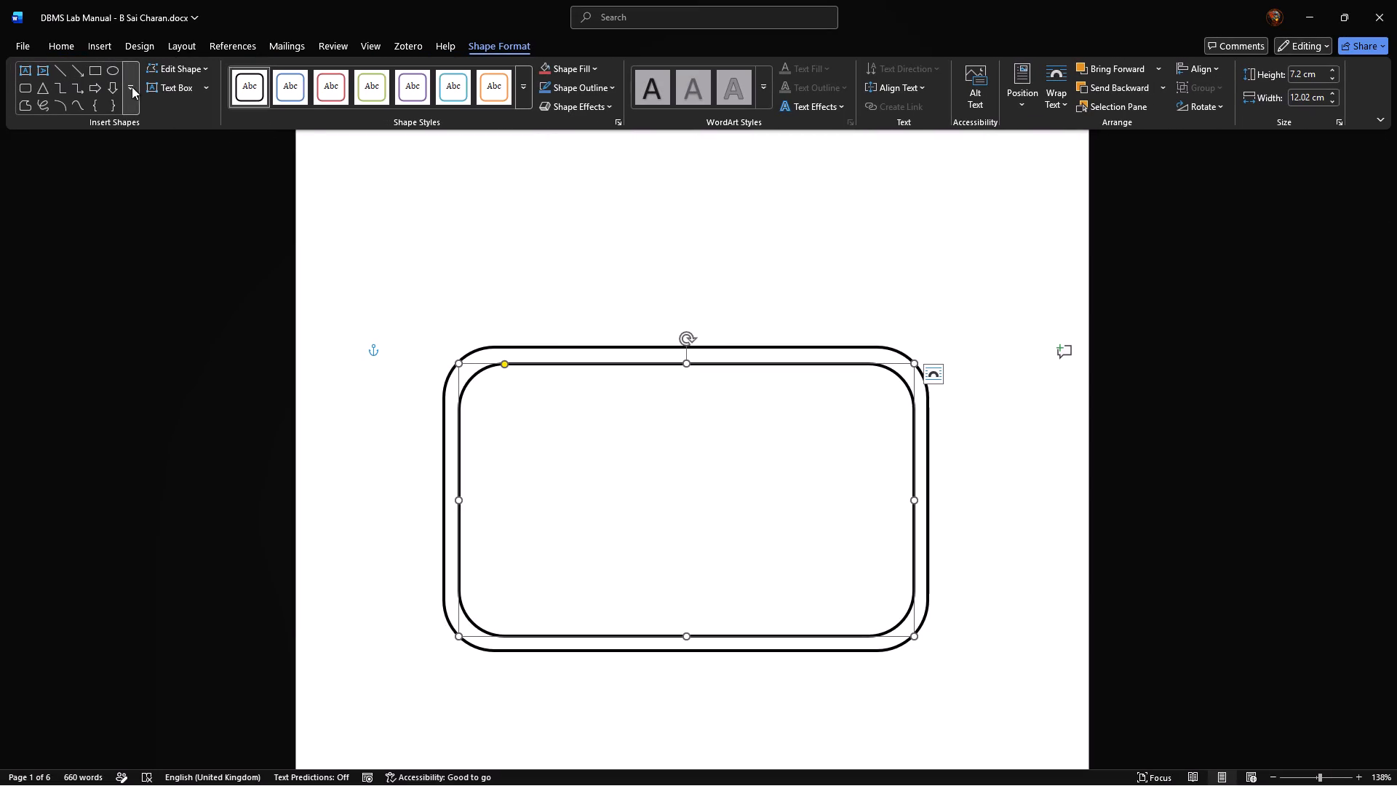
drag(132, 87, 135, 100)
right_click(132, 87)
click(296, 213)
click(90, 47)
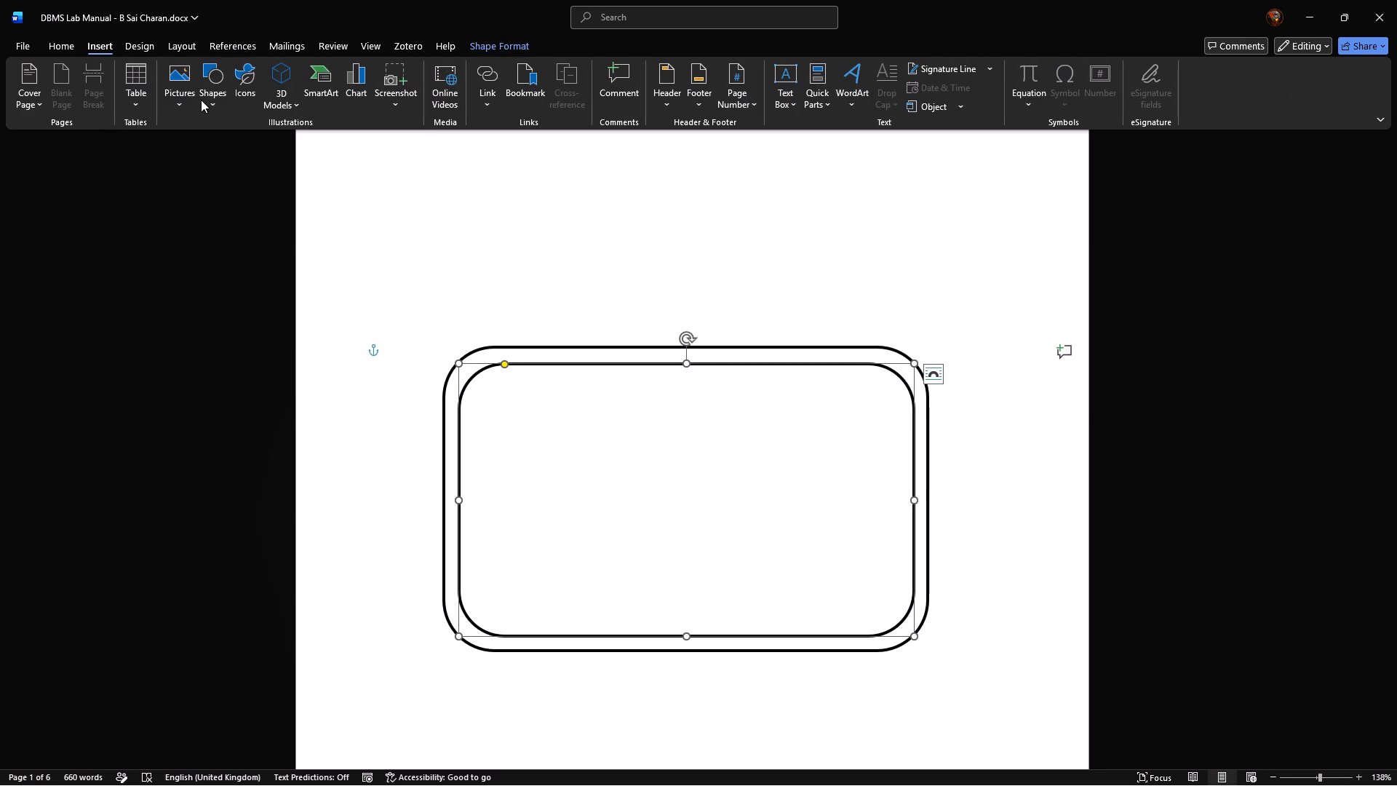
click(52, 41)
Insert a new drawing canvas shrunk to about 10.03 cm wide and 5.85 cm high, and nudge the inner rounded rectangle slightly.
click(105, 39)
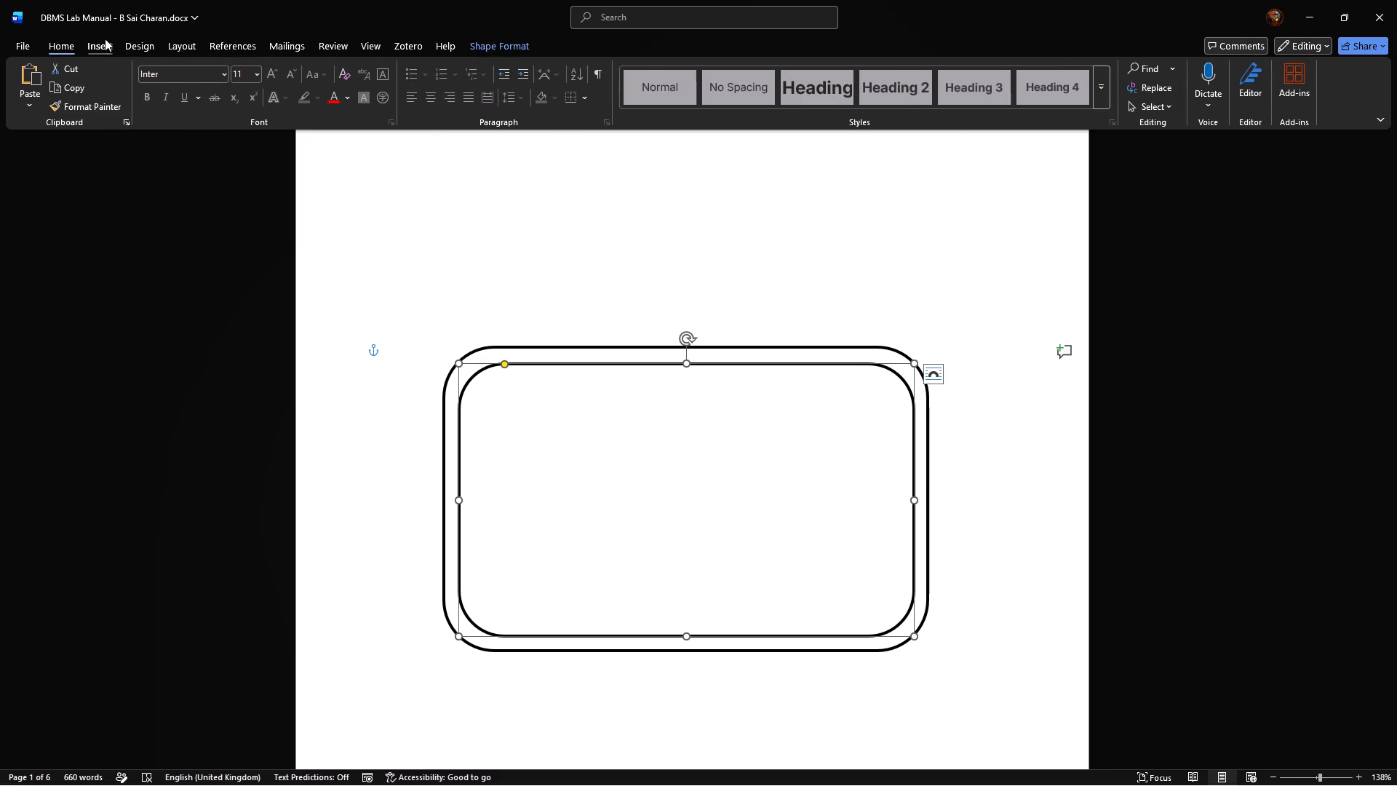
click(167, 108)
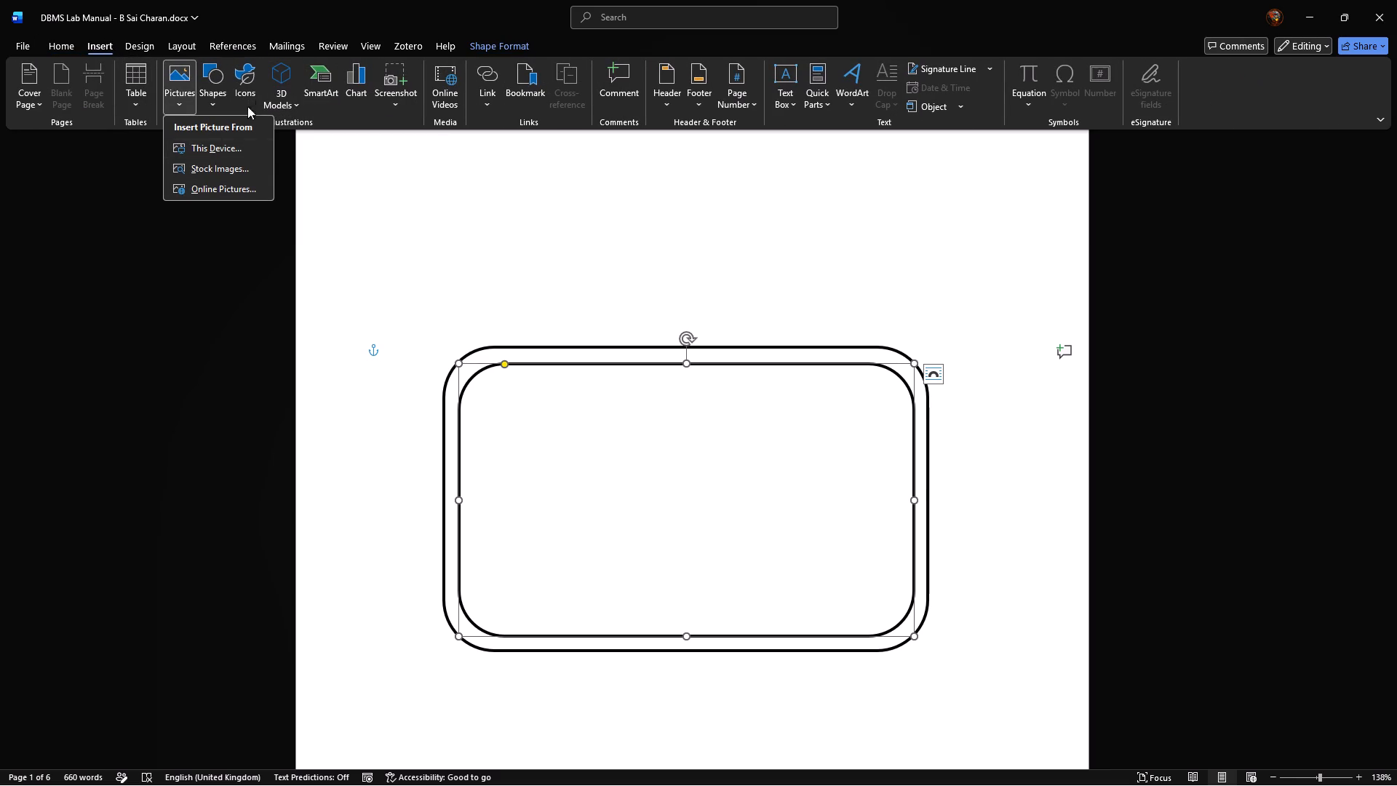
click(218, 91)
click(274, 410)
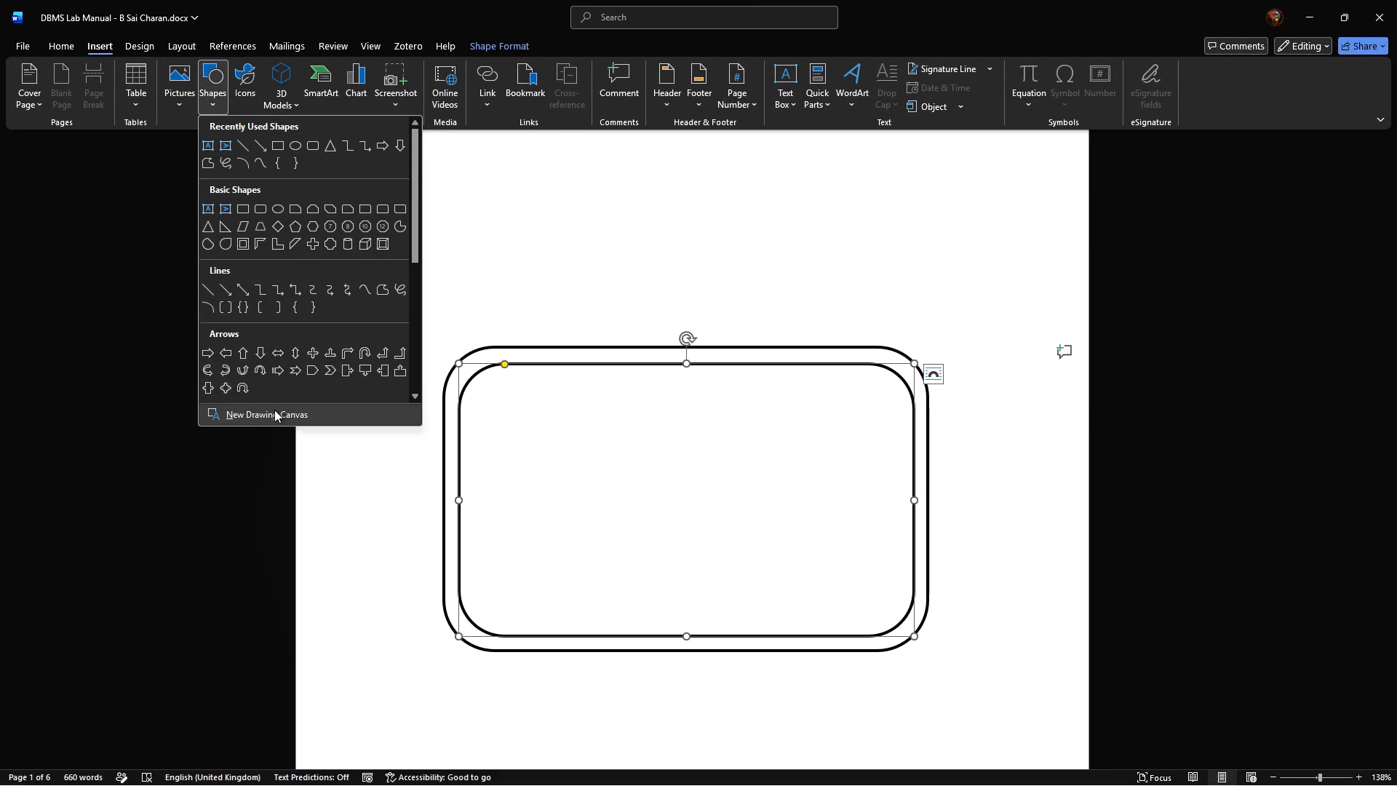
drag(388, 342, 496, 386)
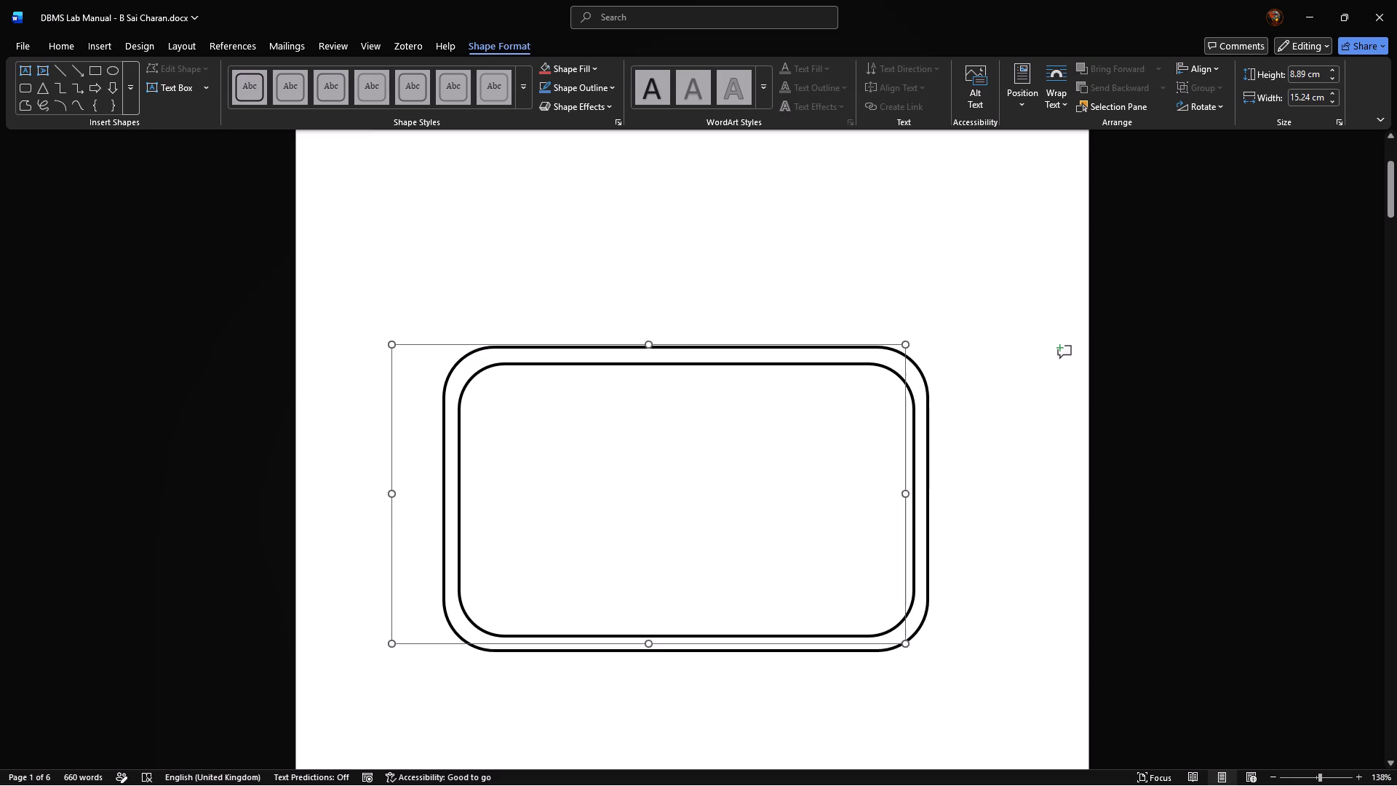
drag(496, 386, 656, 460)
click(576, 440)
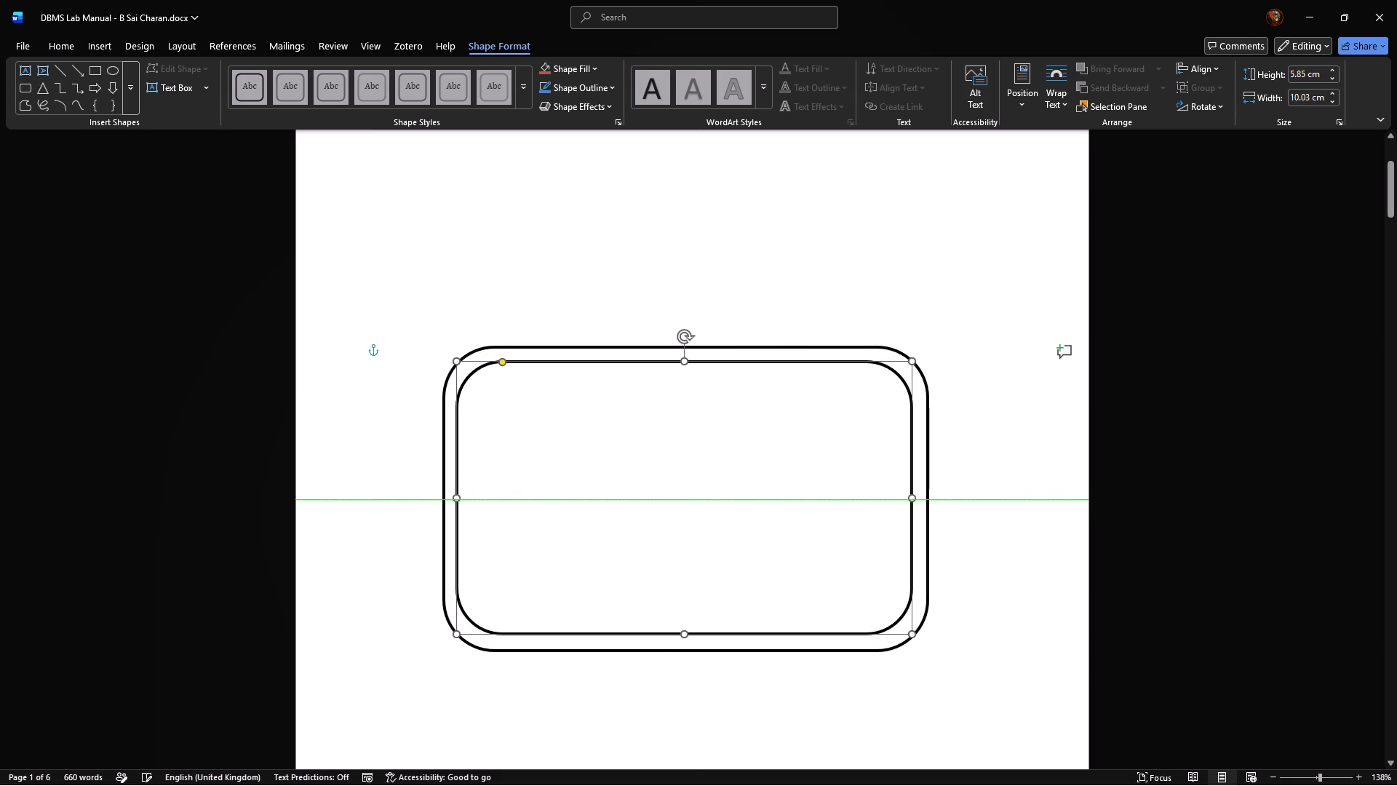
click(382, 472)
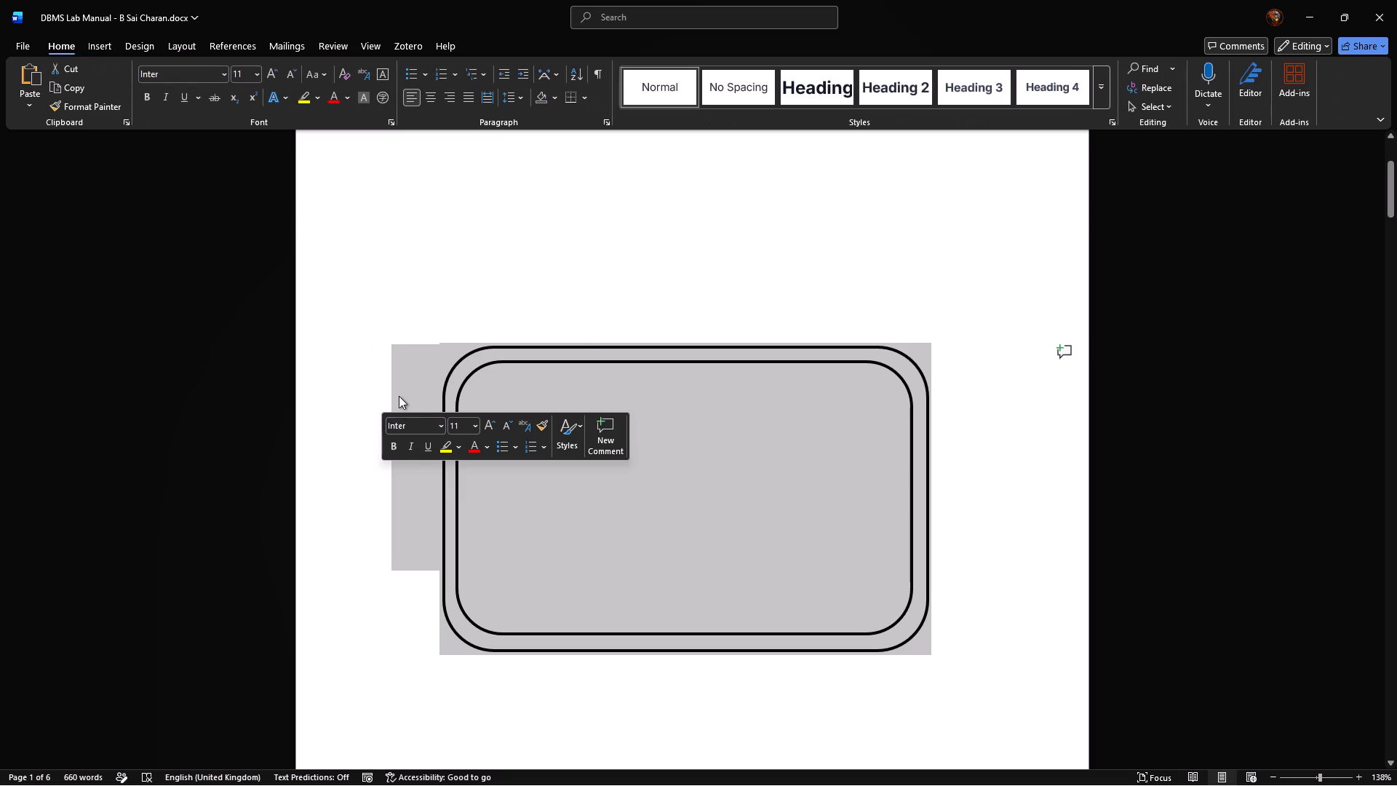
click(399, 386)
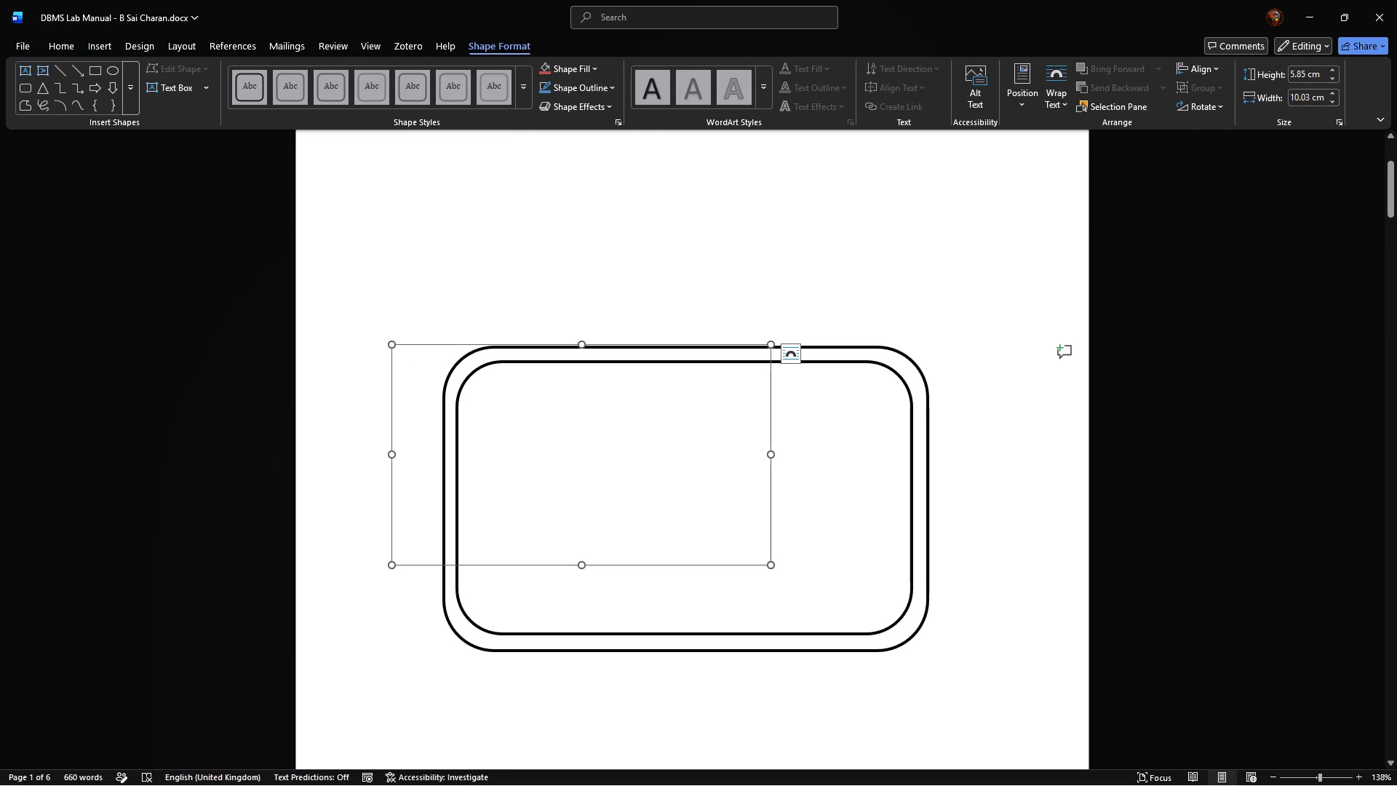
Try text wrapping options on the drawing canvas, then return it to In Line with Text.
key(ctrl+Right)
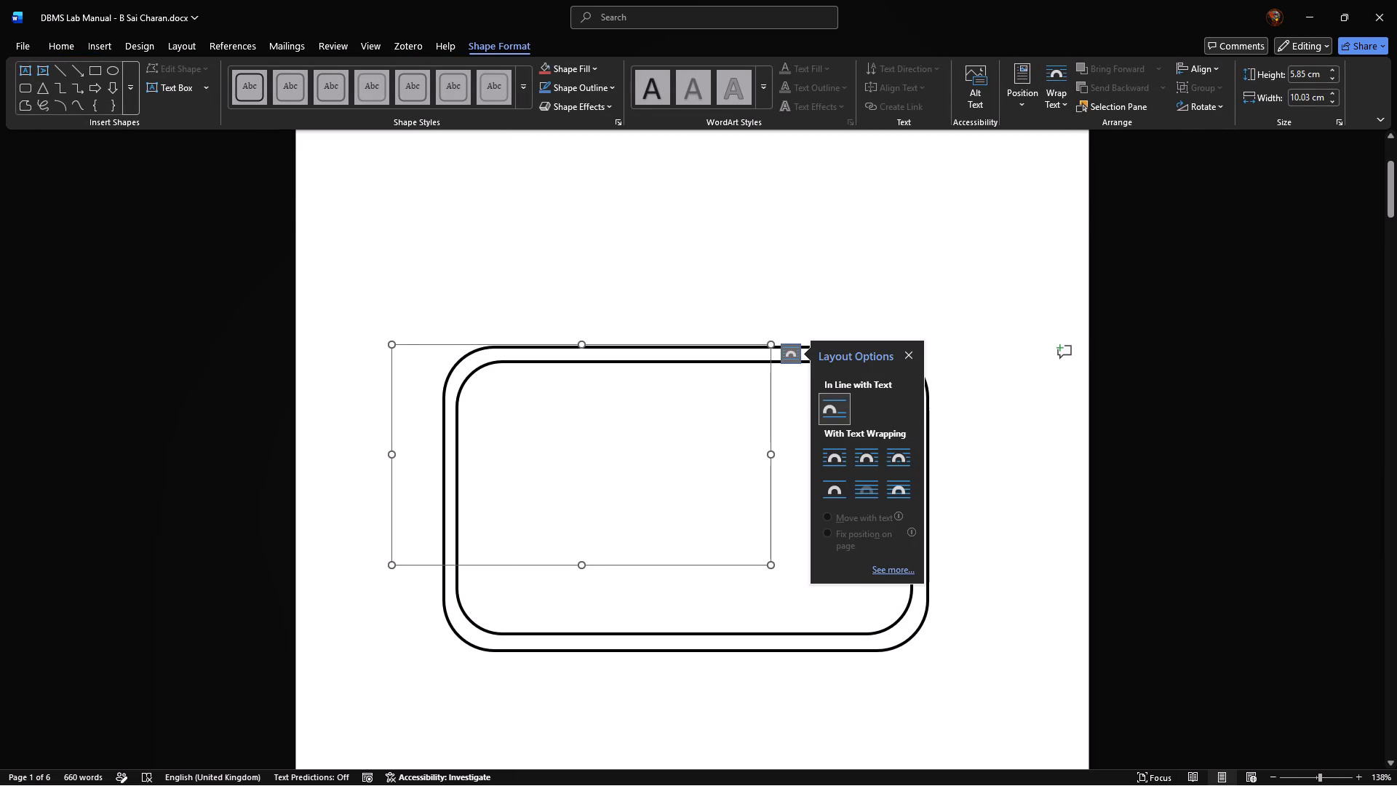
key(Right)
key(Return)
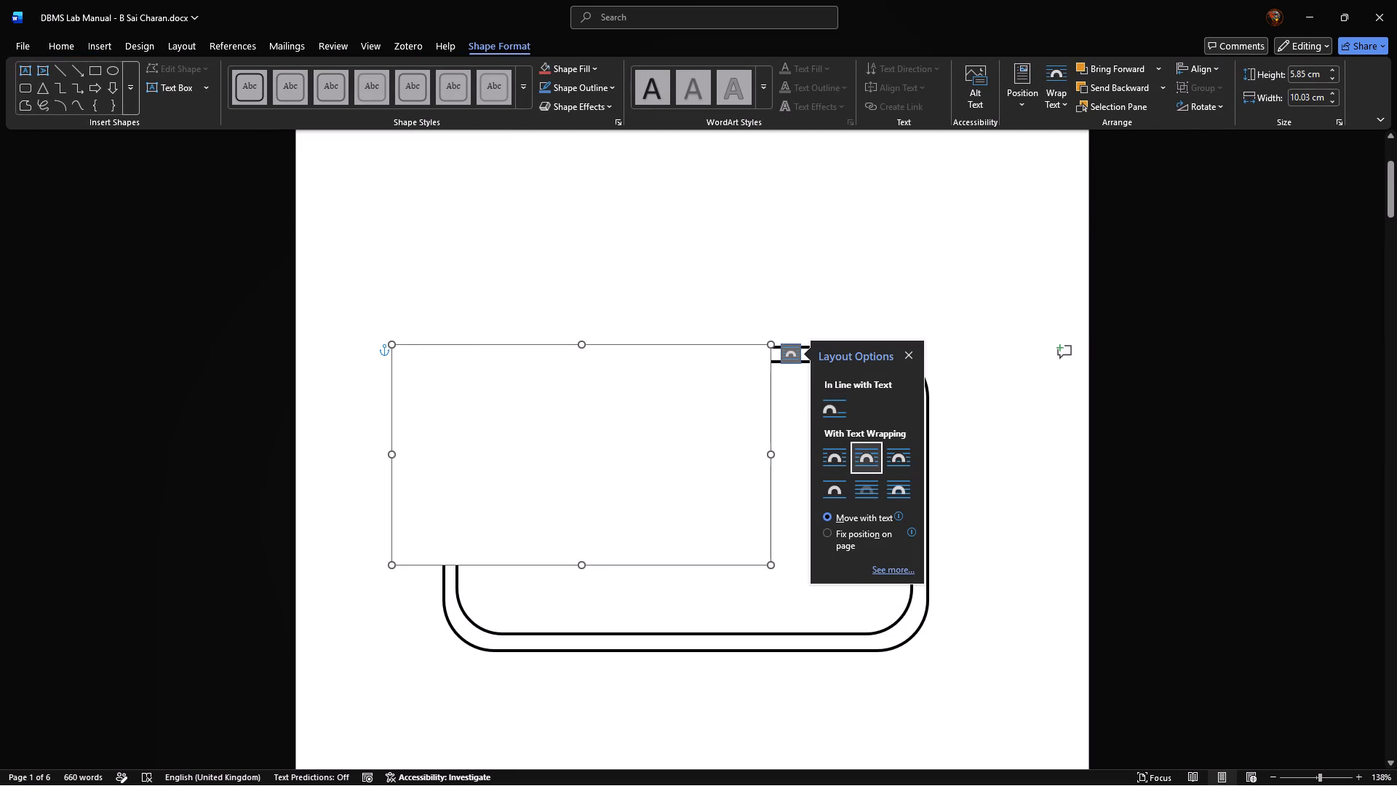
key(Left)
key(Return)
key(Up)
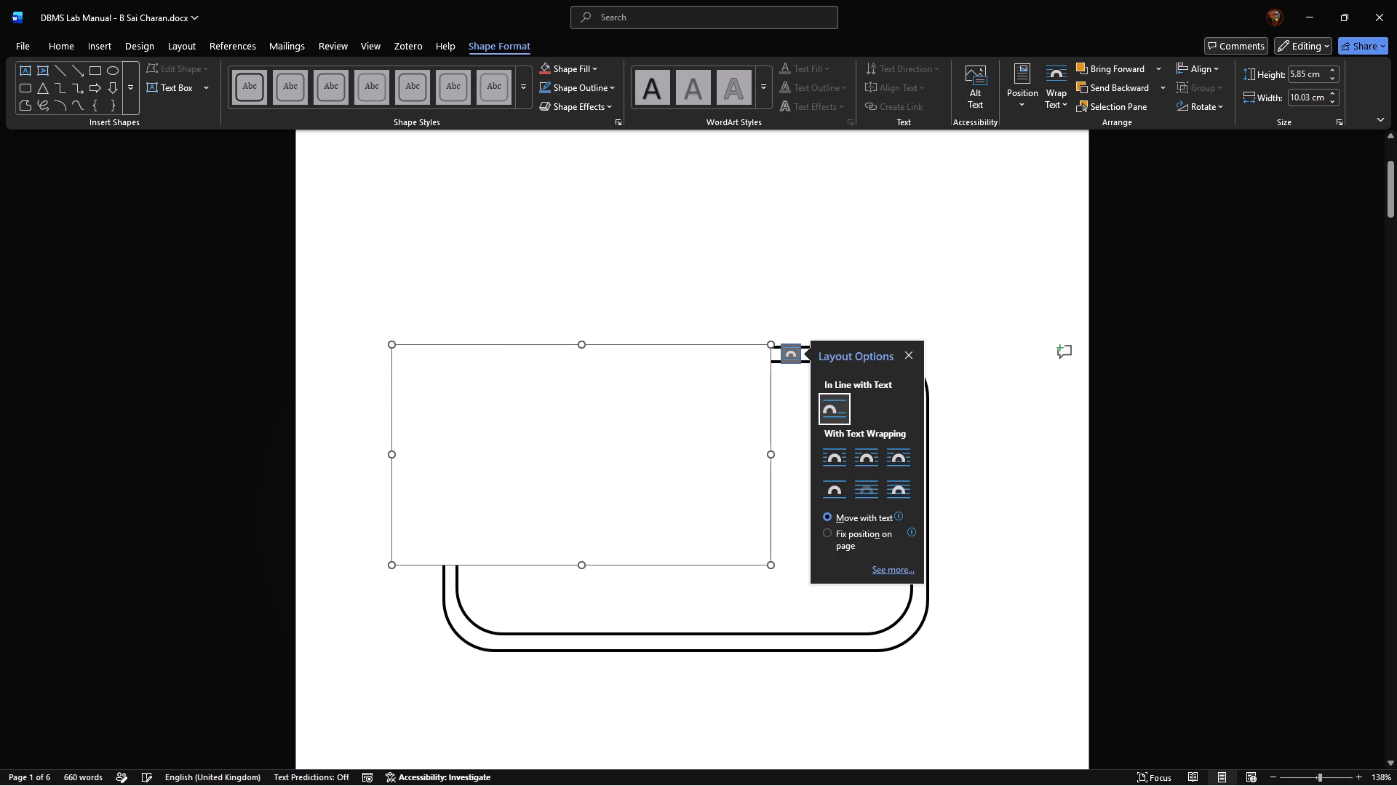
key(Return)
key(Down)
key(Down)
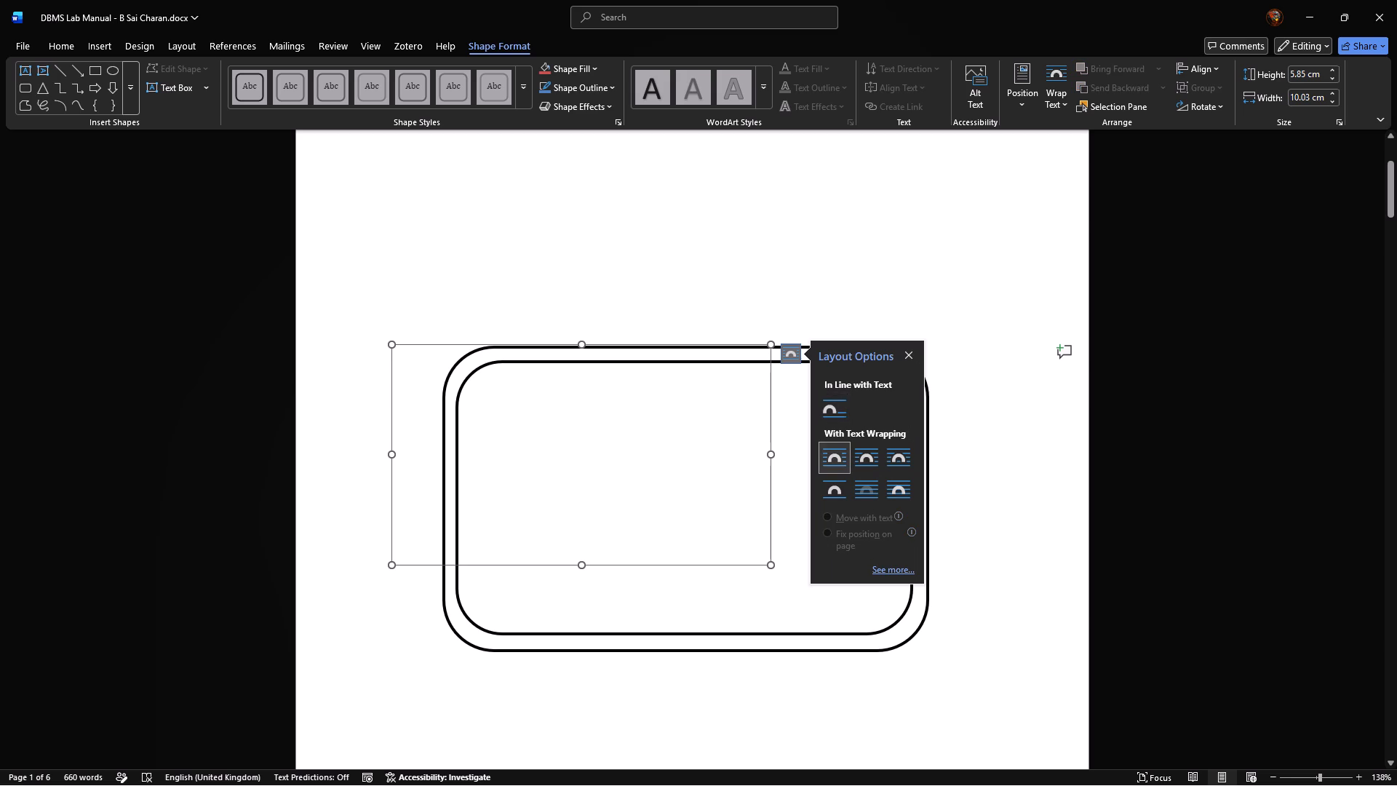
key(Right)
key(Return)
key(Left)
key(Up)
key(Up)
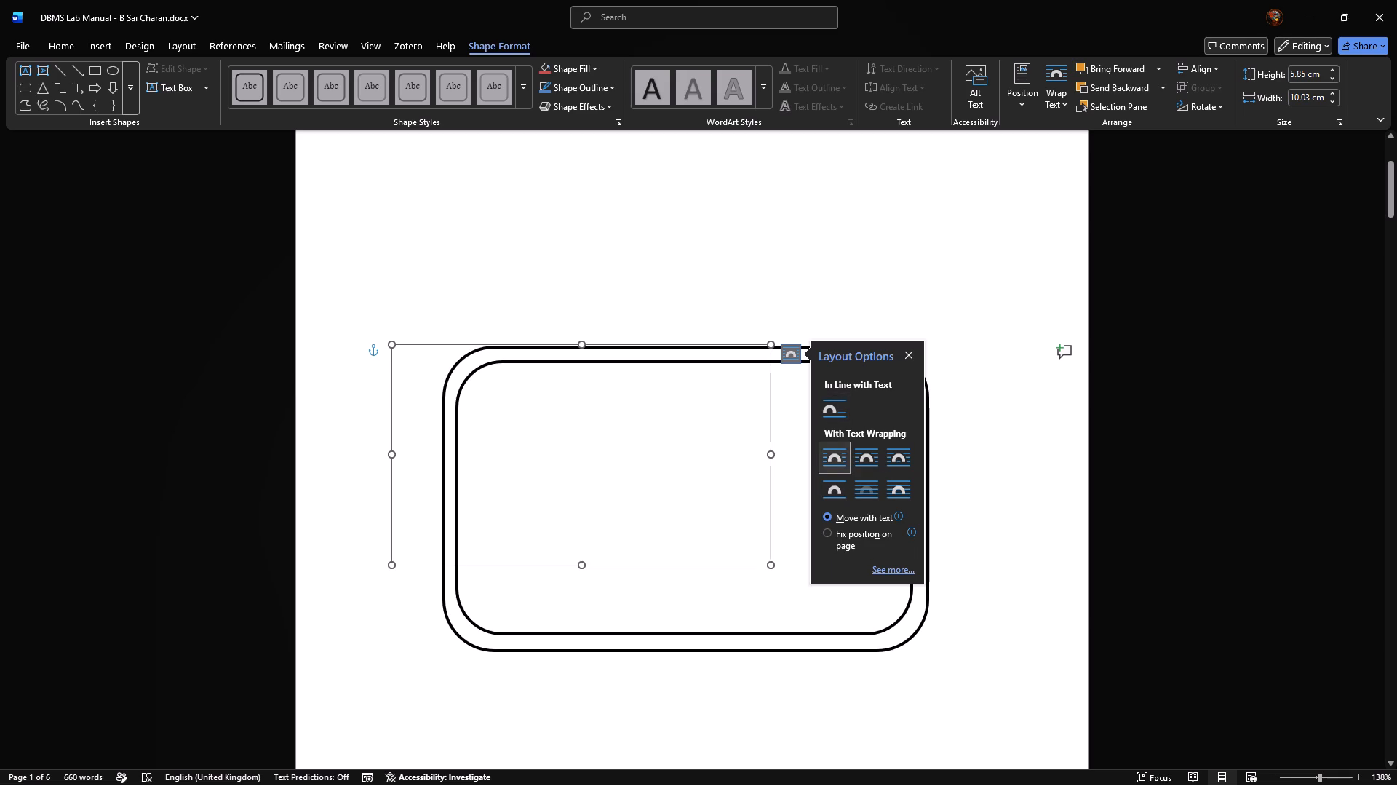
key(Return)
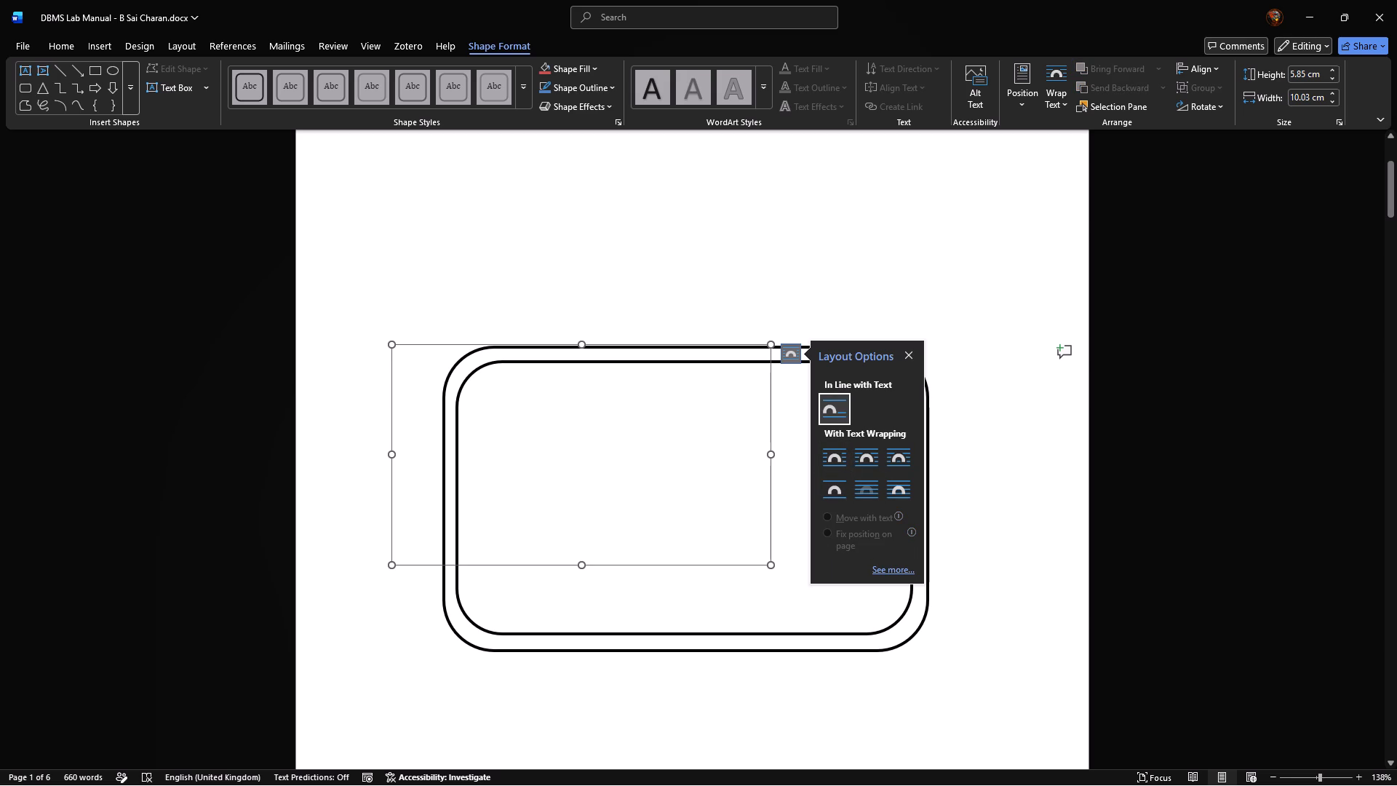
Enlarge the drawing canvas to about 14.68 cm wide and 8.56 cm high so it spans the double frame.
drag(772, 563, 946, 632)
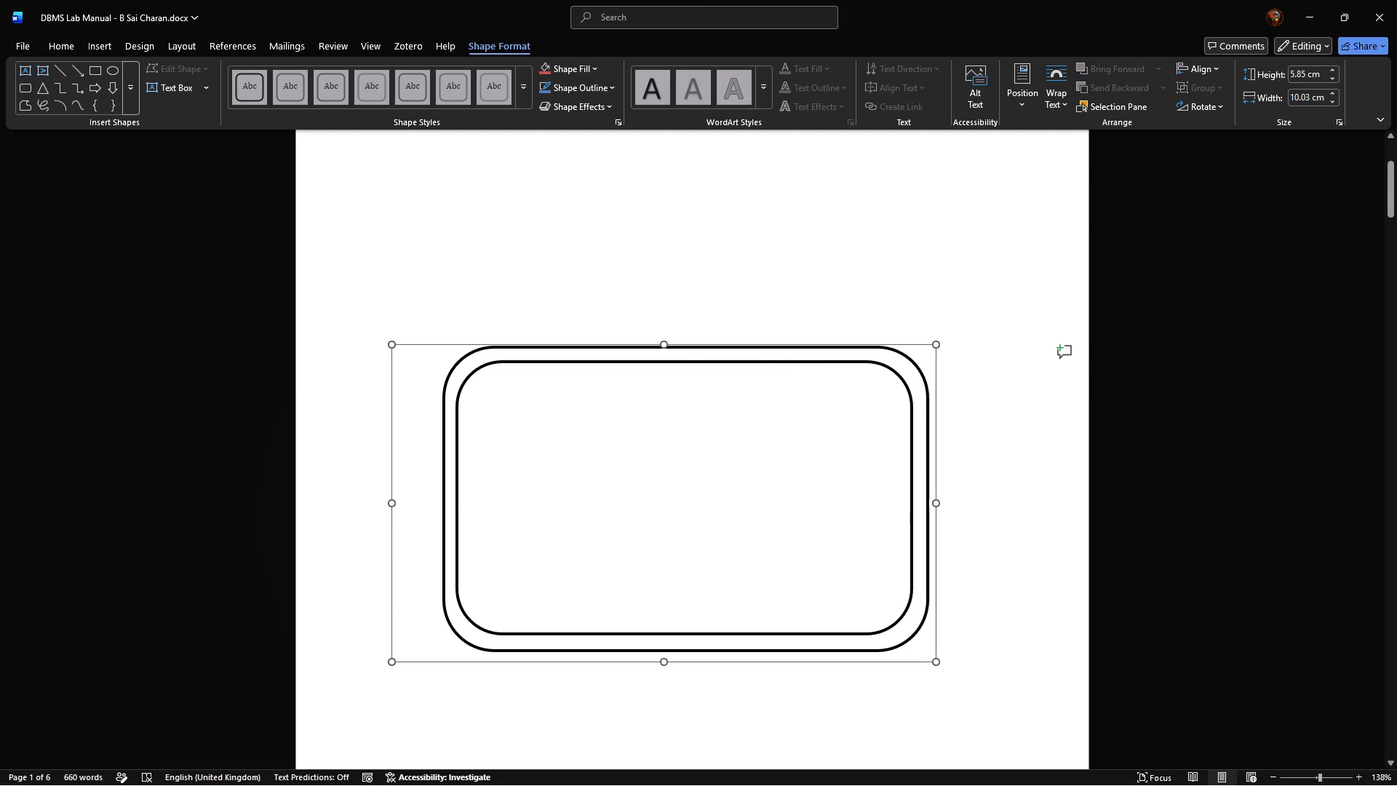
drag(946, 632, 947, 634)
double_click(707, 539)
click(696, 514)
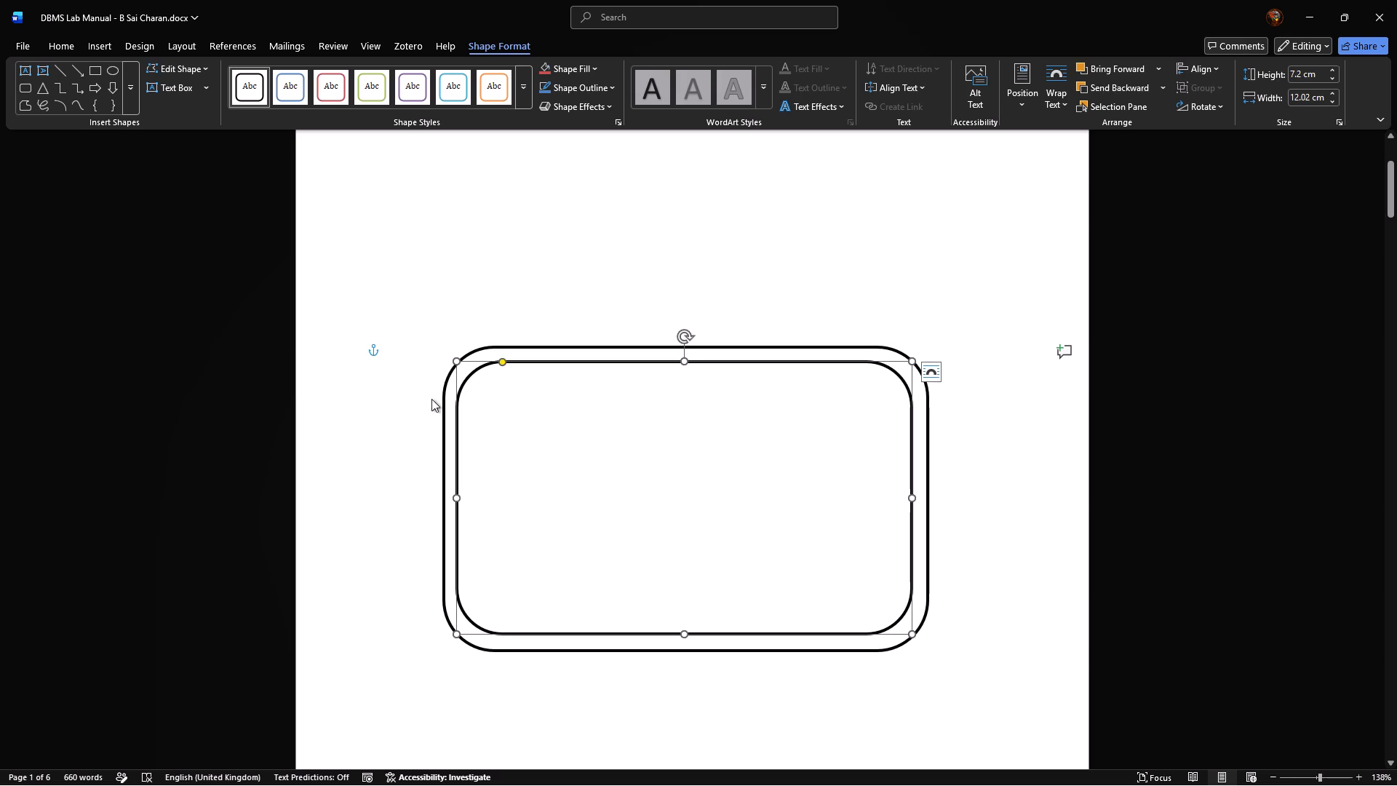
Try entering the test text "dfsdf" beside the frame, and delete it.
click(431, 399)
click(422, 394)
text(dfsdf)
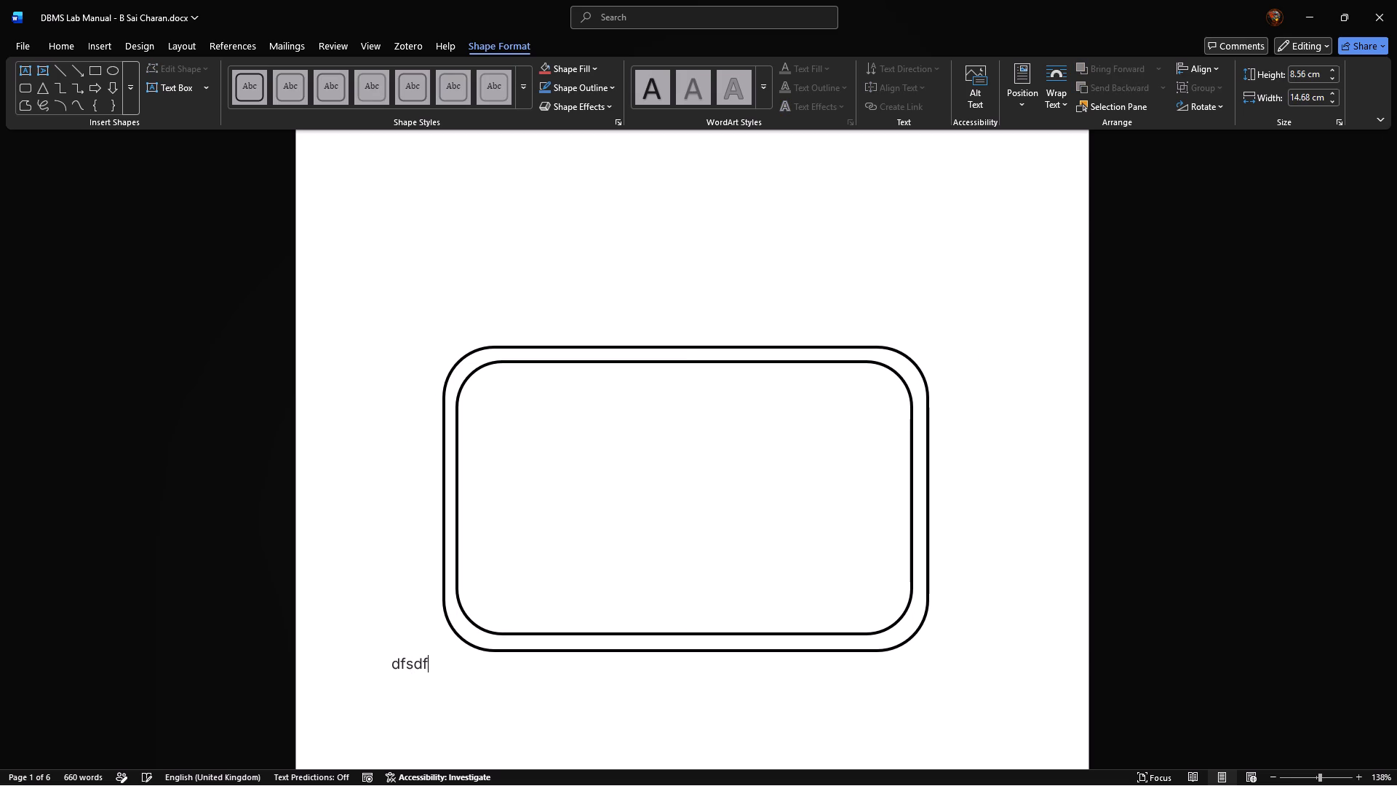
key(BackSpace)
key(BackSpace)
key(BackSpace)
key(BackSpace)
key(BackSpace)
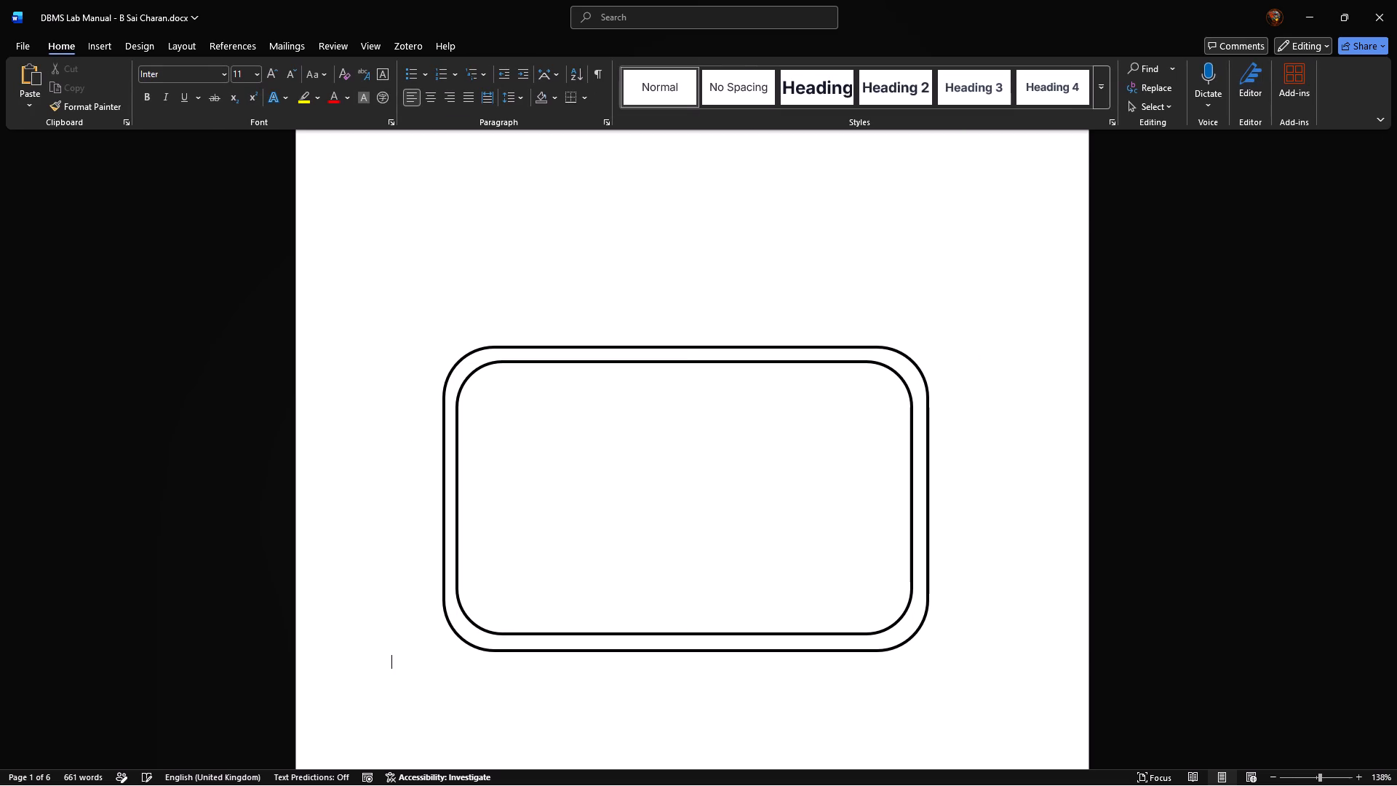
Delete the blank lines above the double frame to bring it up to the page's top margin.
key(BackSpace)
key(BackSpace)
key(BackSpace)
key(BackSpace)
key(BackSpace)
key(BackSpace)
key(BackSpace)
key(BackSpace)
key(BackSpace)
key(BackSpace)
key(BackSpace)
key(BackSpace)
key(BackSpace)
key(BackSpace)
key(BackSpace)
key(BackSpace)
key(BackSpace)
key(BackSpace)
key(BackSpace)
key(BackSpace)
key(BackSpace)
key(BackSpace)
key(BackSpace)
key(BackSpace)
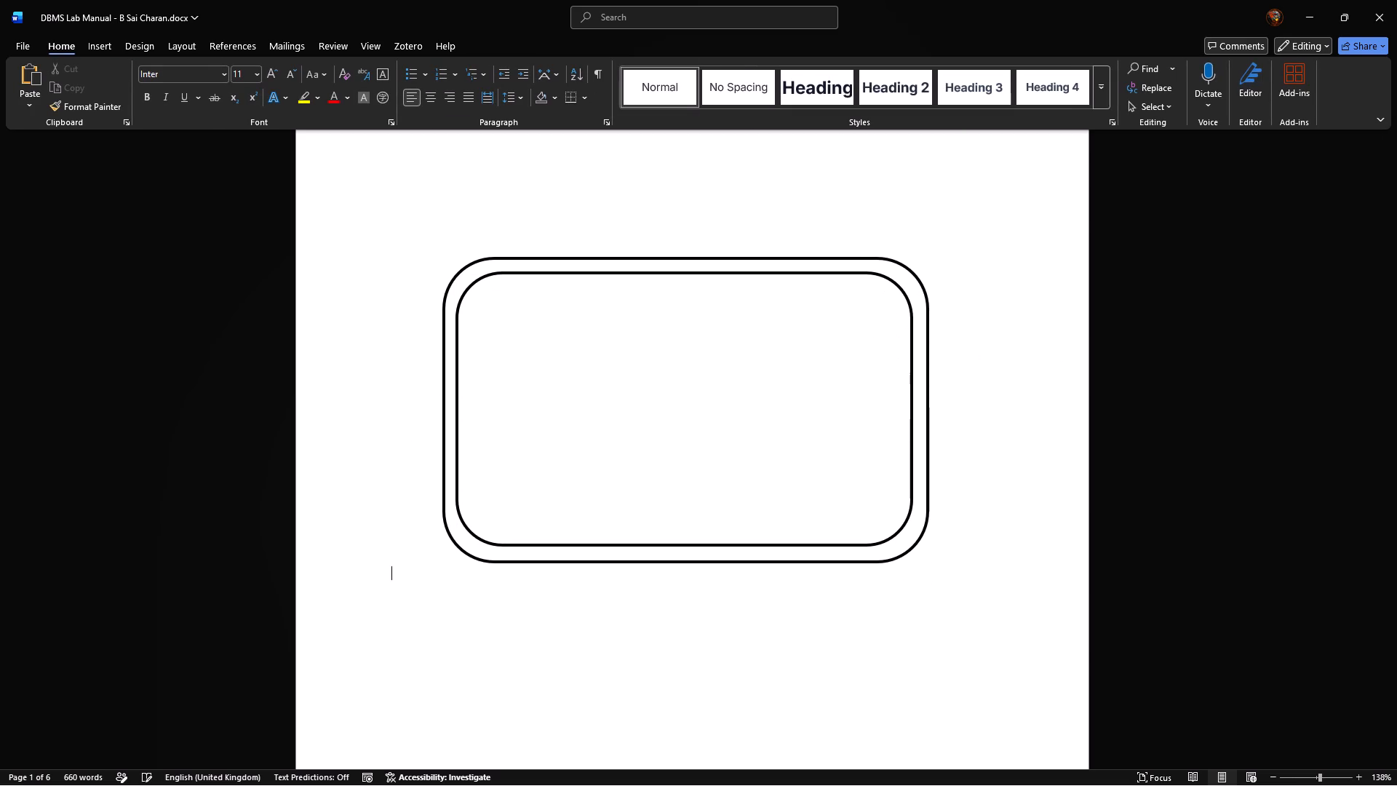
key(BackSpace)
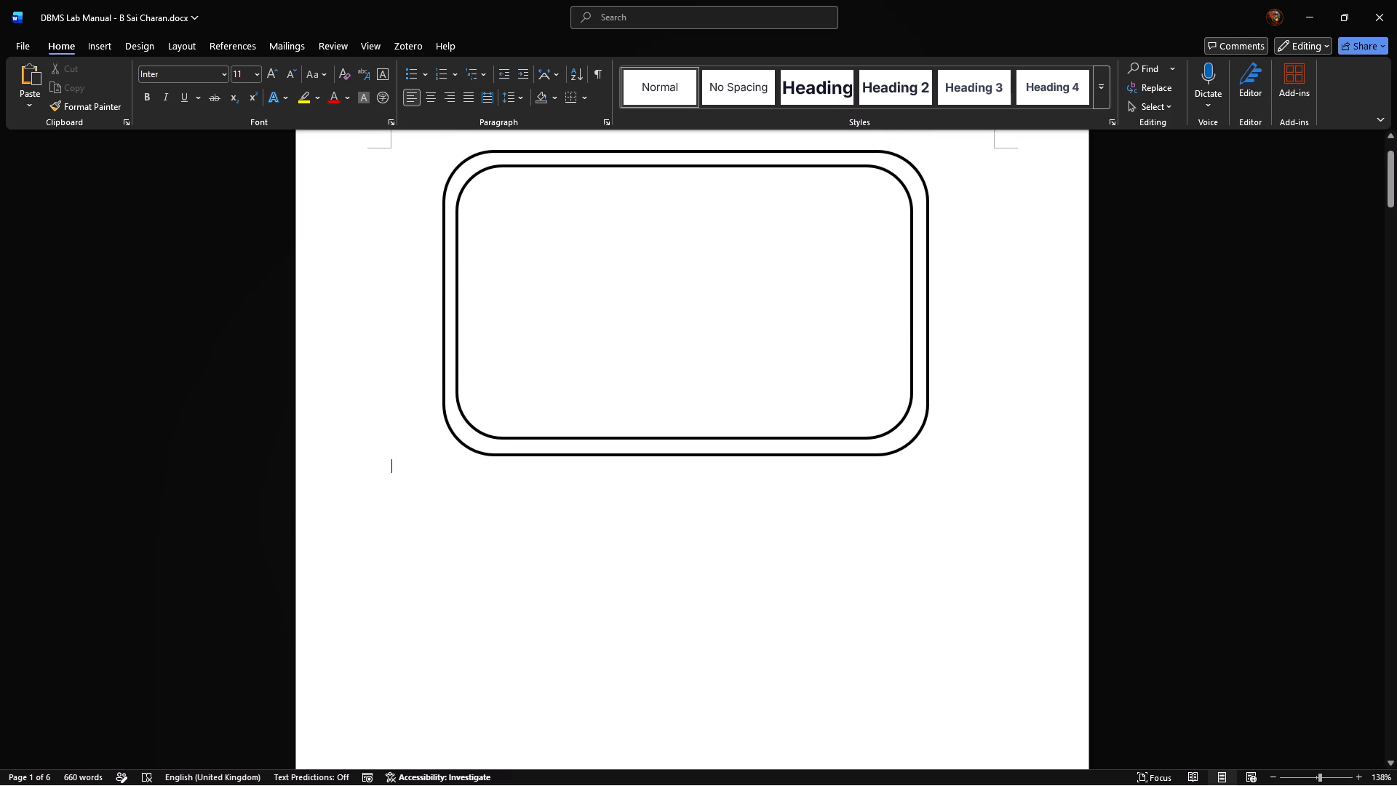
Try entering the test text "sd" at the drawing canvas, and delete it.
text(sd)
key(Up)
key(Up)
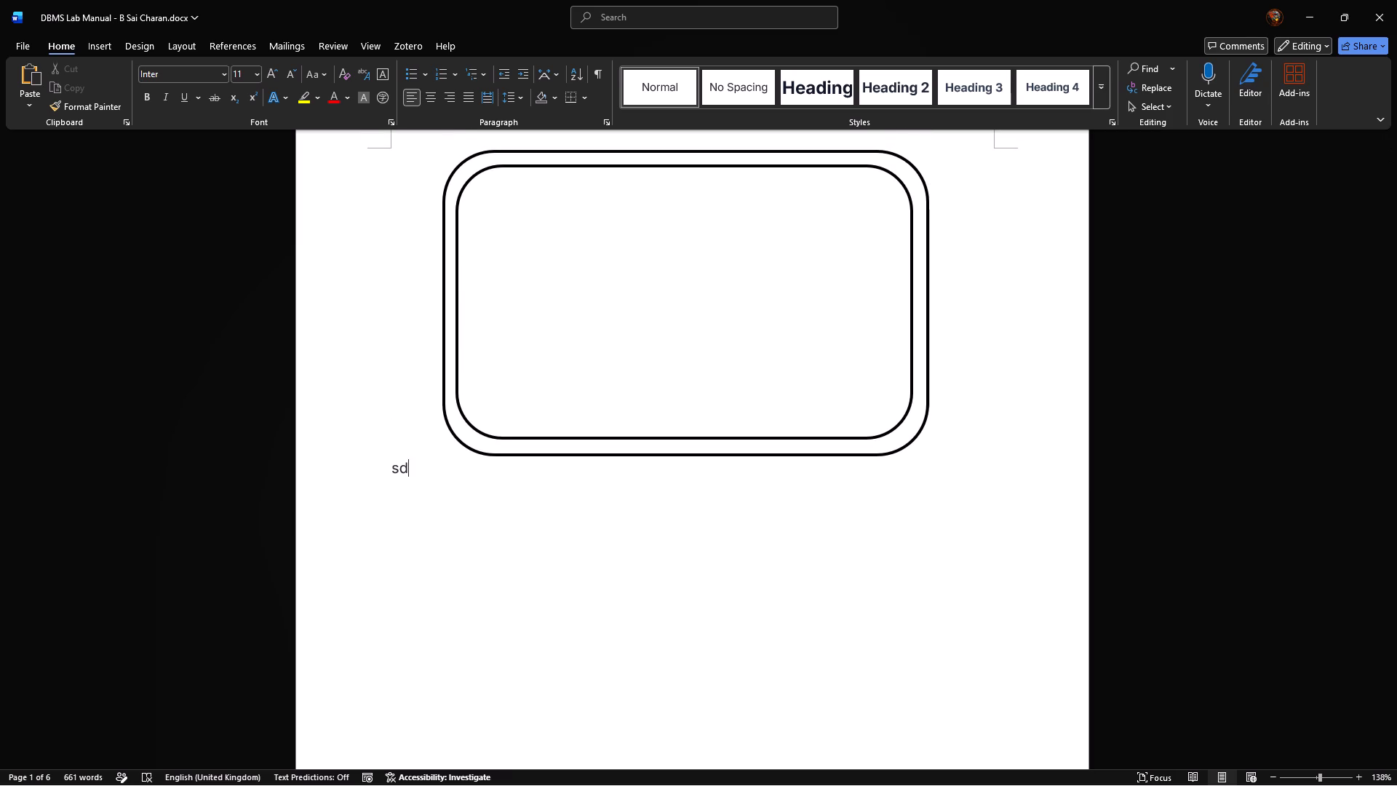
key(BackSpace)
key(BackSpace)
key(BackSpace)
Insert 13 blank lines before the drawing canvas to move the double frame down the cover page.
key(Return)
key(Return)
key(Return)
key(Return)
key(Return)
key(Return)
key(Return)
key(Return)
key(Return)
key(Return)
key(Return)
key(Return)
key(Return)
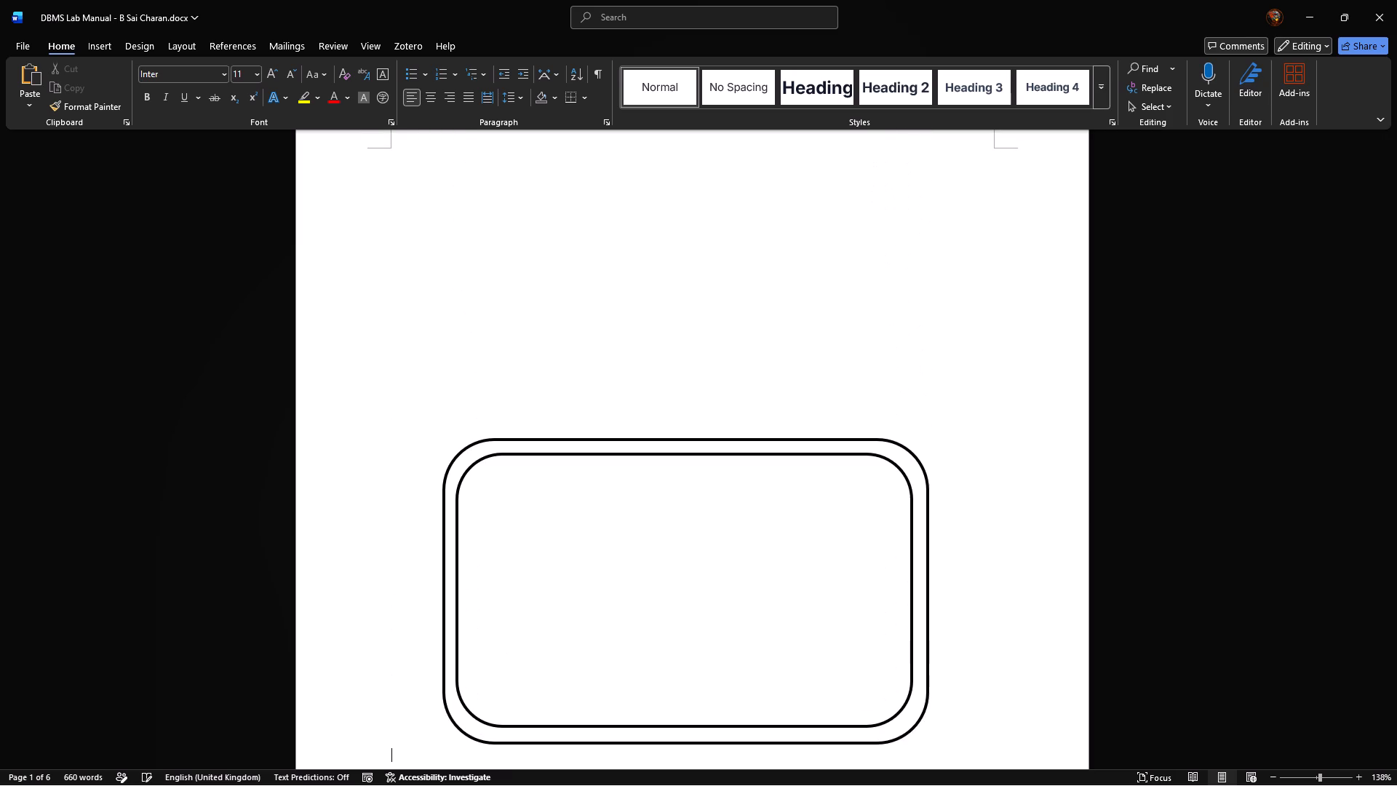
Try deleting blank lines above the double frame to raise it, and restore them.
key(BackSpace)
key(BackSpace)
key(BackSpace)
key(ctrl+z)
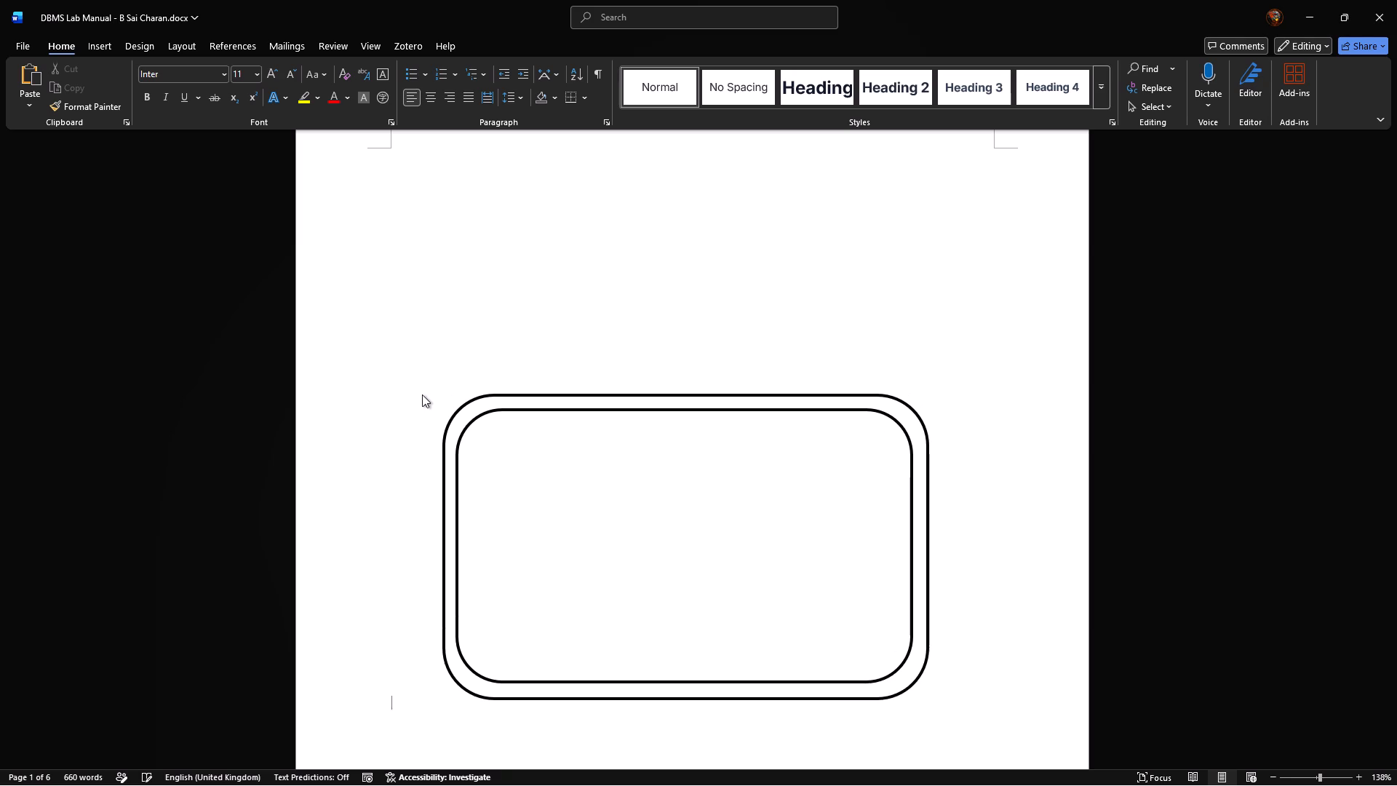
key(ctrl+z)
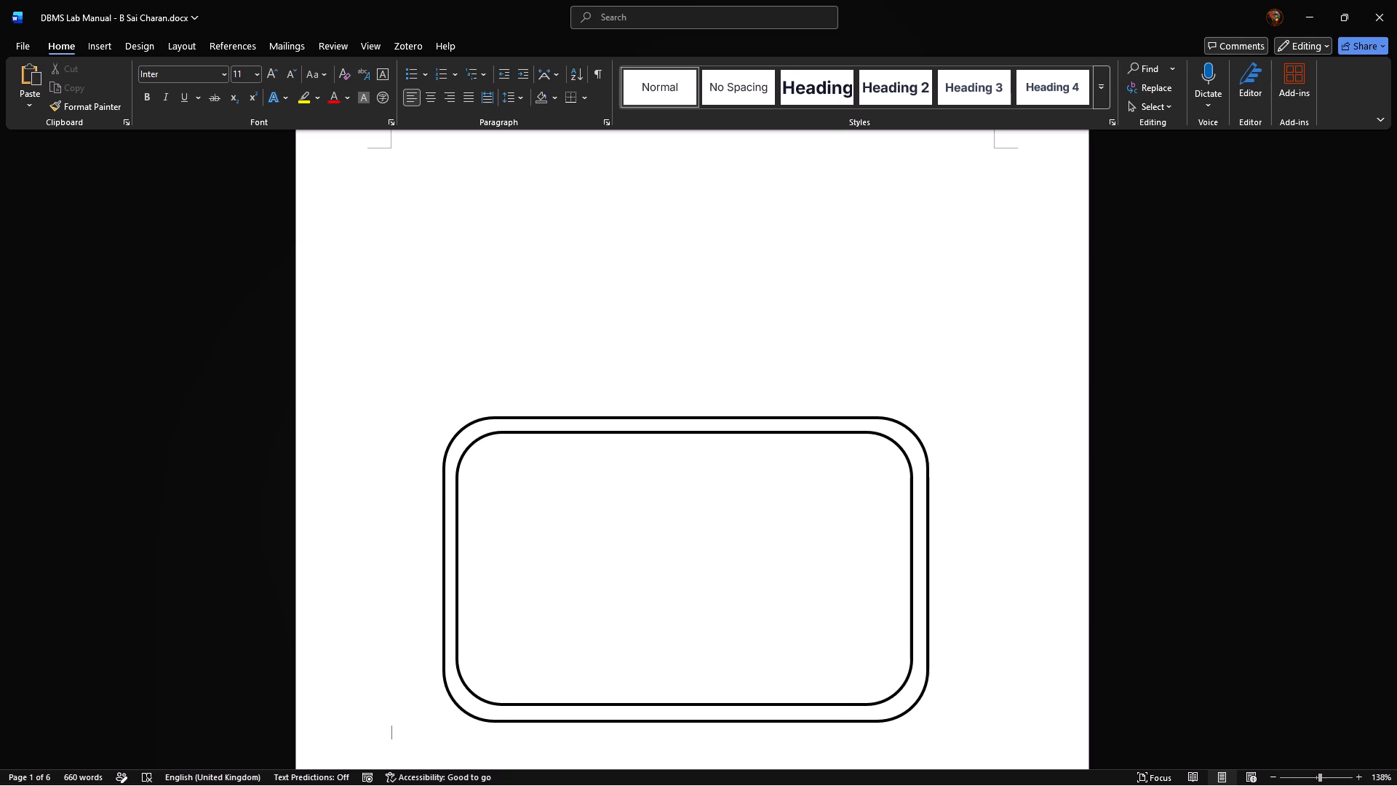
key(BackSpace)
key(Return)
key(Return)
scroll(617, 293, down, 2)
Delete the empty drawing canvas behind the double frame.
click(428, 422)
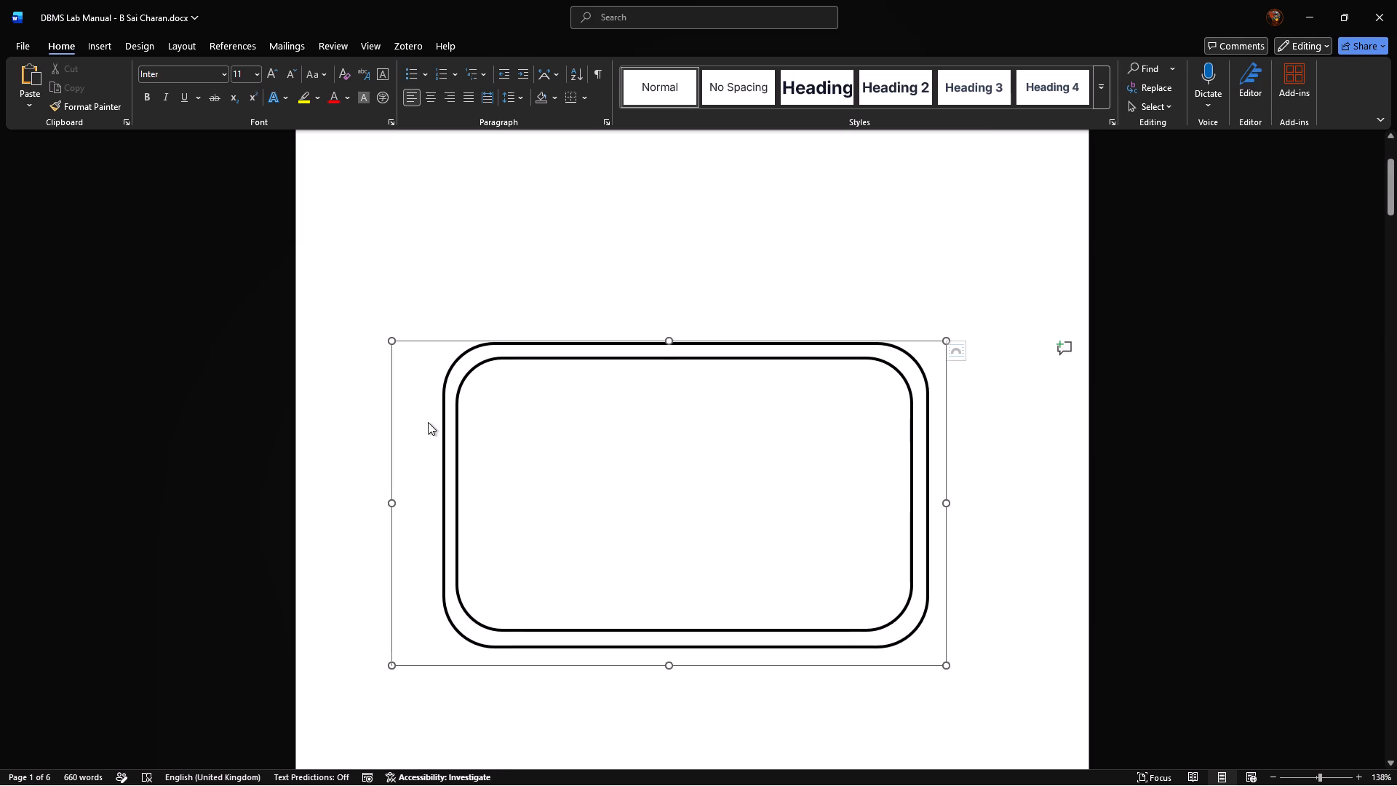
click(422, 421)
key(Delete)
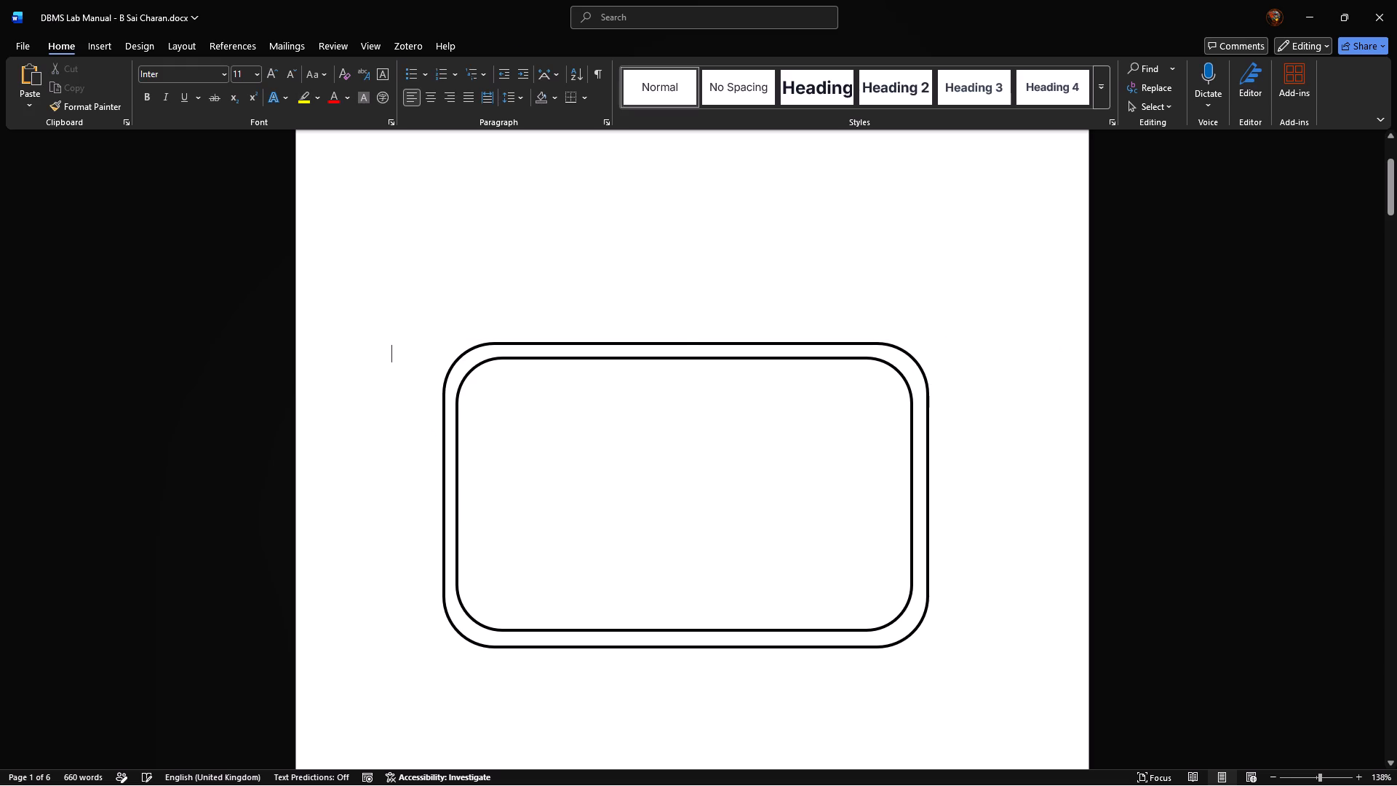
Draw a text box about 3.5 cm high and 8.1 cm wide inside the inner rounded frame.
click(496, 428)
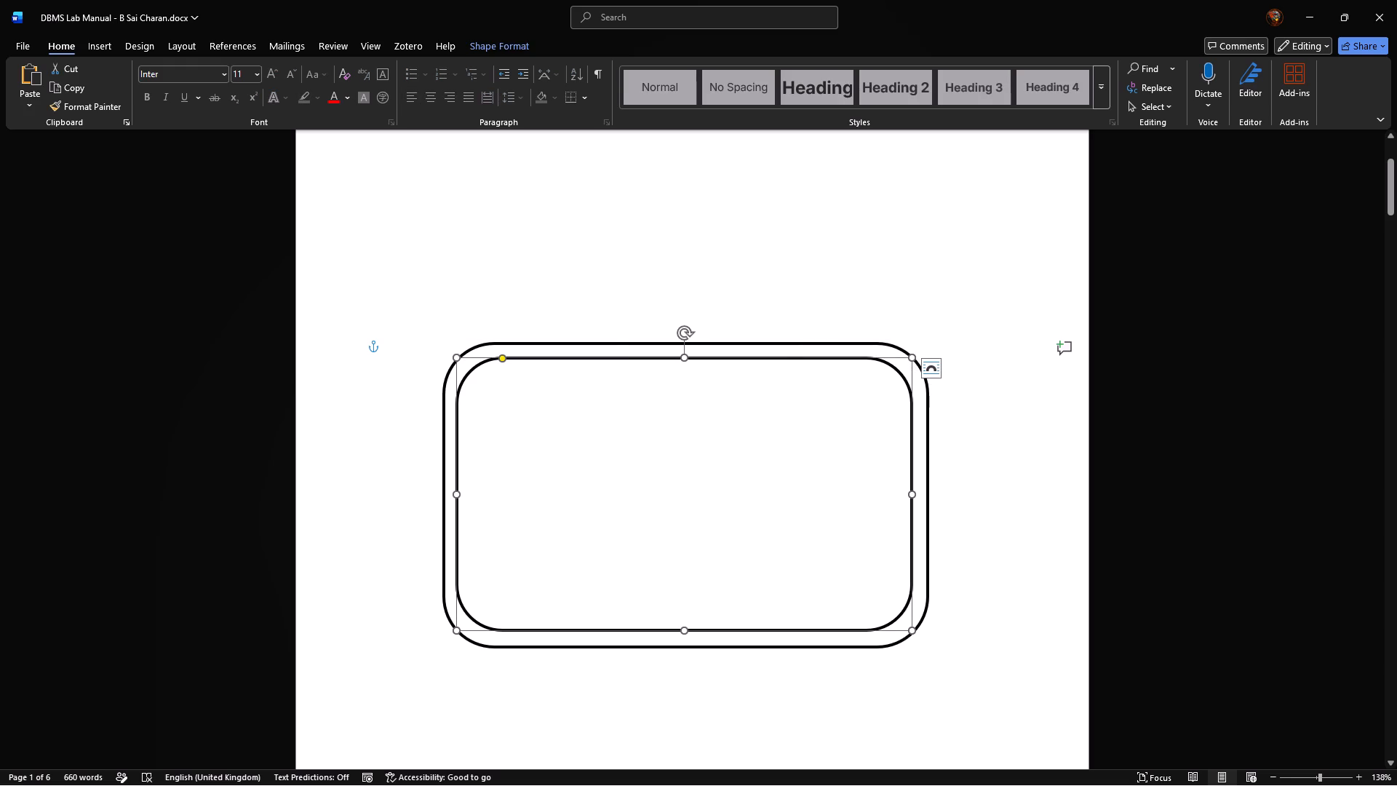
click(96, 47)
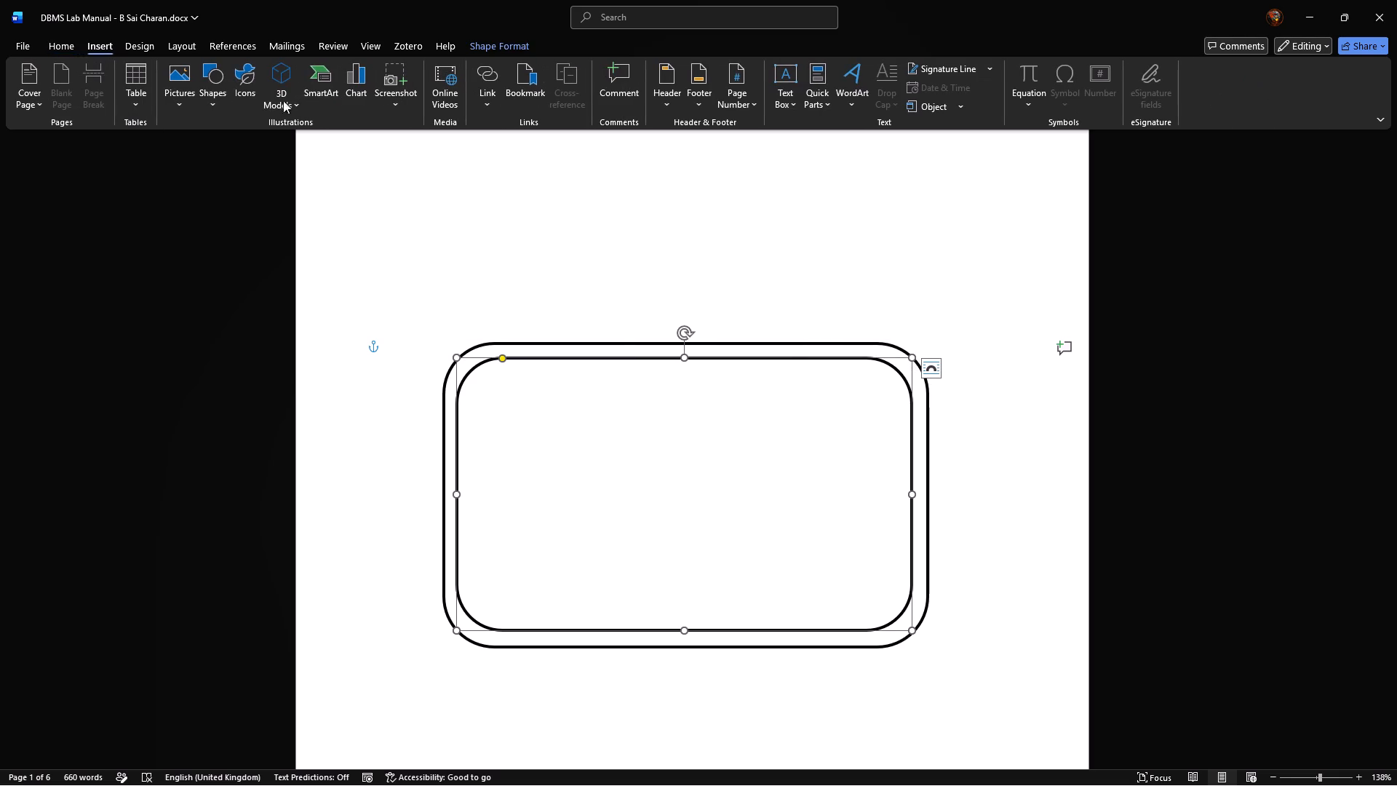
click(224, 103)
scroll(290, 327, down, 11)
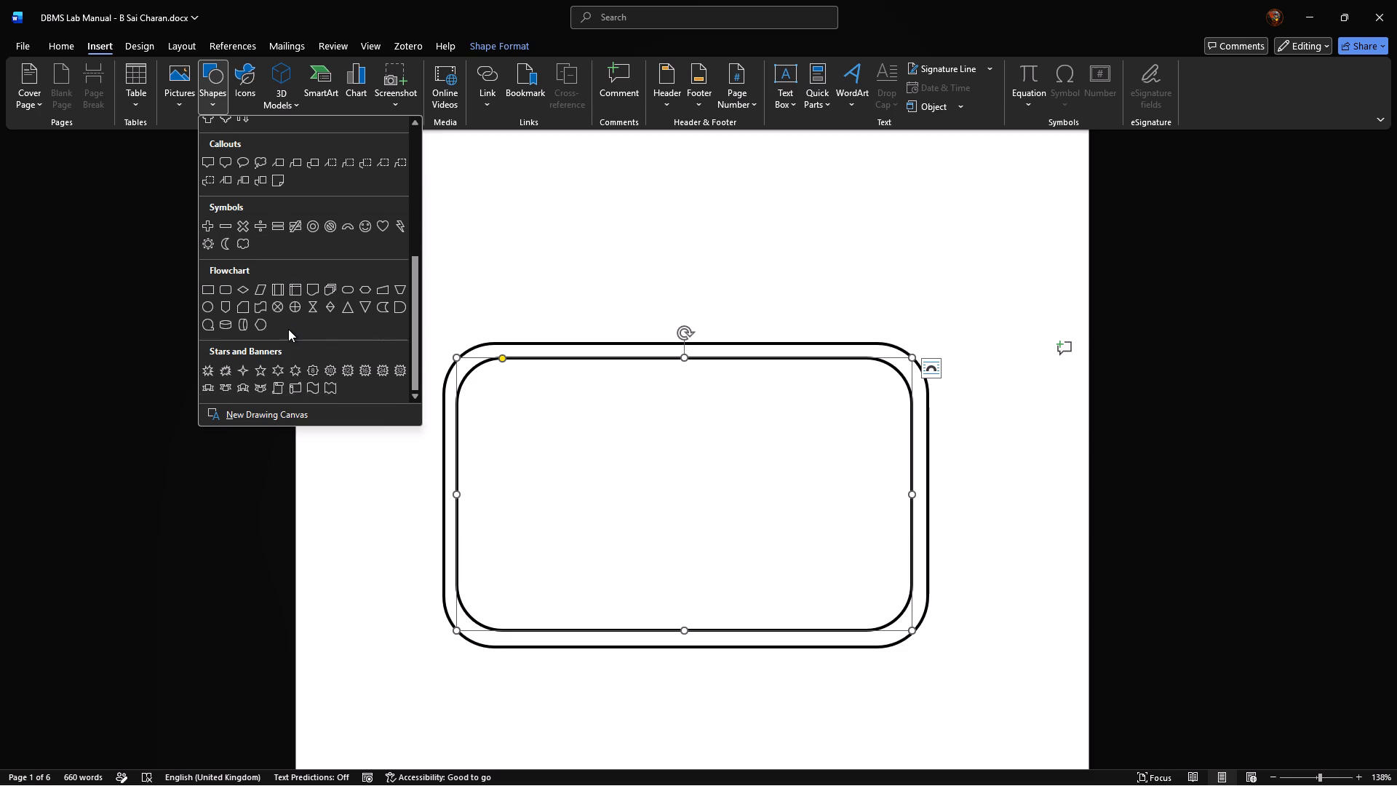
scroll(288, 325, up, 11)
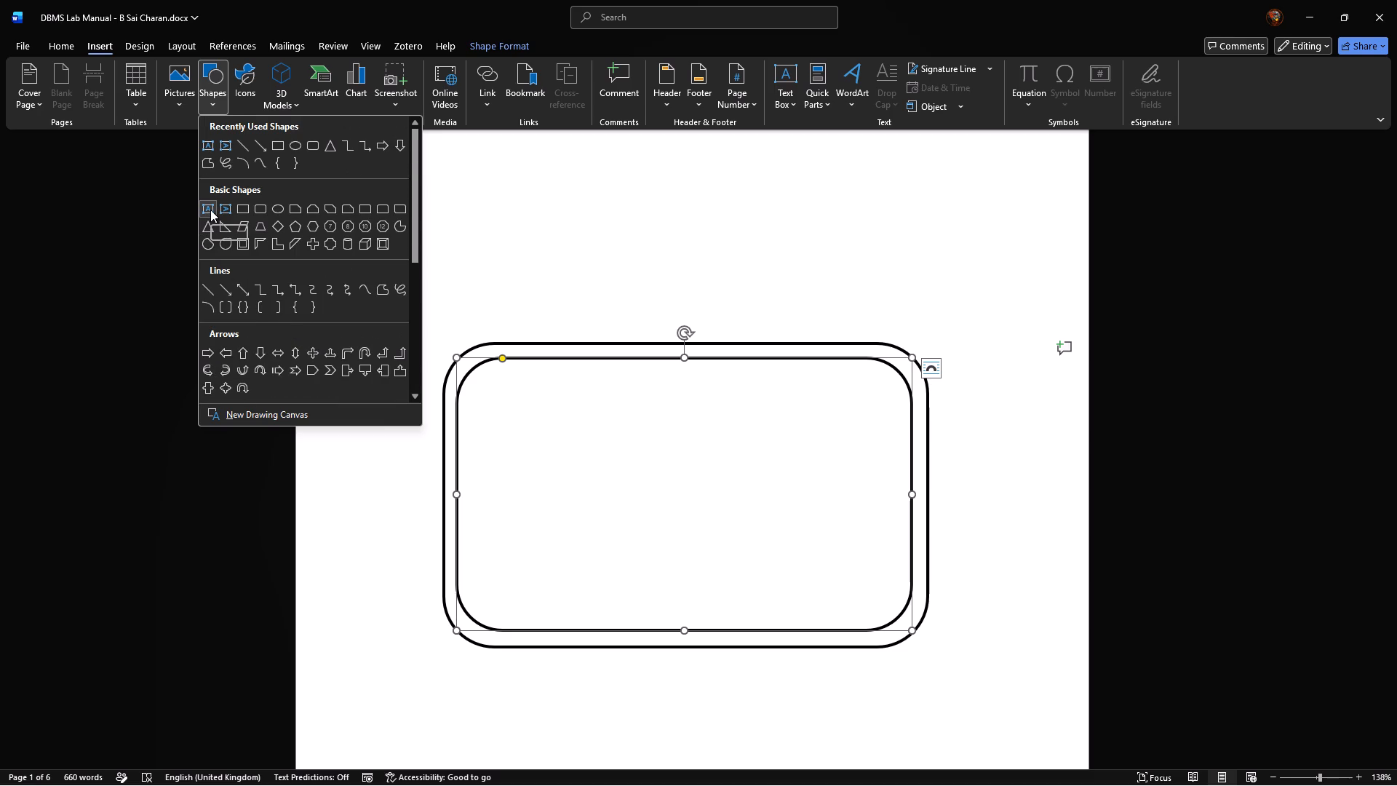
click(210, 210)
drag(477, 400, 784, 531)
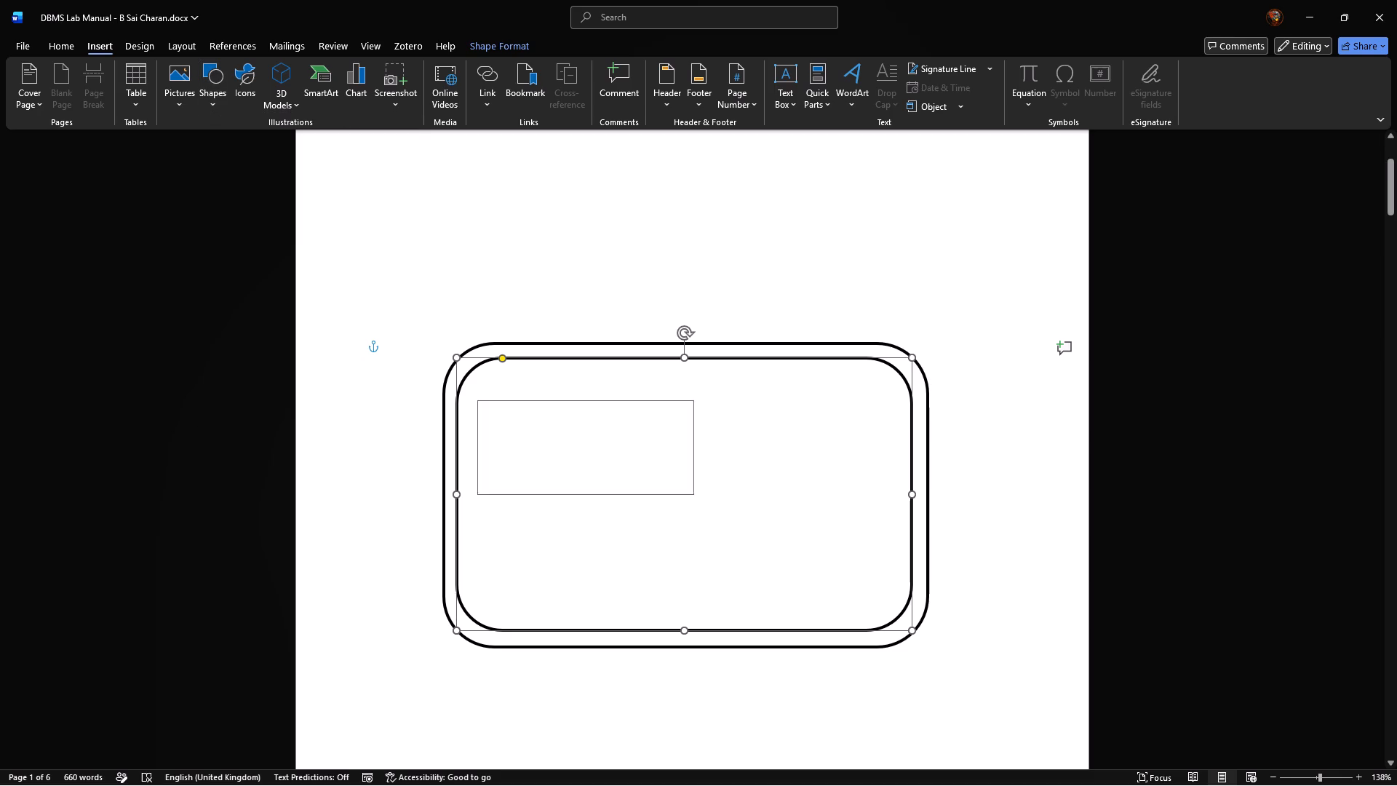
drag(784, 531, 783, 532)
Set the text box's shape outline to white.
click(1122, 420)
click(771, 450)
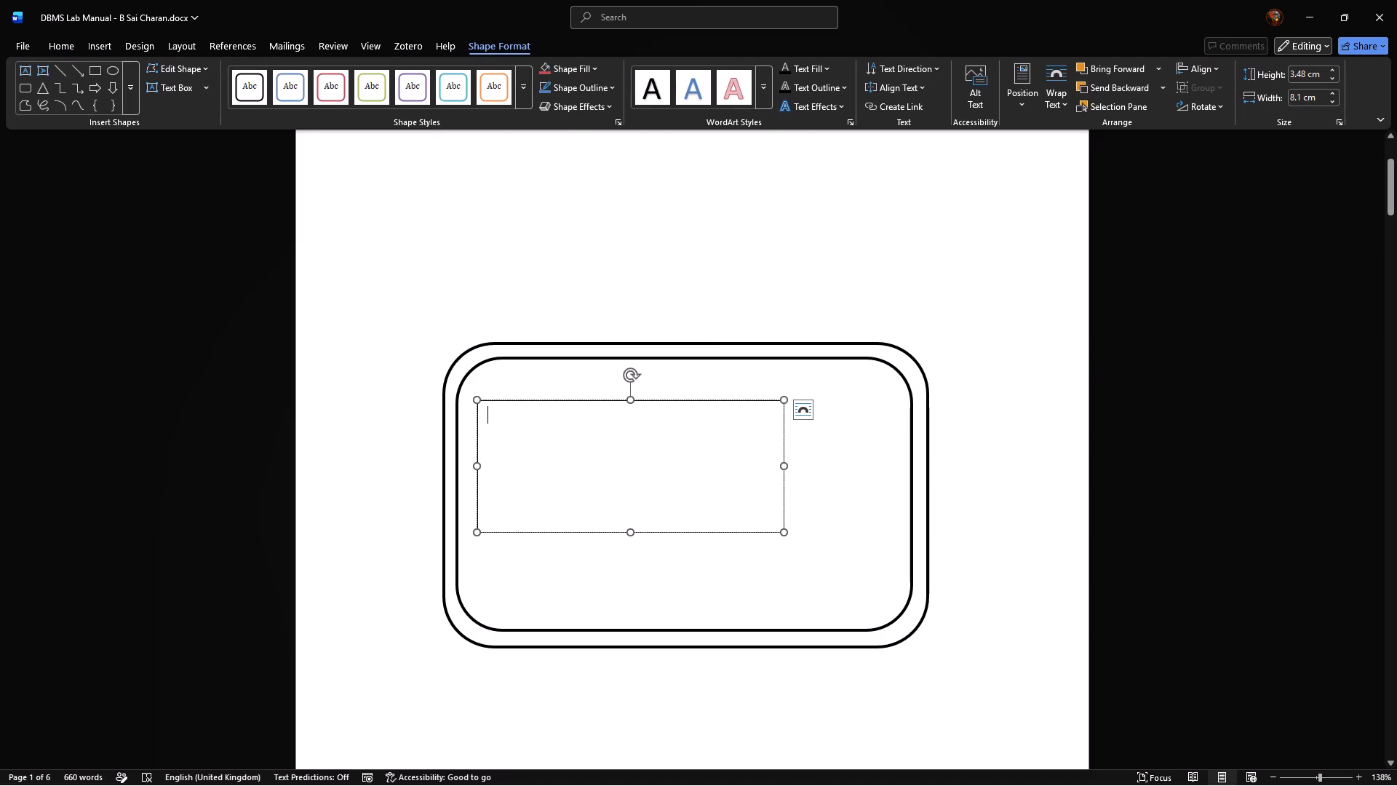
click(520, 82)
click(598, 91)
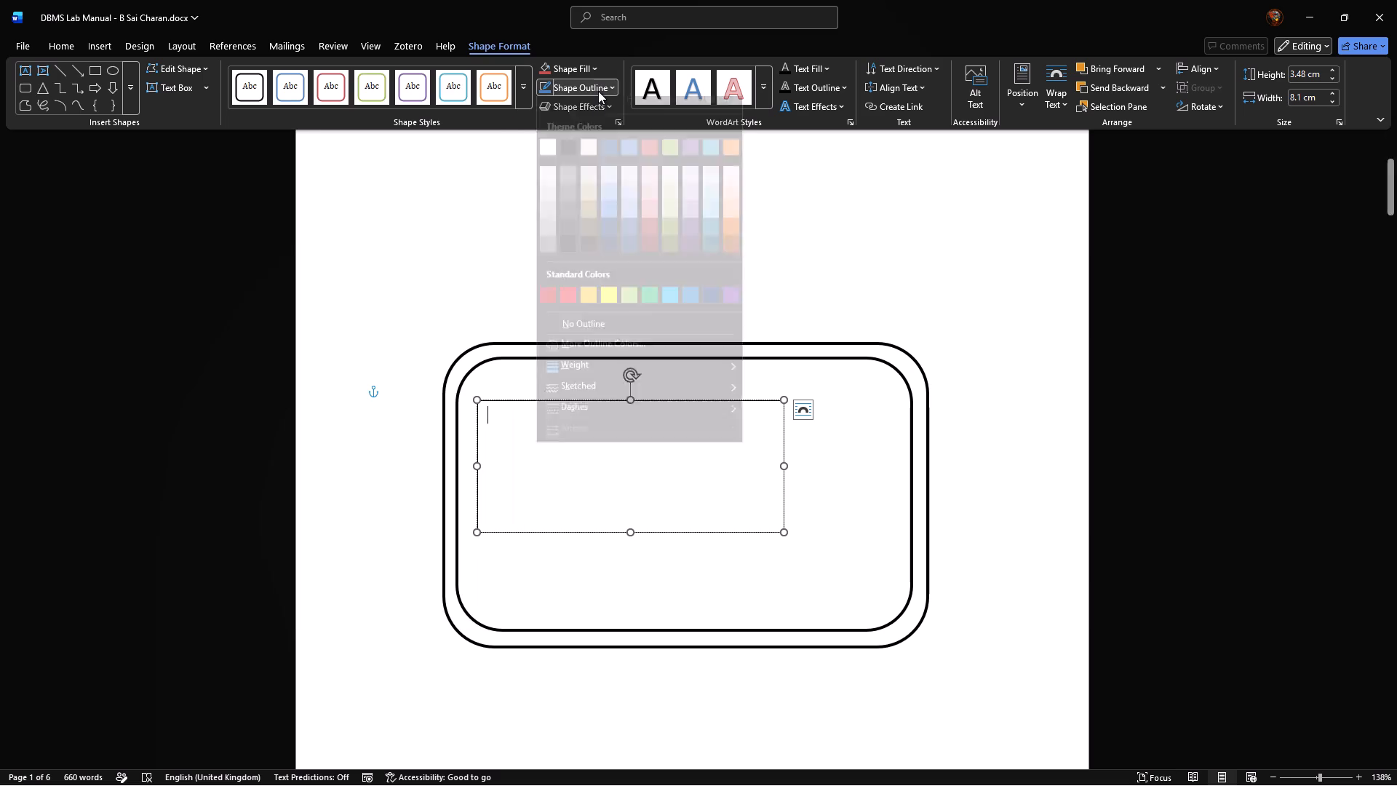
click(546, 156)
click(868, 437)
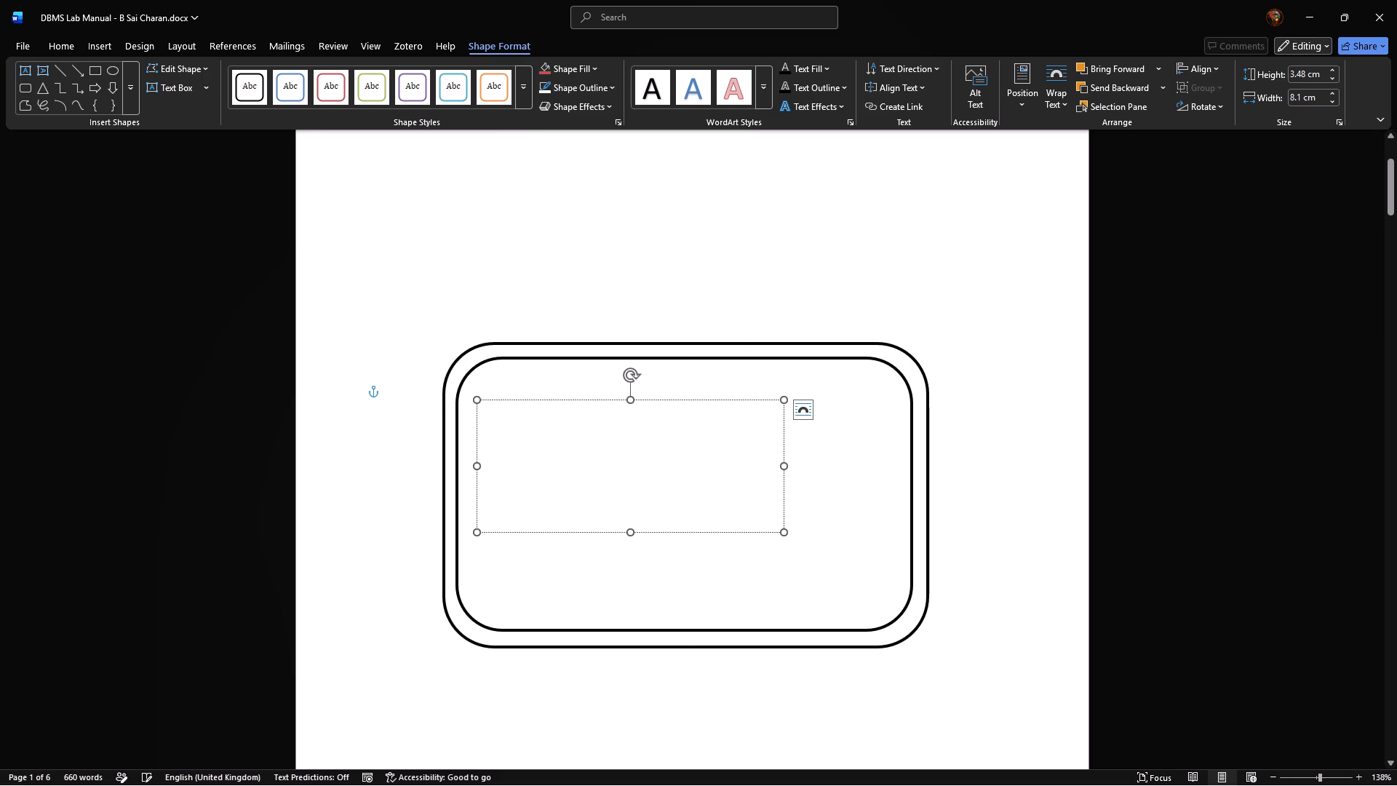
Resize the text box to about 3.44 cm high by 8.39 cm wide and centre it horizontally within the double frame.
click(655, 440)
drag(624, 469, 660, 483)
drag(474, 400, 489, 387)
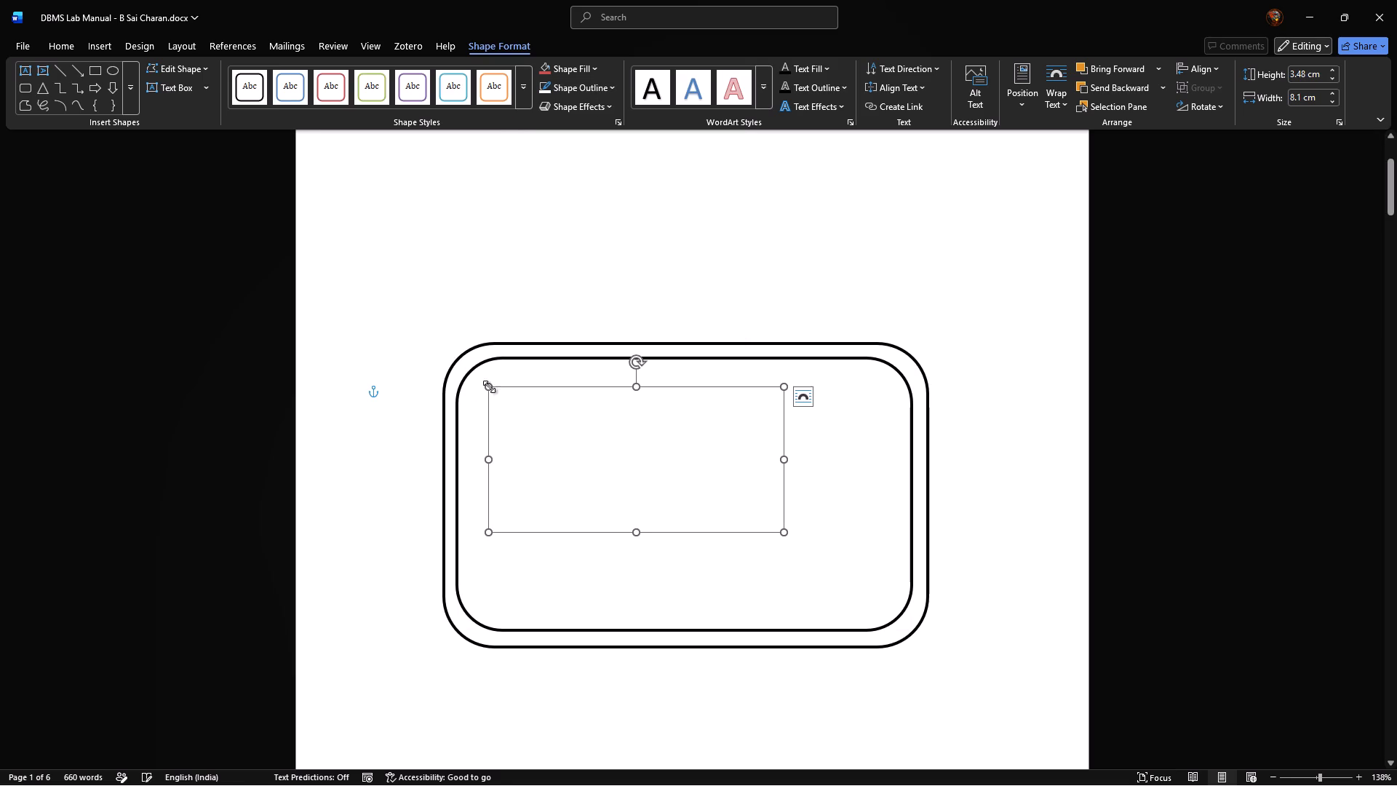
drag(782, 531, 839, 582)
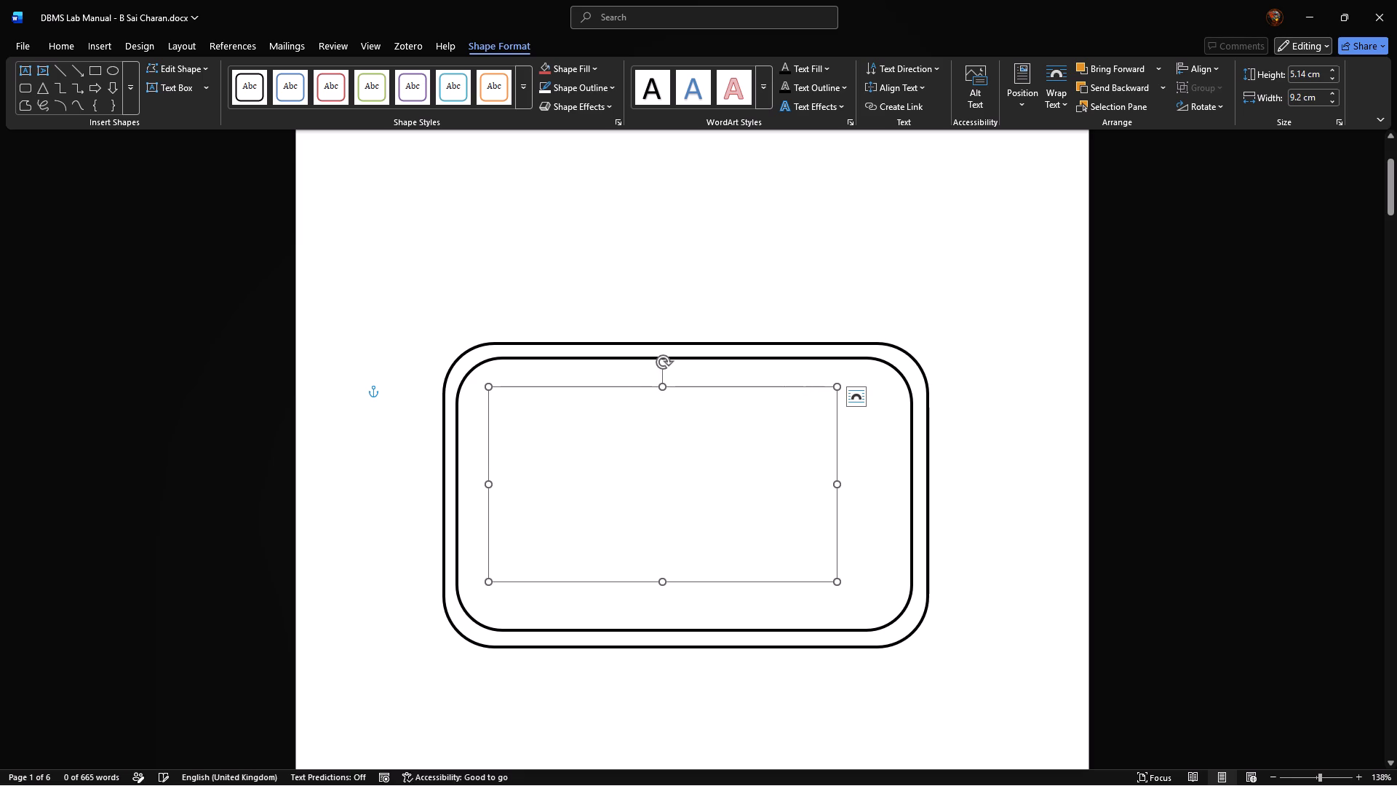
drag(490, 386, 560, 410)
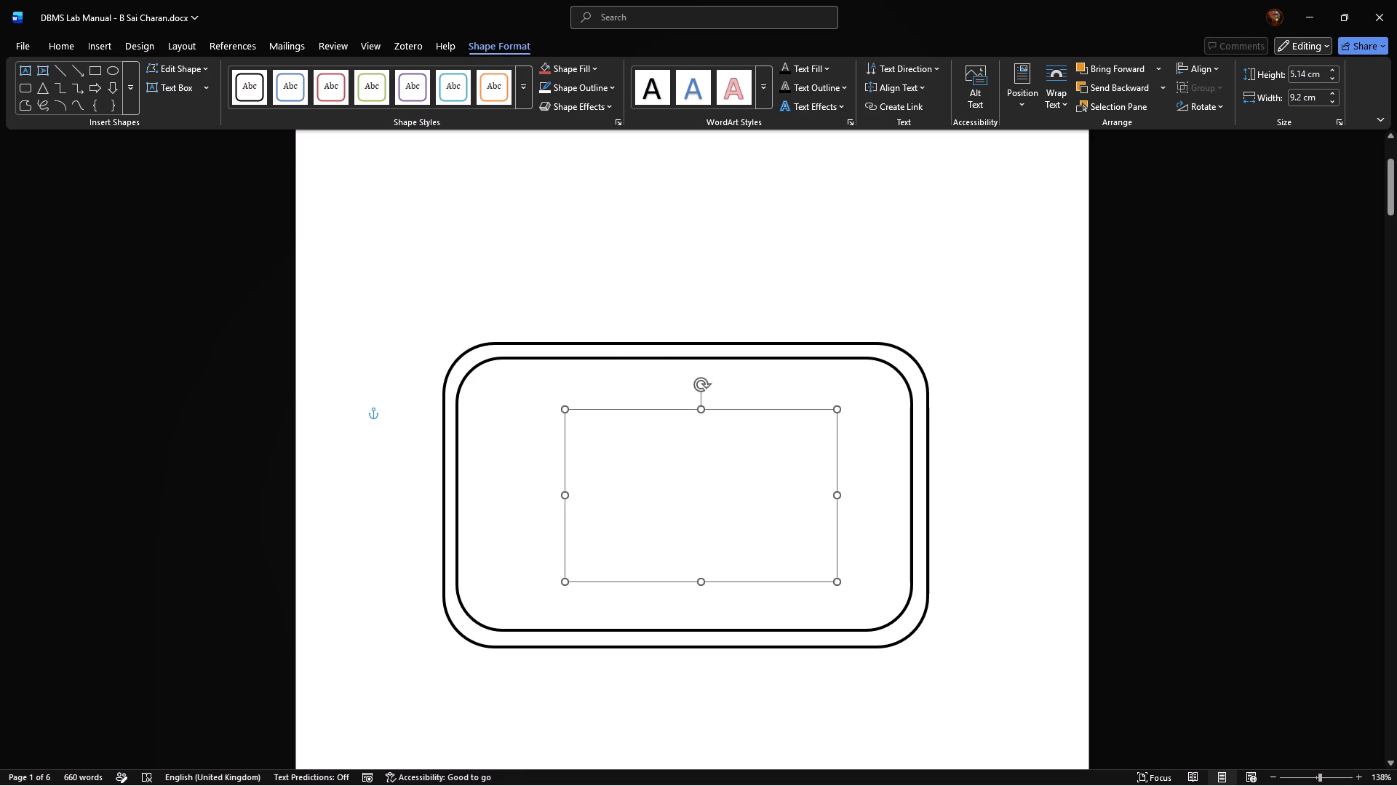
drag(560, 410, 520, 402)
drag(677, 580, 677, 539)
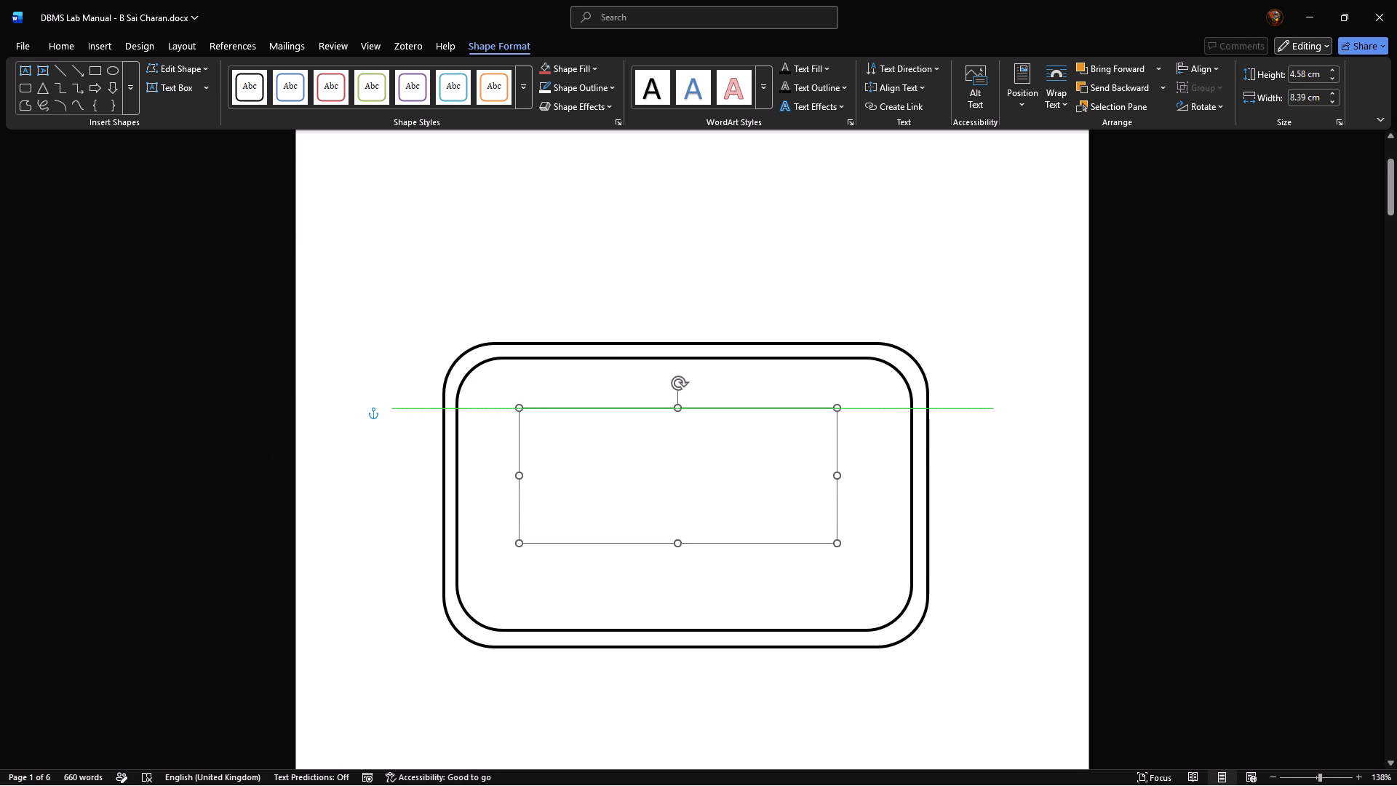
drag(677, 539, 677, 539)
drag(837, 478, 864, 481)
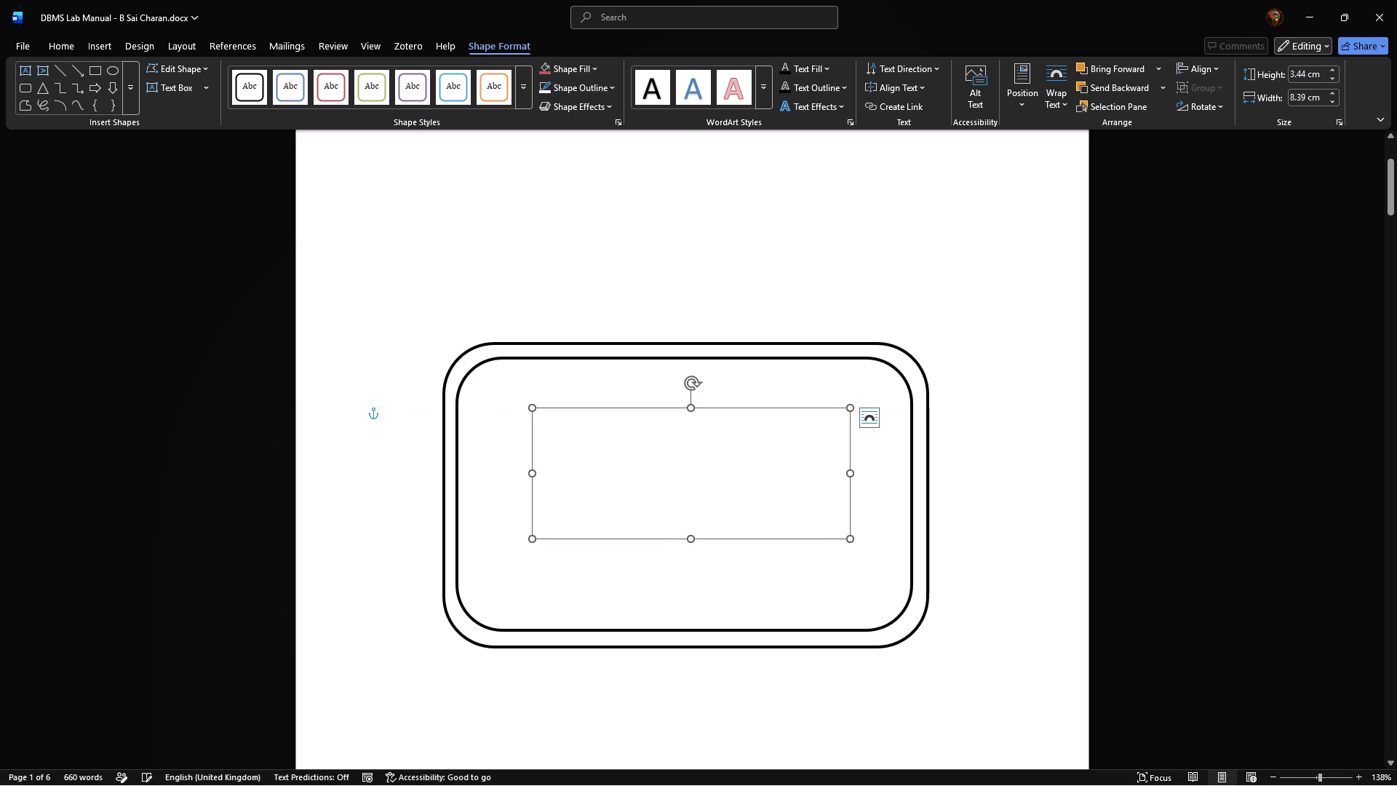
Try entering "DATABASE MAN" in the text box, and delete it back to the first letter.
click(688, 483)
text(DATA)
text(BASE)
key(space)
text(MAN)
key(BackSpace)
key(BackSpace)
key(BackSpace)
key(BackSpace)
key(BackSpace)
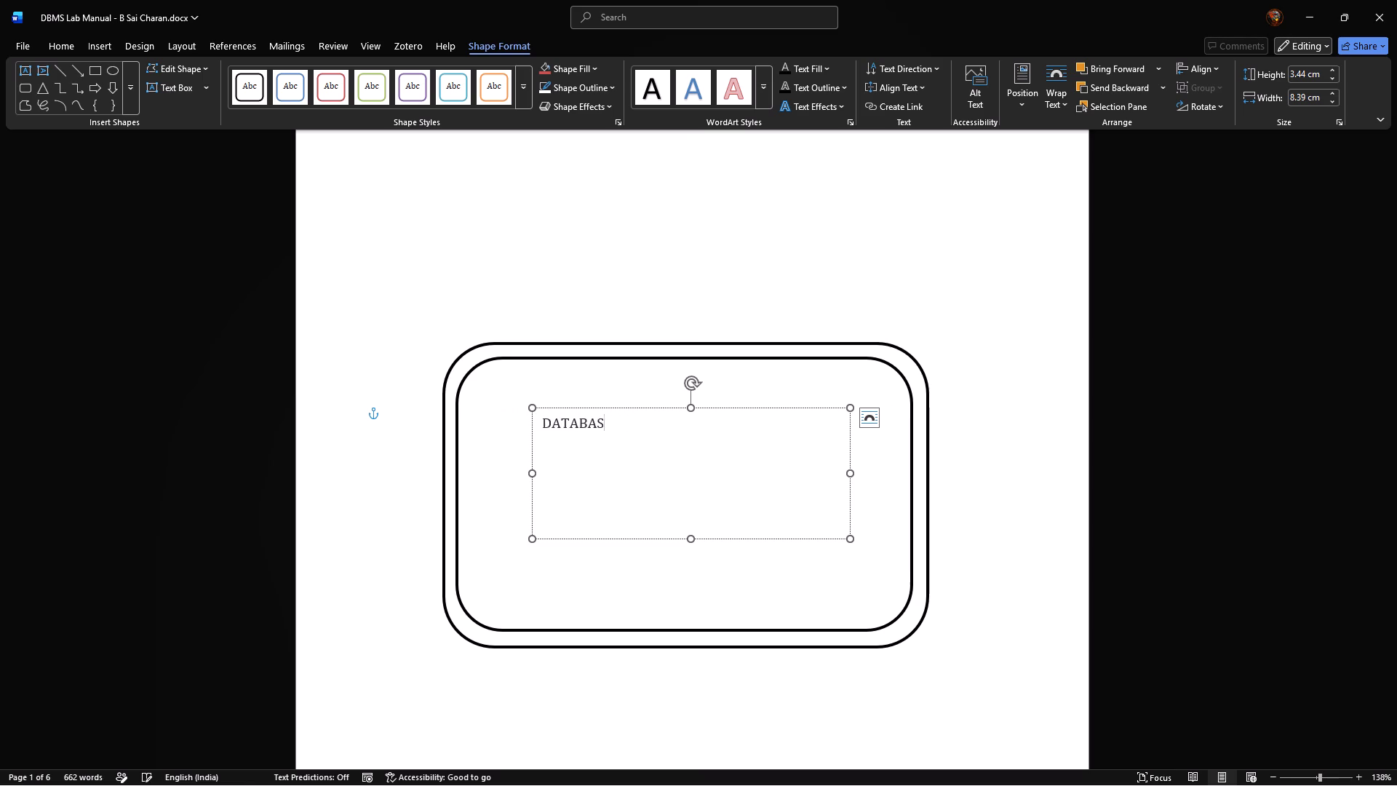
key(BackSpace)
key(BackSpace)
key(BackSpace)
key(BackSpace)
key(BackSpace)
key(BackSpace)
Copy the heading "Database Management Systems PRA LAB MANUAL" from the Google Docs version in Chrome and paste it as the Word text box's whole content.
key(alt+Tab)
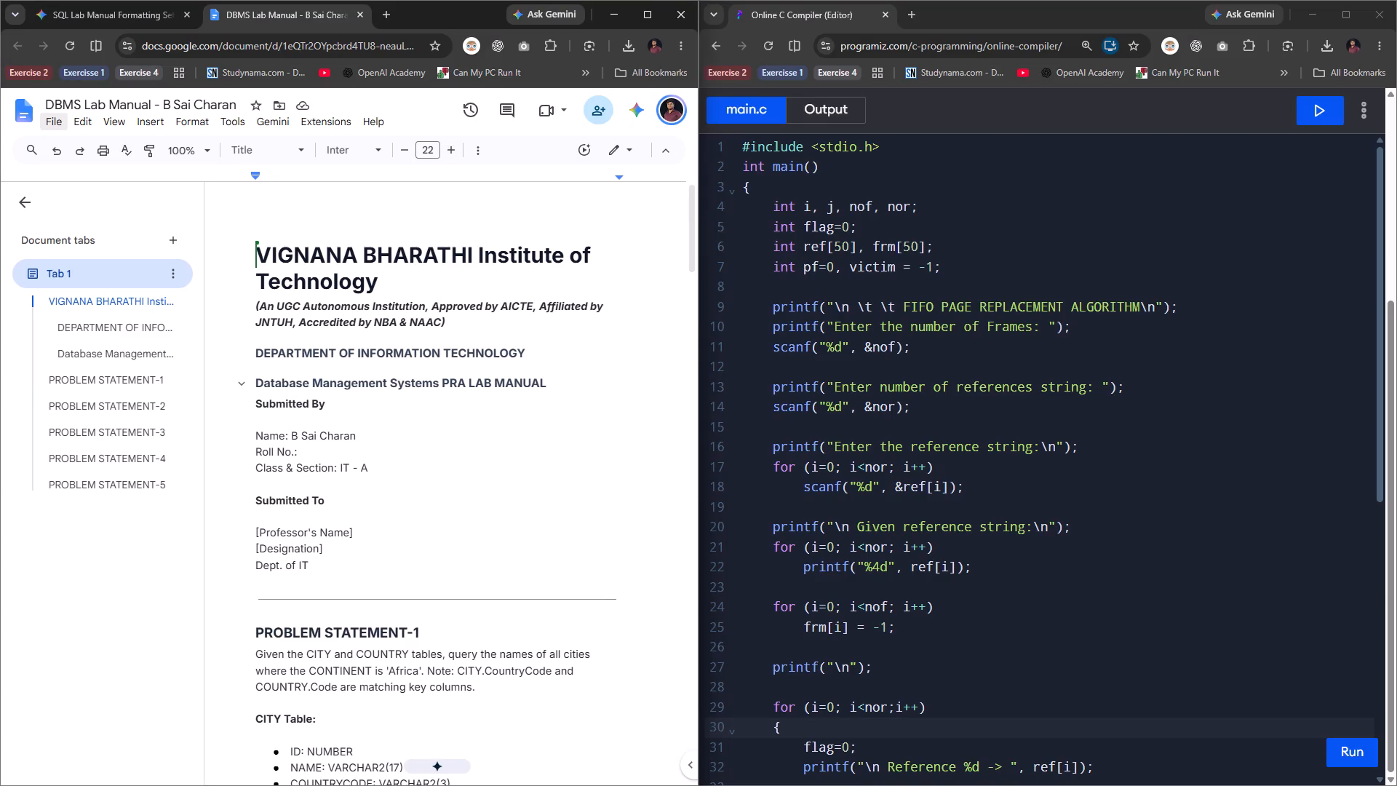
click(255, 382)
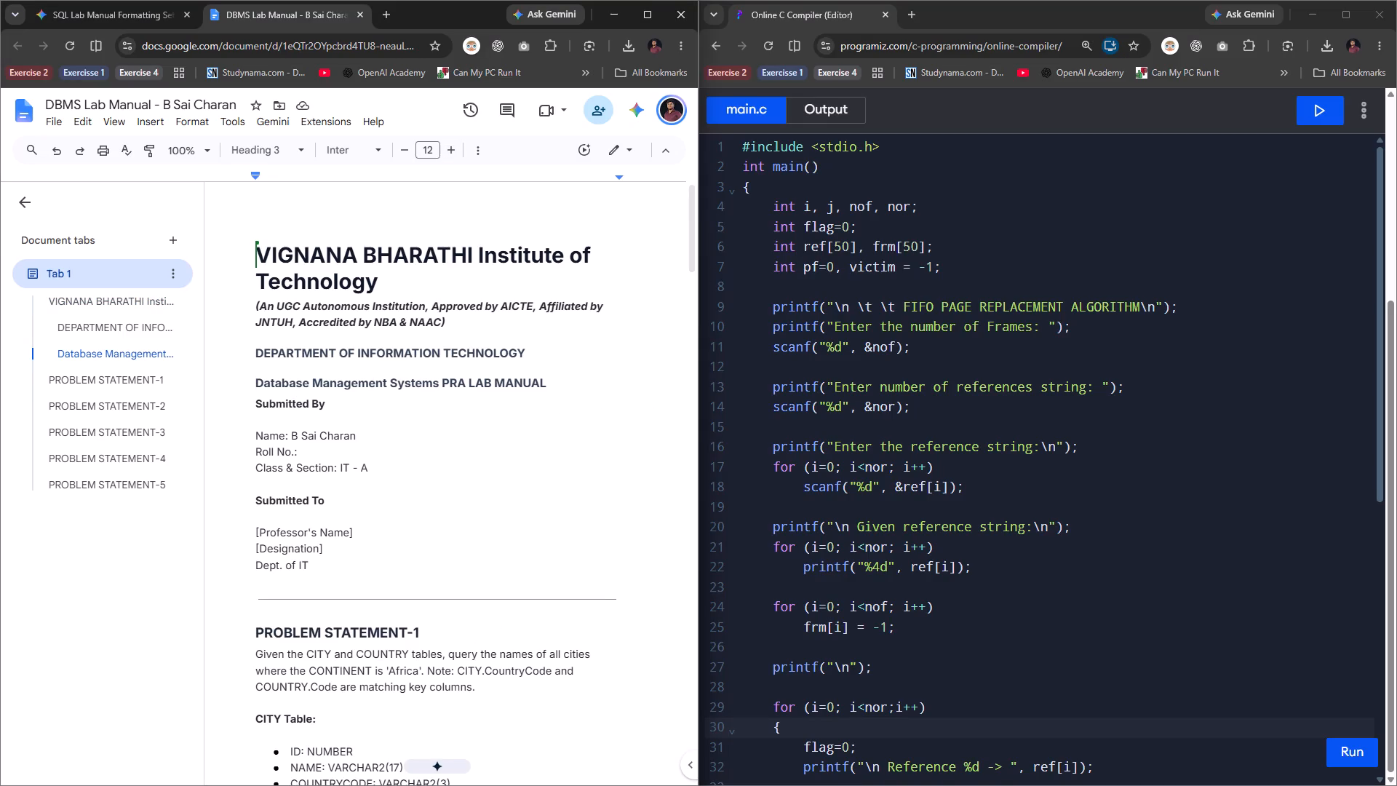
key(ctrl+shift+Right)
key(ctrl+shift+Right)
key(ctrl+shift+Right)
key(ctrl+shift+Right)
key(ctrl+shift+Right)
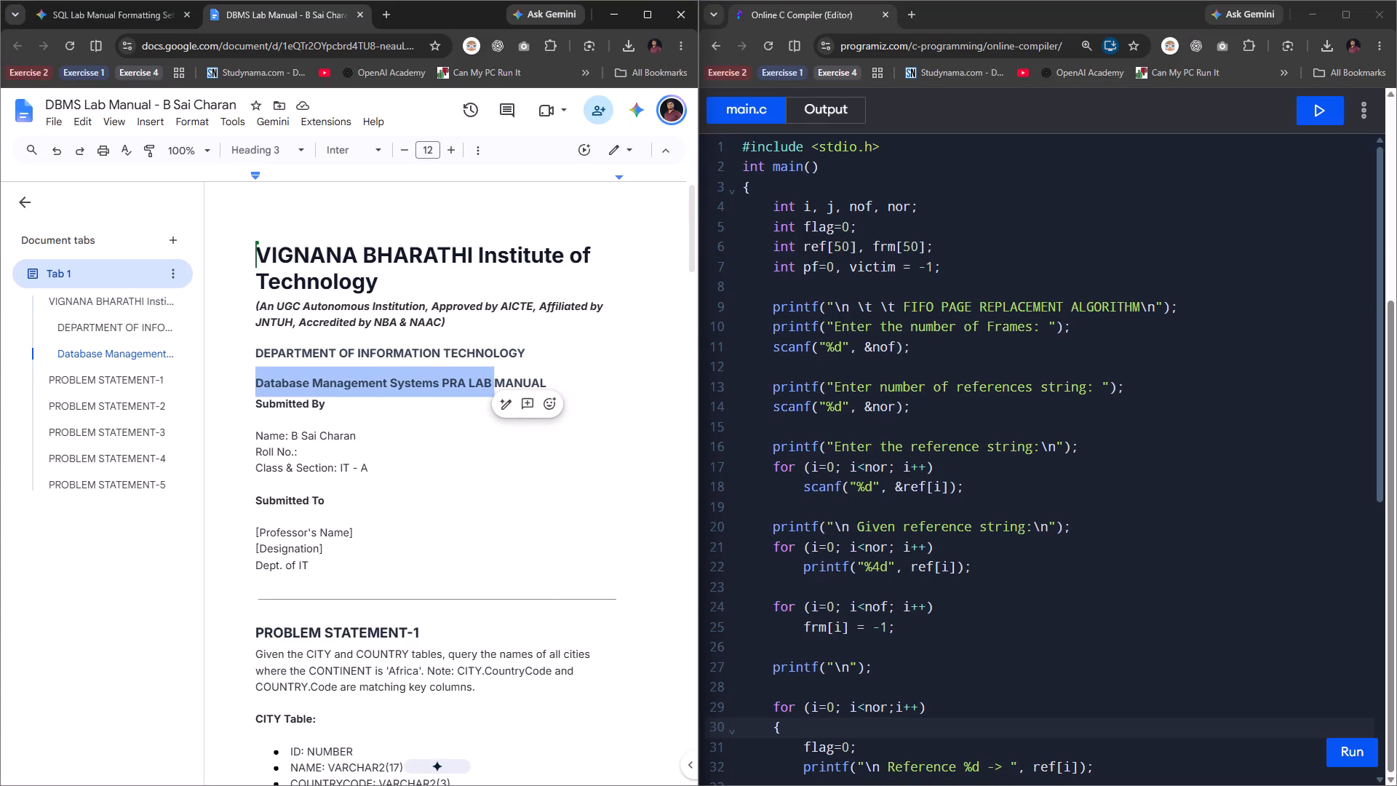
key(ctrl+shift+Right)
key(ctrl+c)
key(alt+Tab)
key(ctrl+v)
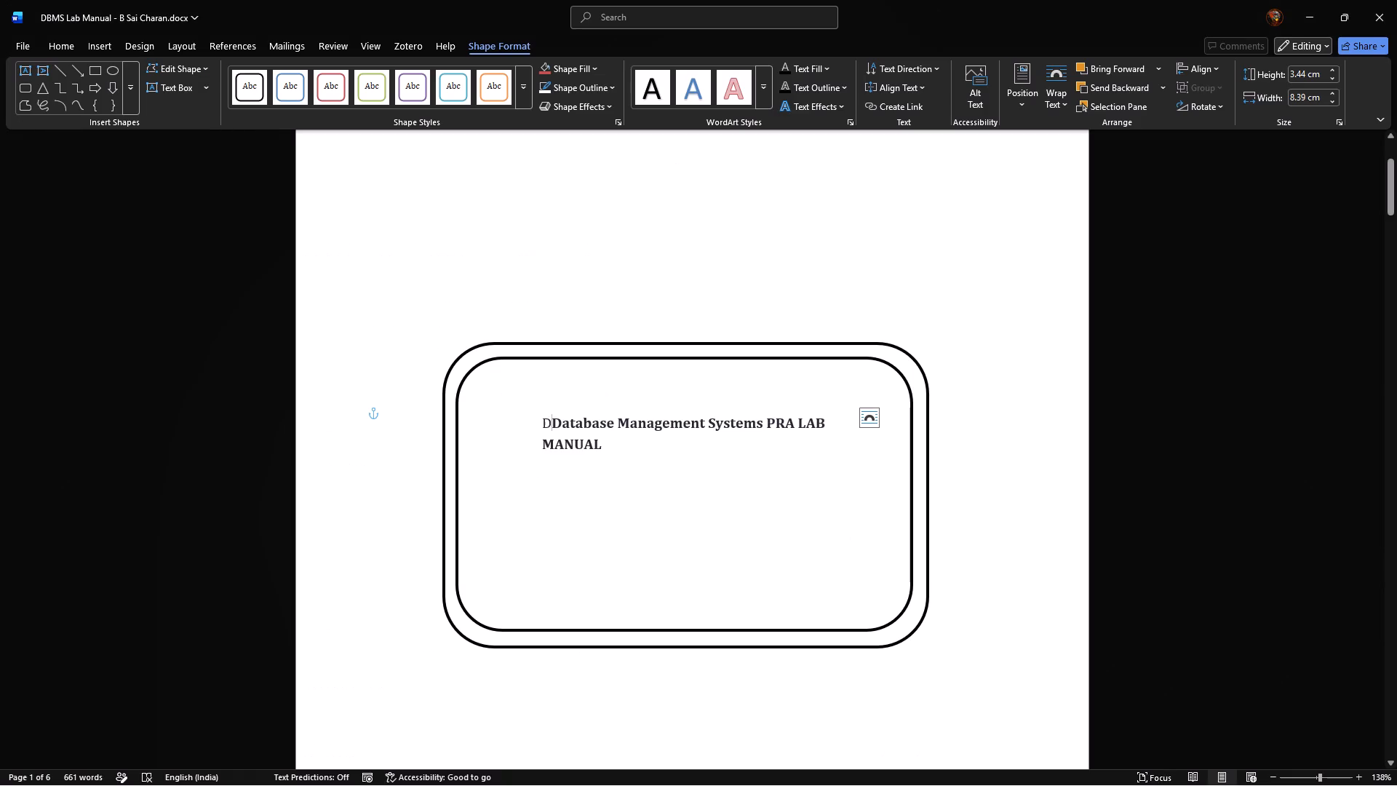
click(718, 453)
key(ctrl+a)
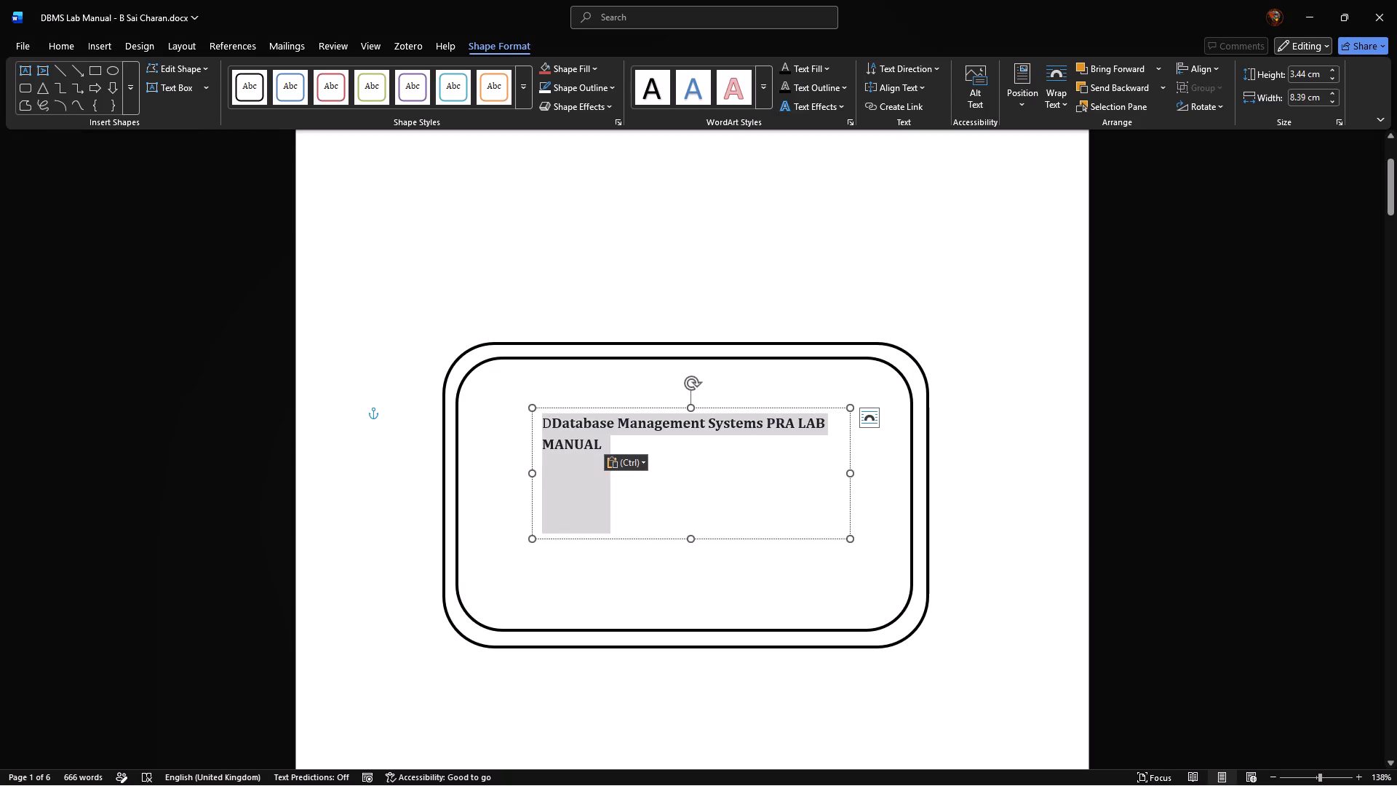
key(ctrl+v)
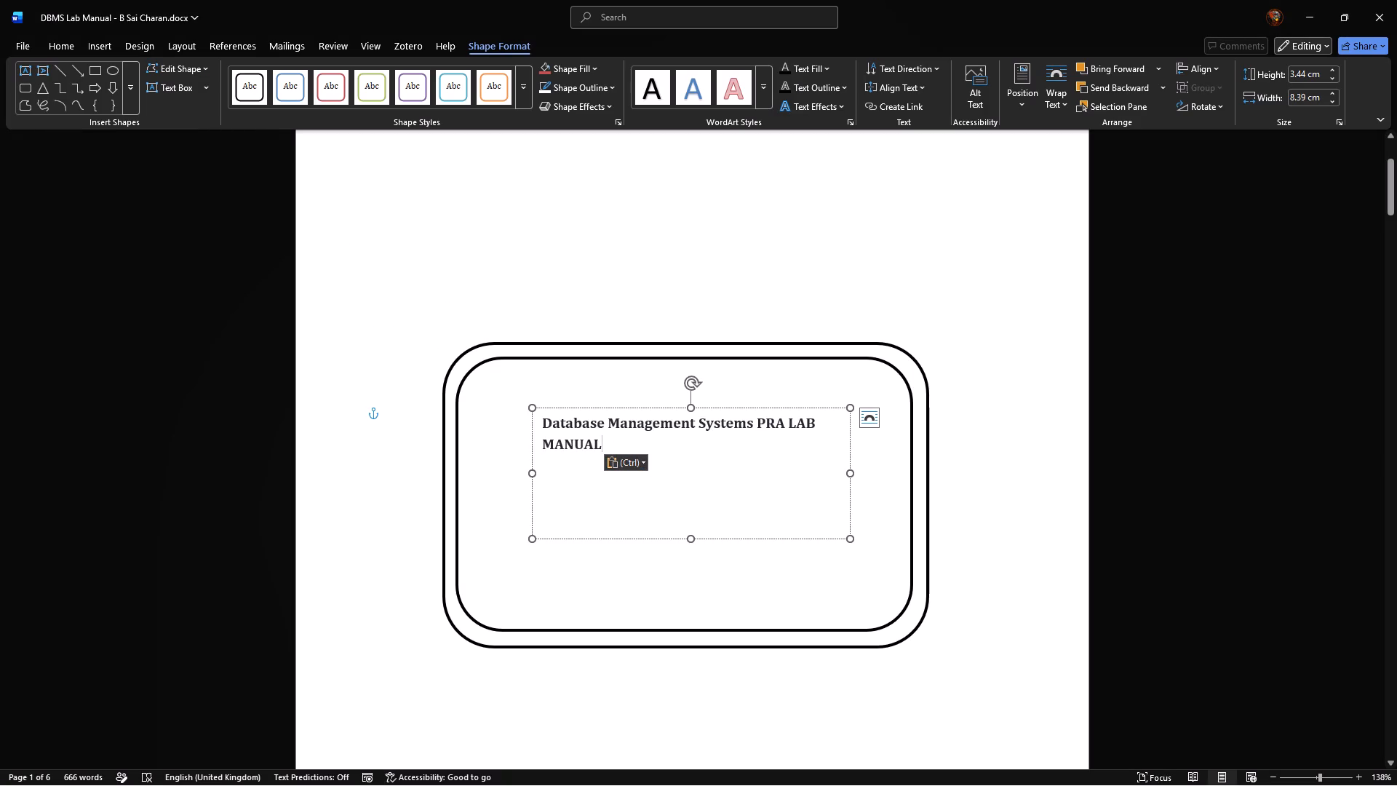
Remove "MANUAL" and "PRA" from the text box title, leaving "Database Management Systems LAB".
key(BackSpace)
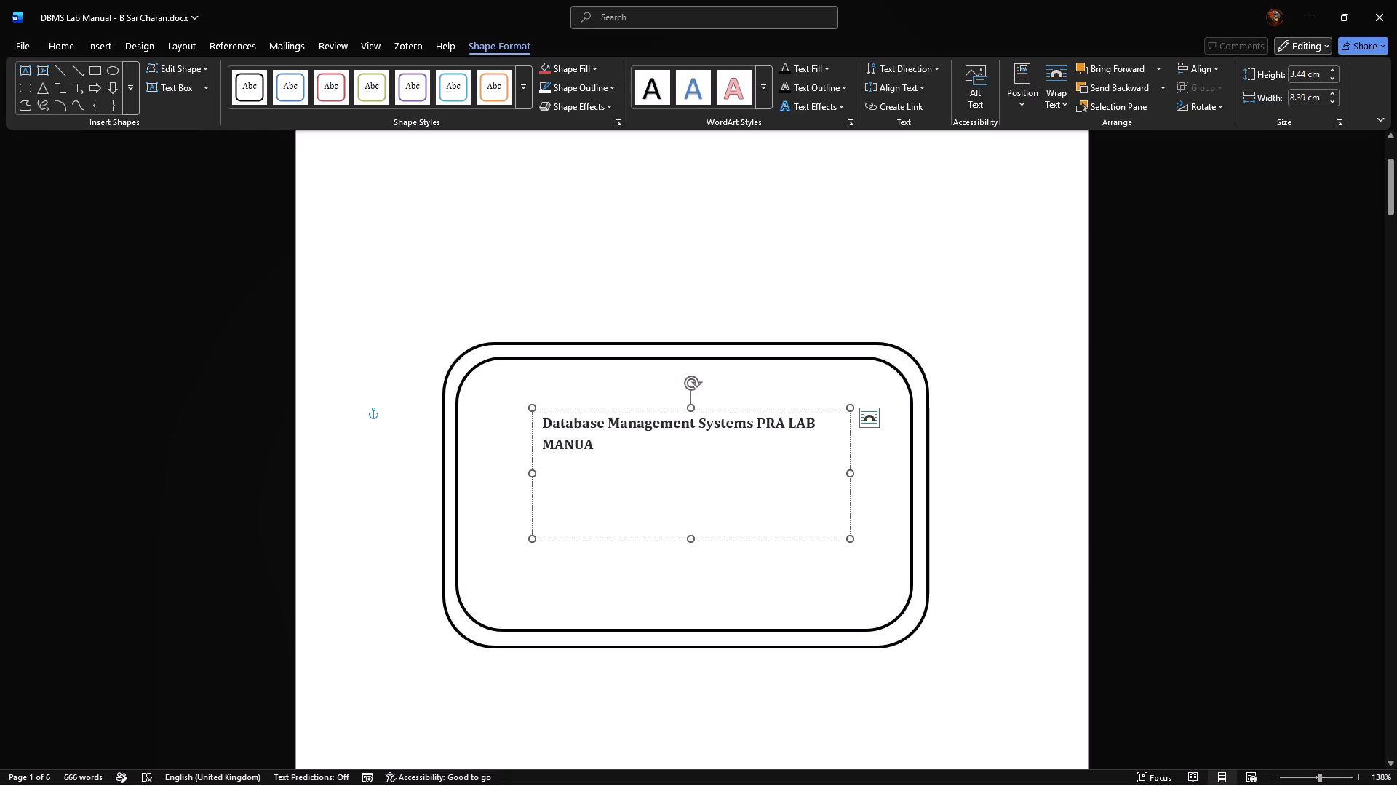
key(BackSpace)
key(BackSpace)
key(BackSpace)
key(BackSpace)
key(BackSpace)
key(BackSpace)
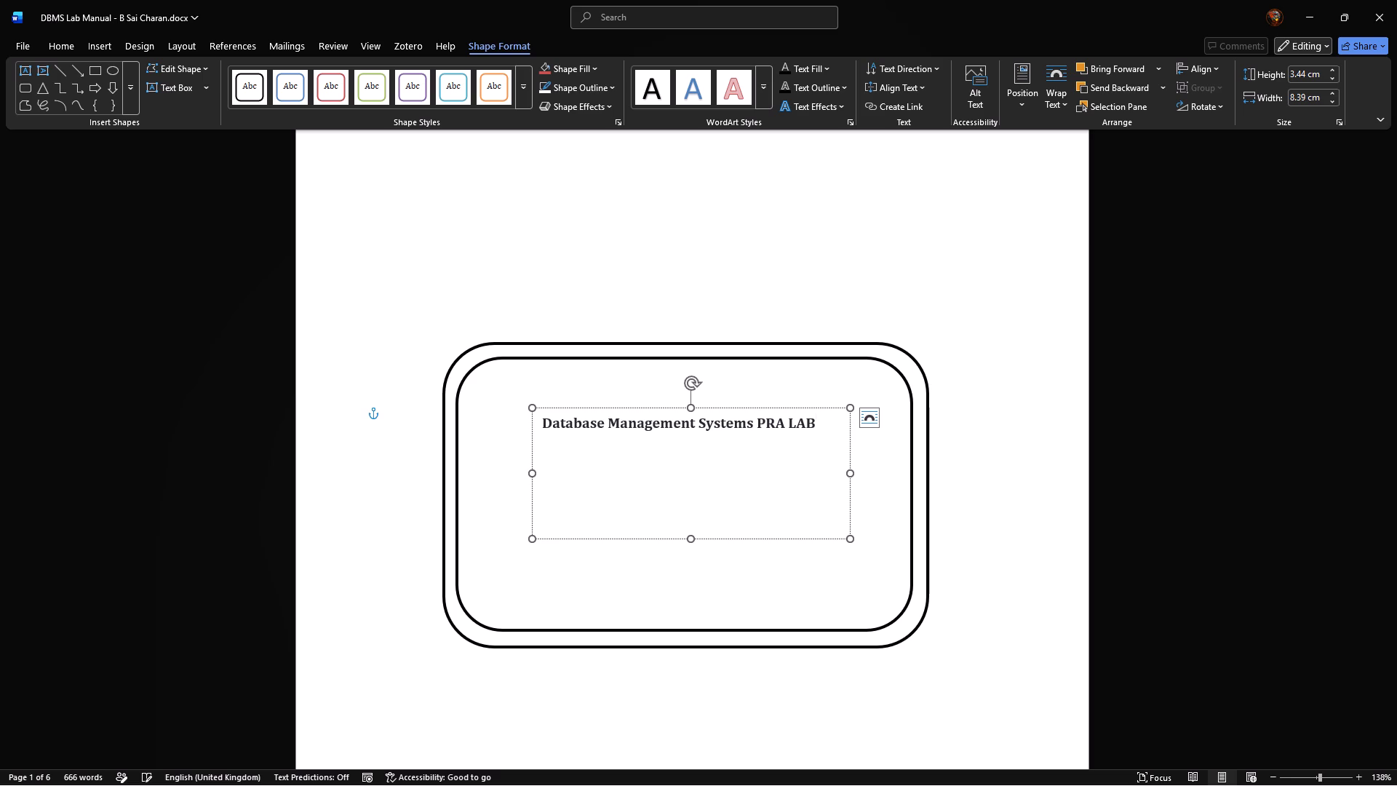
click(787, 417)
key(BackSpace)
key(BackSpace)
key(BackSpace)
key(BackSpace)
key(BackSpace)
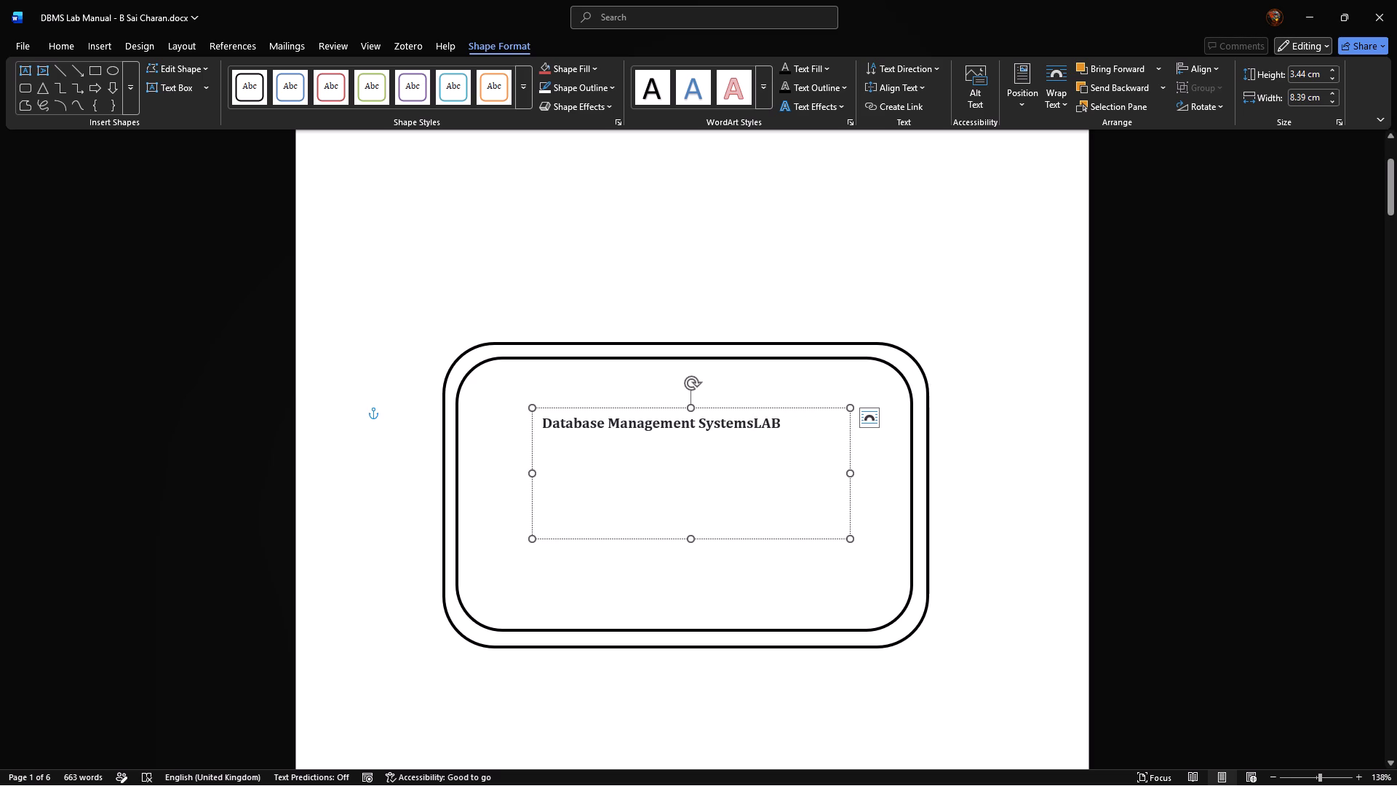
key(space)
Add the word "Project" at the end of the text box title so it reads "Database Management Systems LAB Project".
click(797, 421)
key(space)
text(pRO)
key(BackSpace)
key(BackSpace)
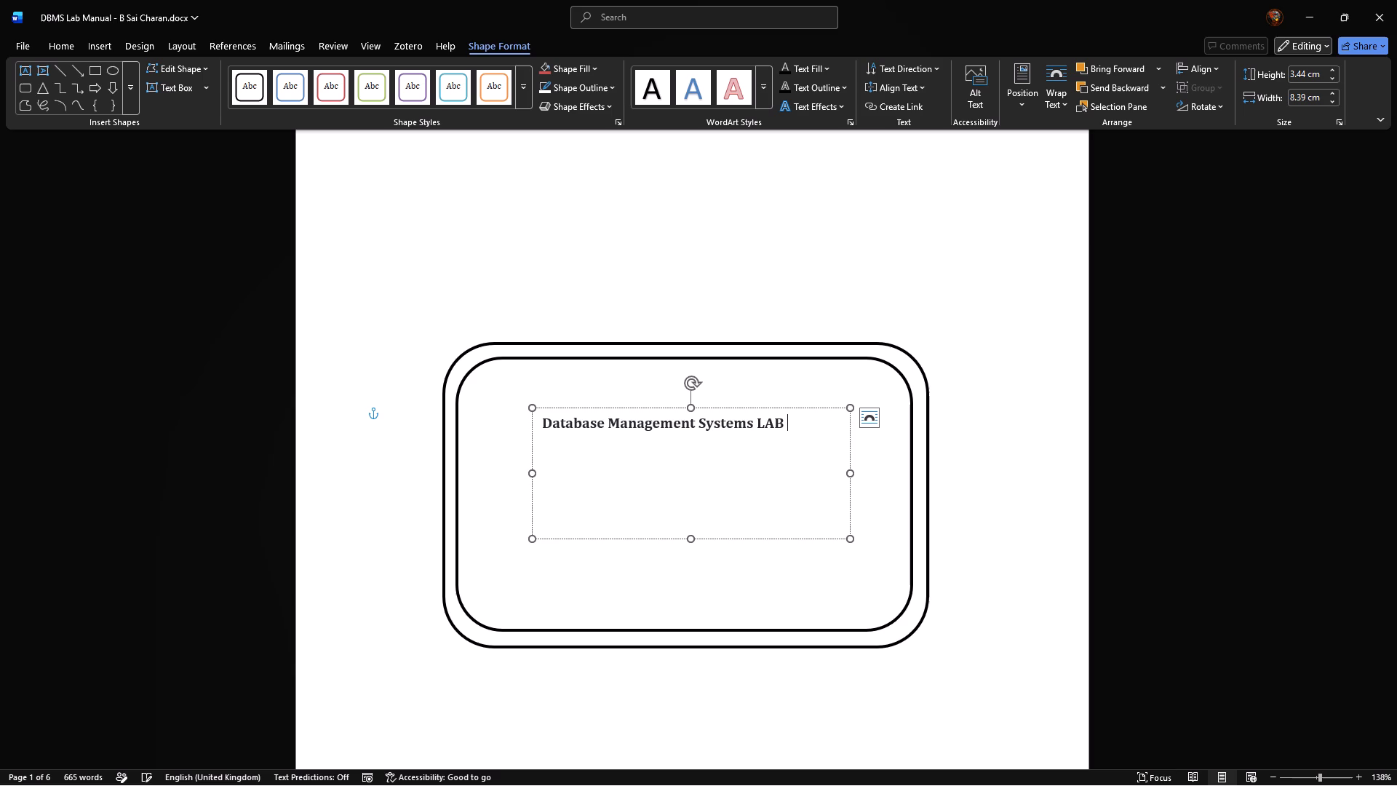
key(shift+p)
text(ro)
key(BackSpace)
key(BackSpace)
key(BackSpace)
key(shift+p)
text(ro)
text(jed)
key(BackSpace)
text(ct)
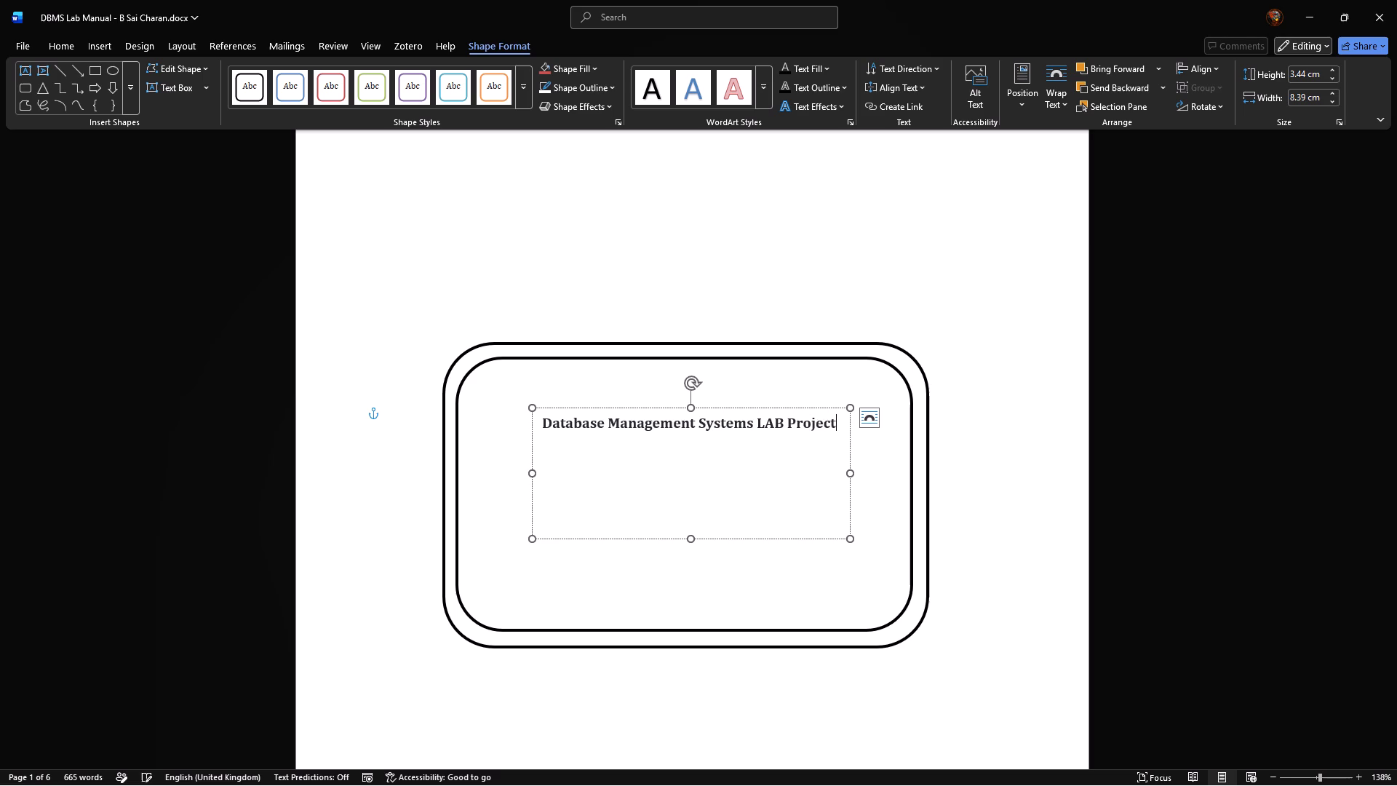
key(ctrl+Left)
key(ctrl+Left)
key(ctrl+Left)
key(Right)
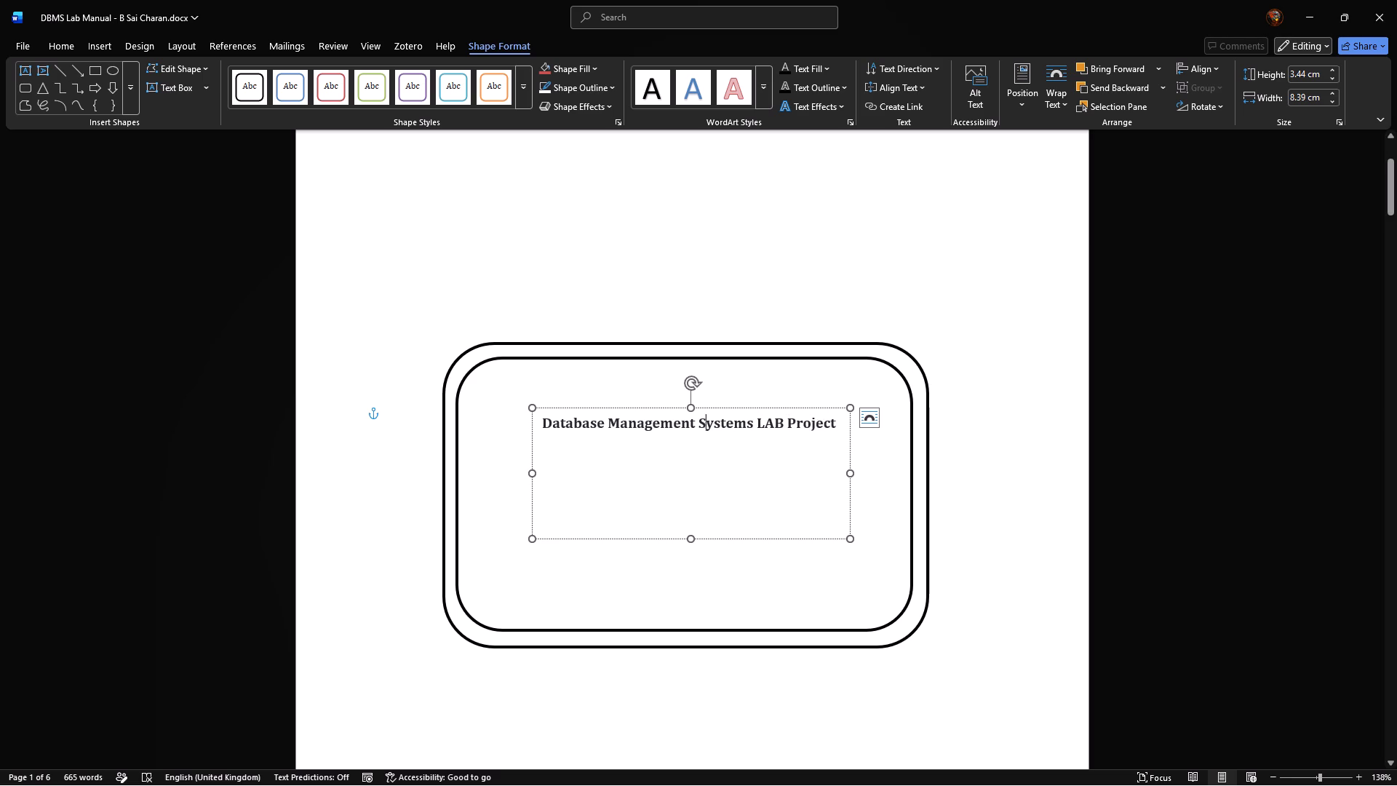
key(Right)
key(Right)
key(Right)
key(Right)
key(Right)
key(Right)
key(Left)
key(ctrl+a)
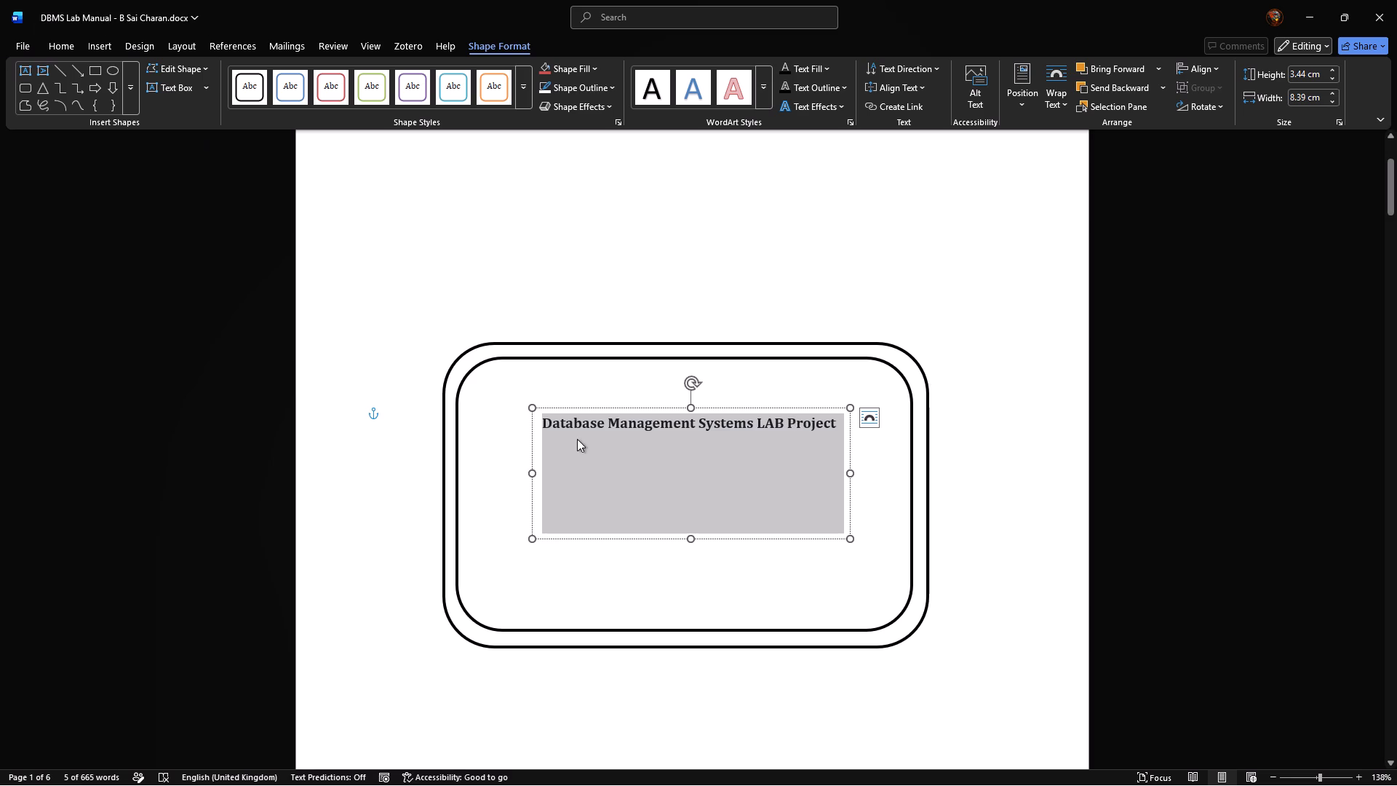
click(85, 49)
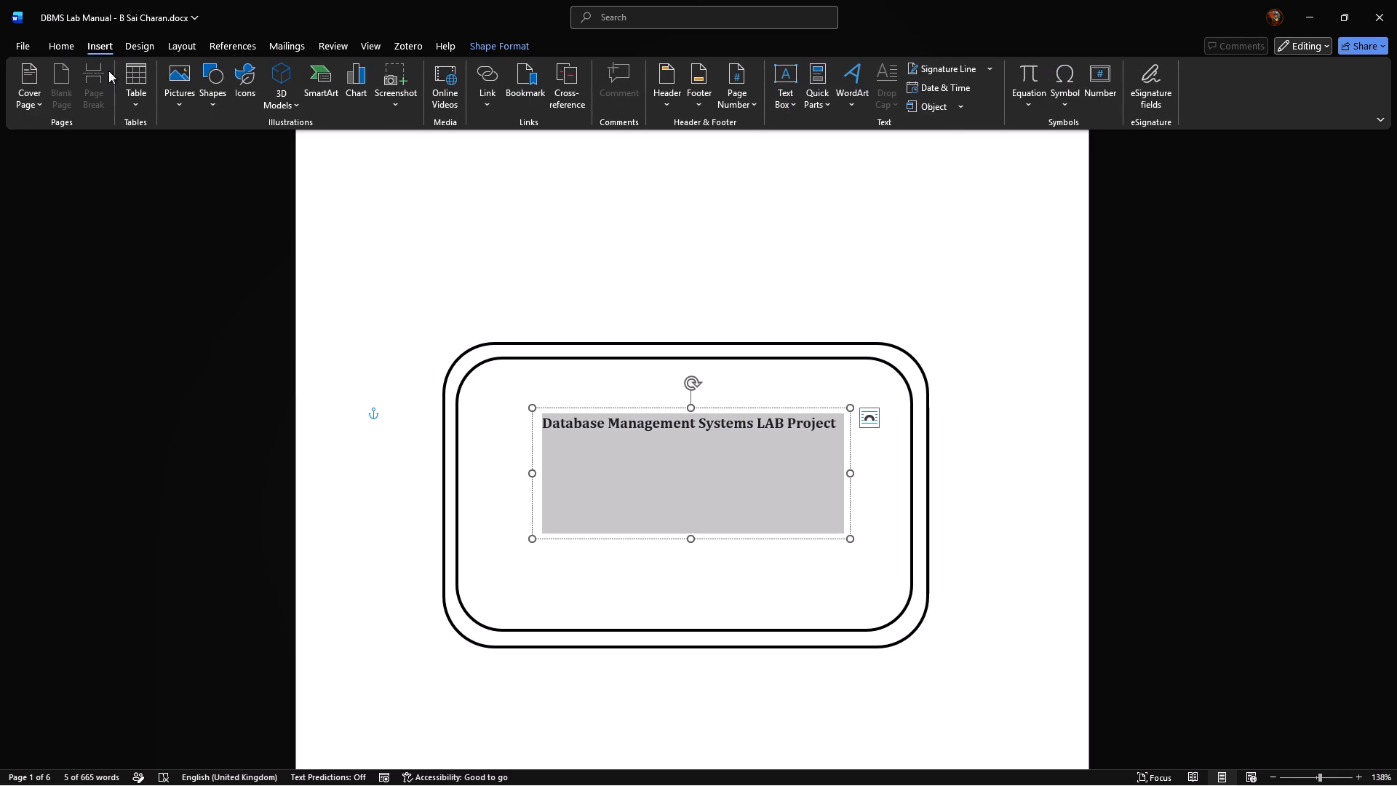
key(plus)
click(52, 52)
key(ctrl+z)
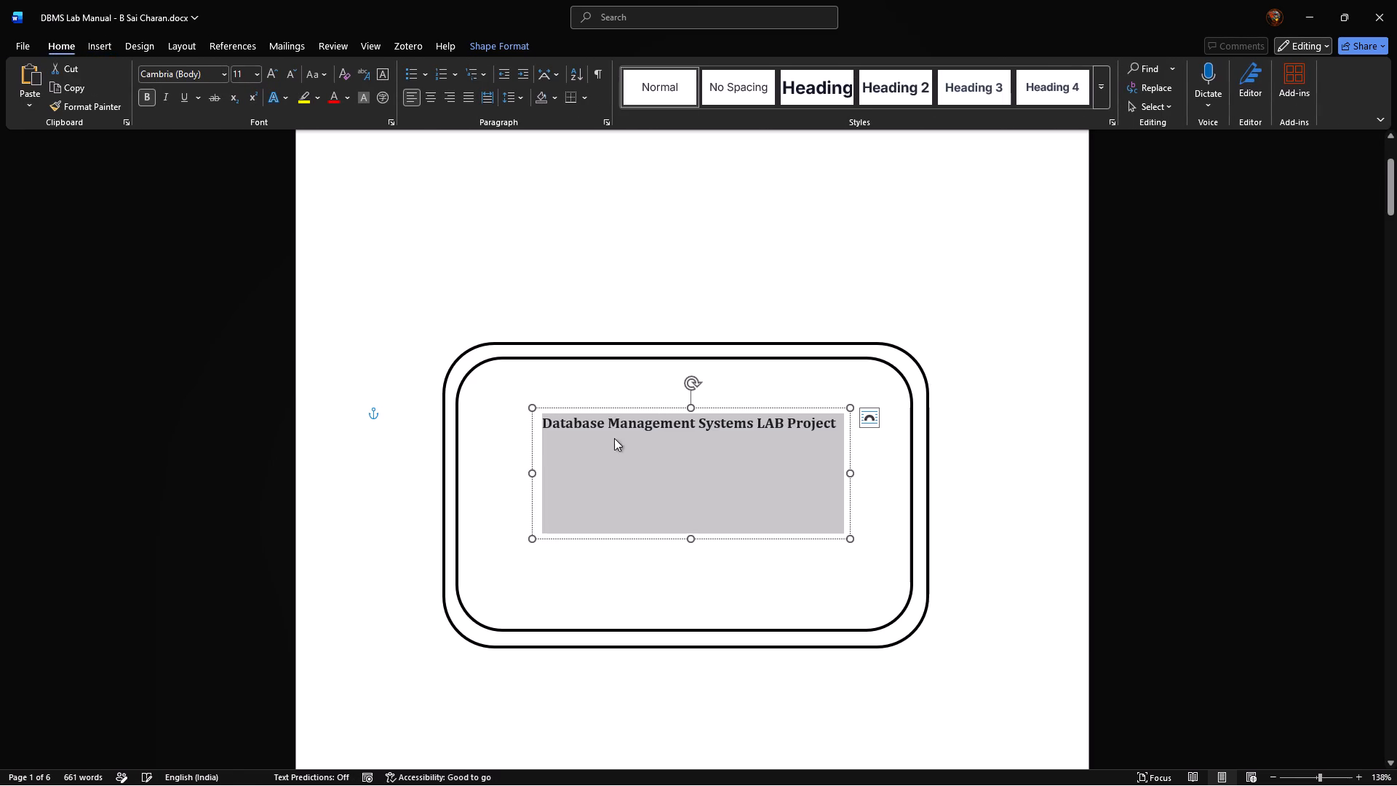
Format the whole title in the cover text box in Times New Roman, trying size 24 before settling on size 20.
click(624, 448)
key(ctrl+a)
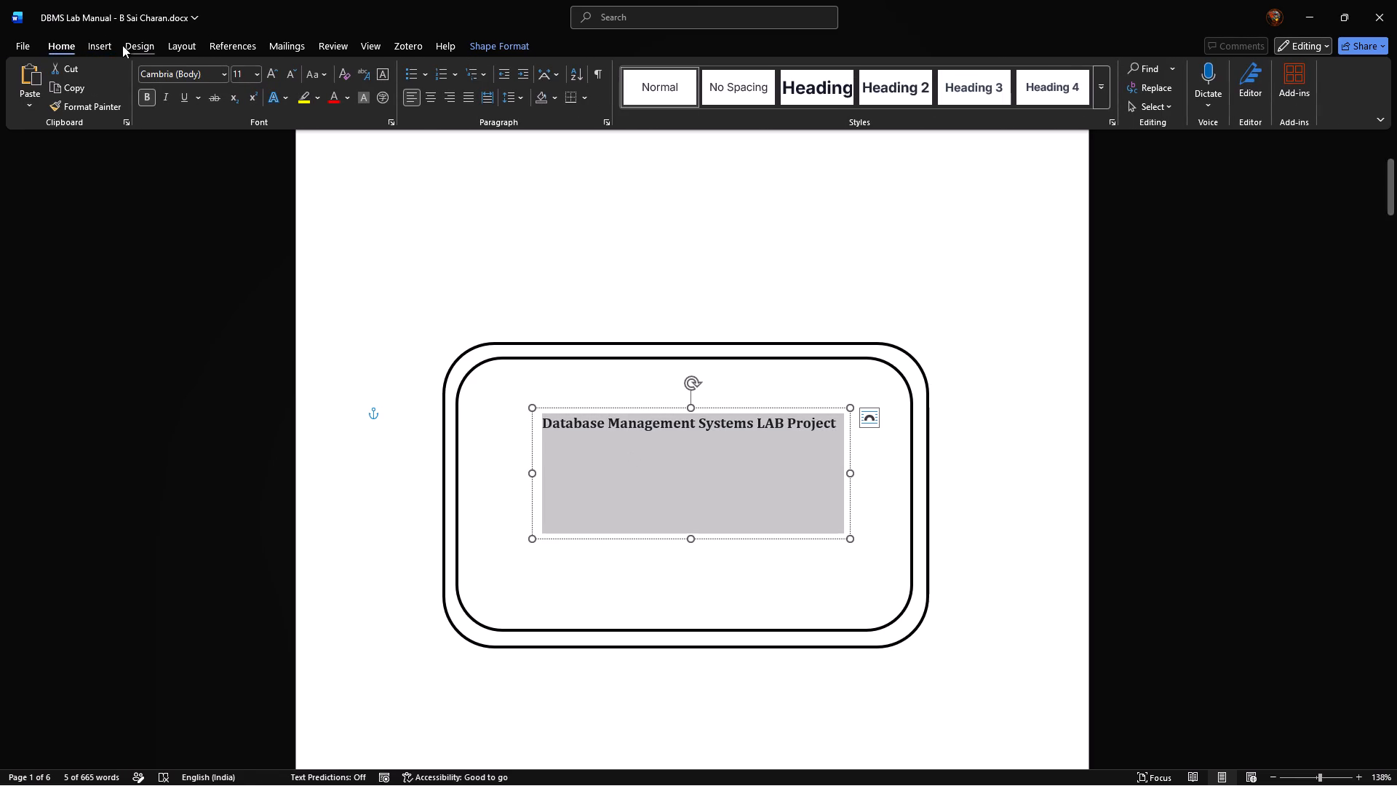
click(225, 70)
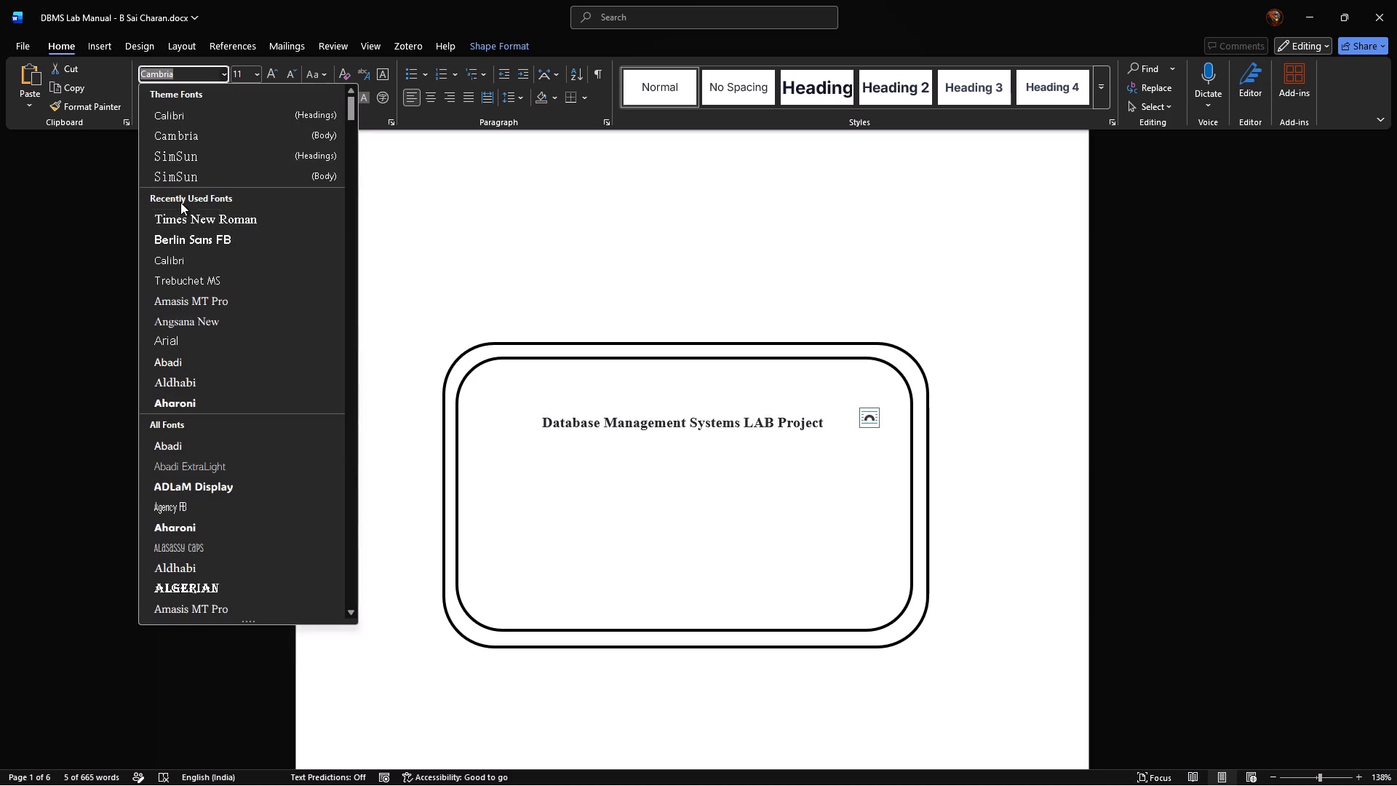
click(193, 215)
click(256, 72)
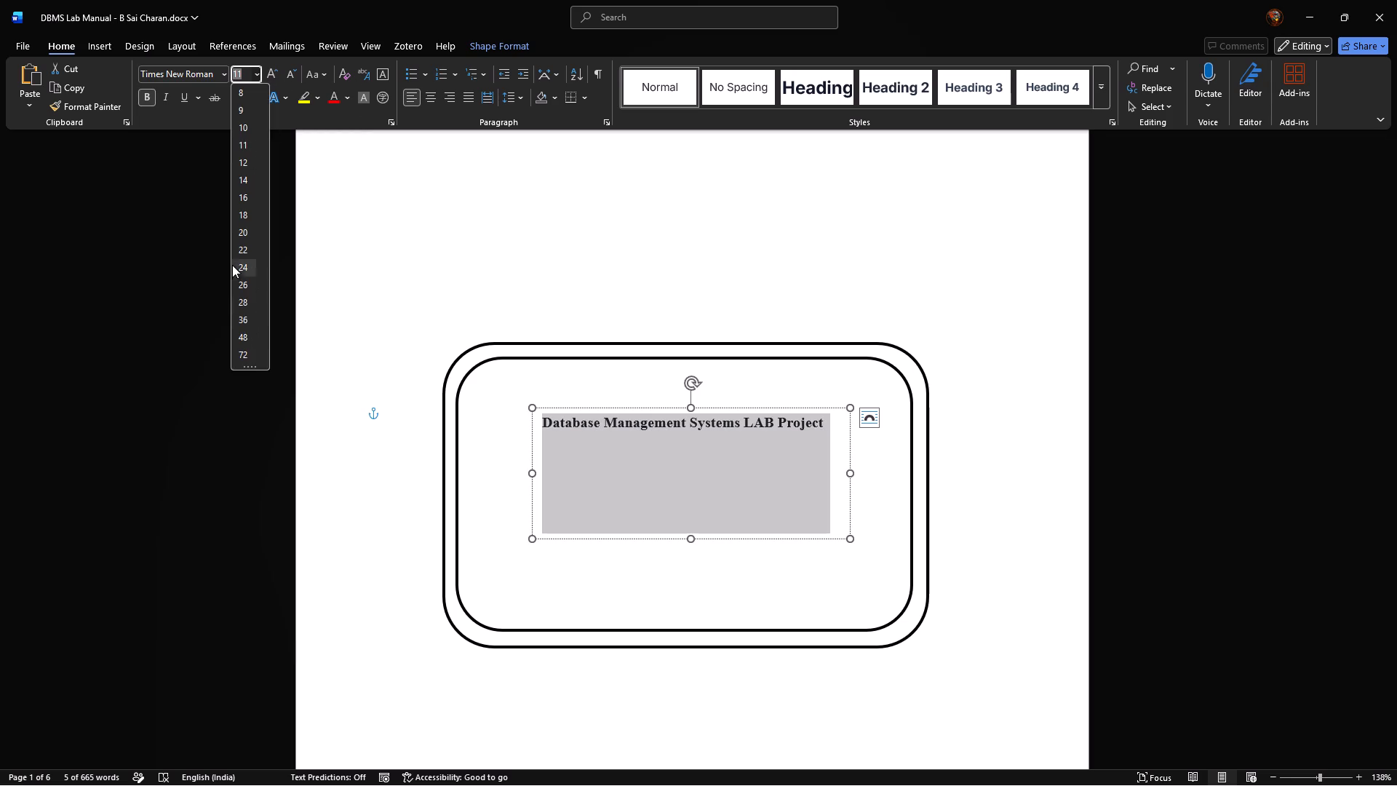
click(240, 267)
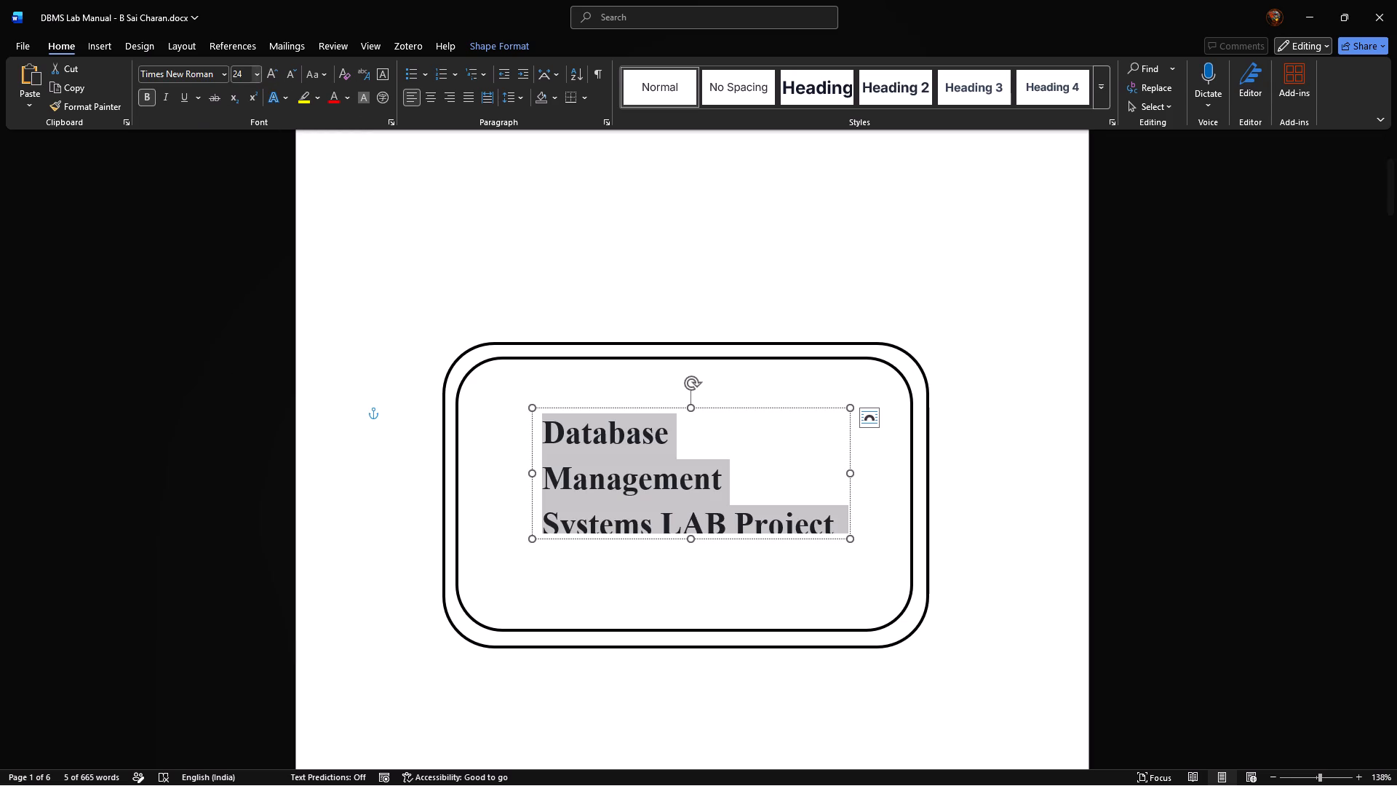
click(255, 74)
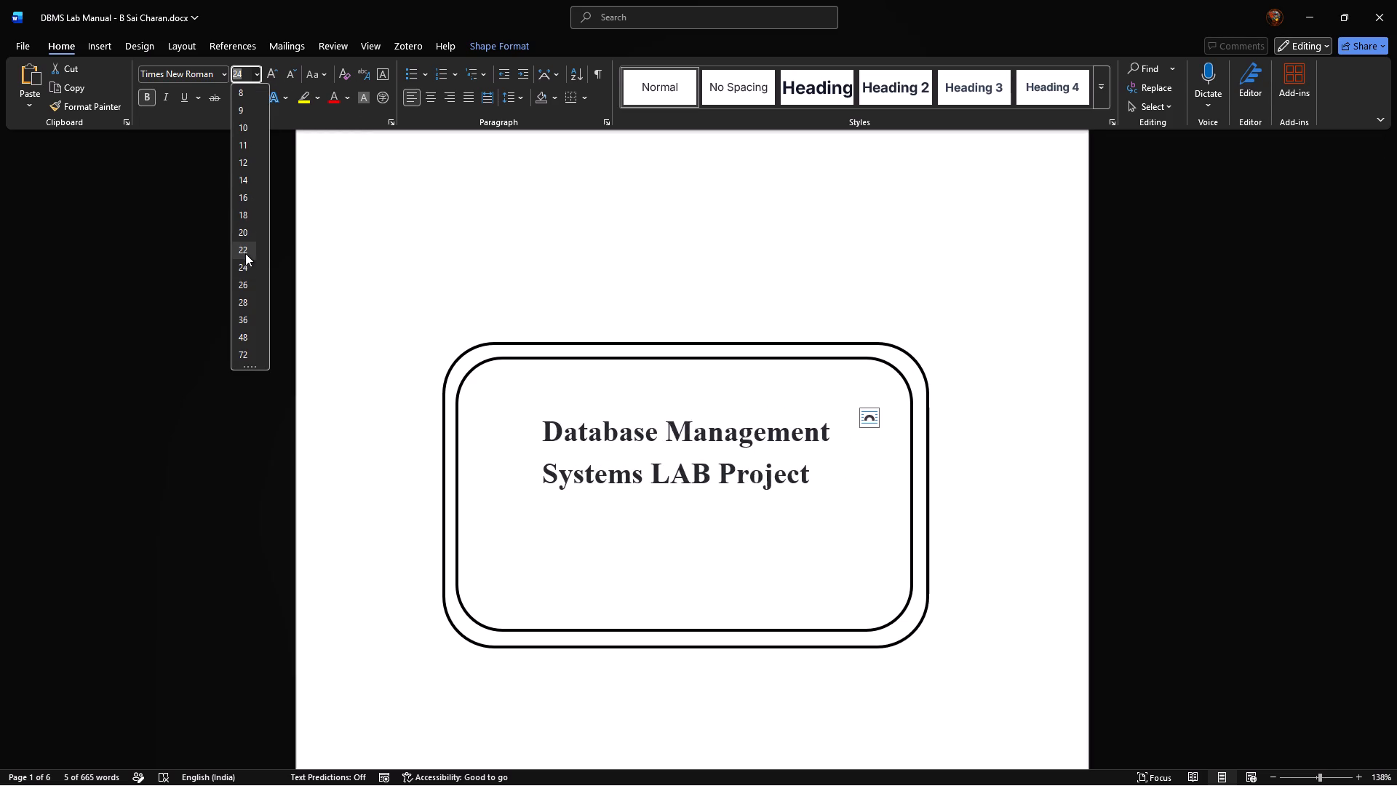
click(244, 241)
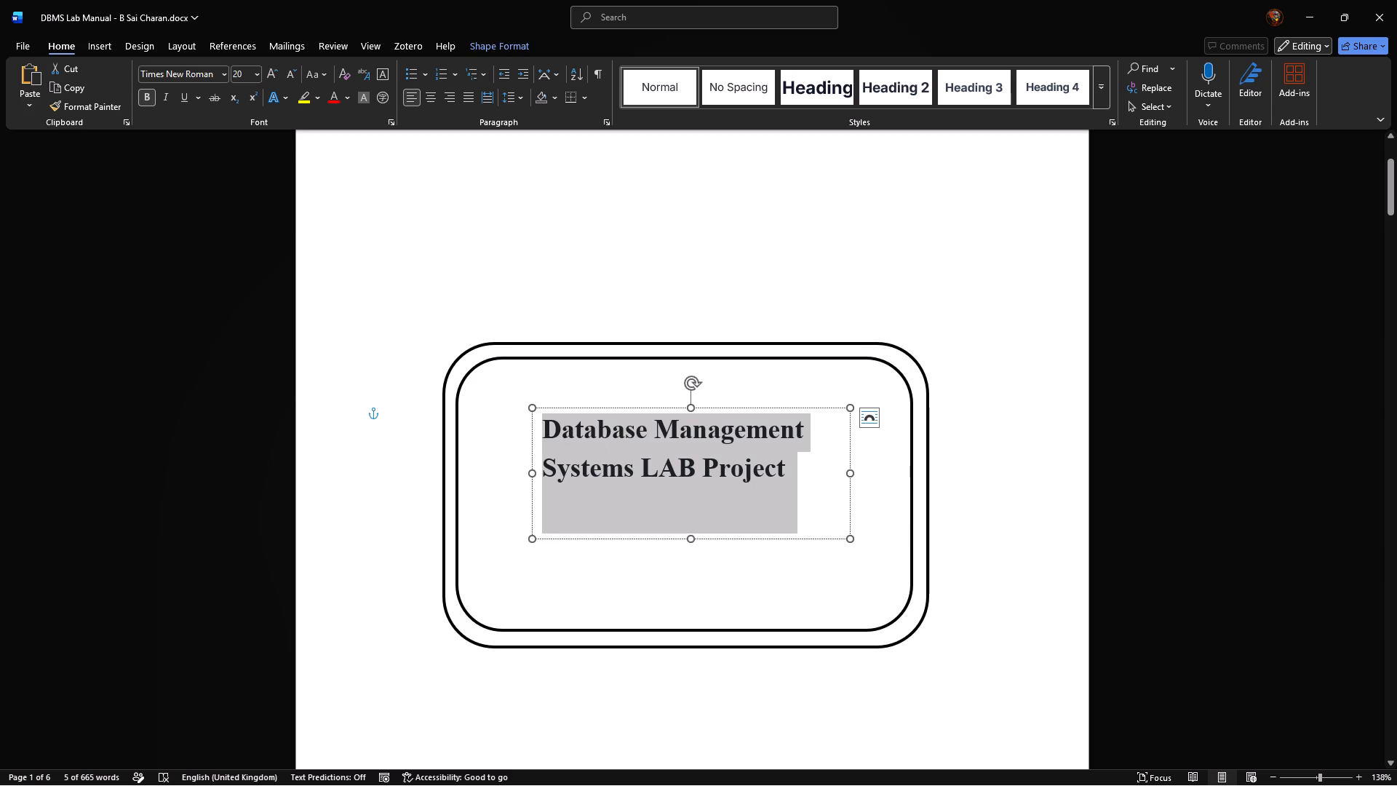
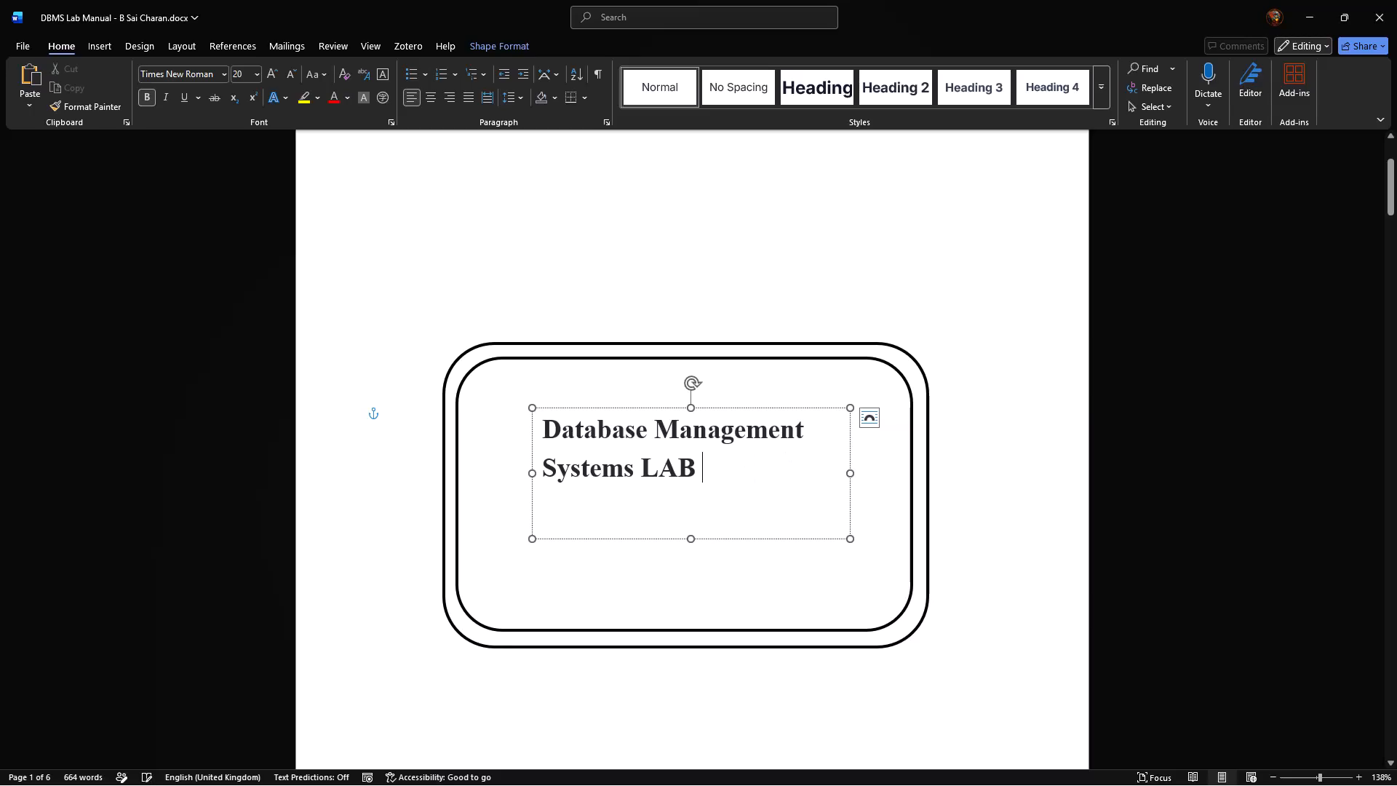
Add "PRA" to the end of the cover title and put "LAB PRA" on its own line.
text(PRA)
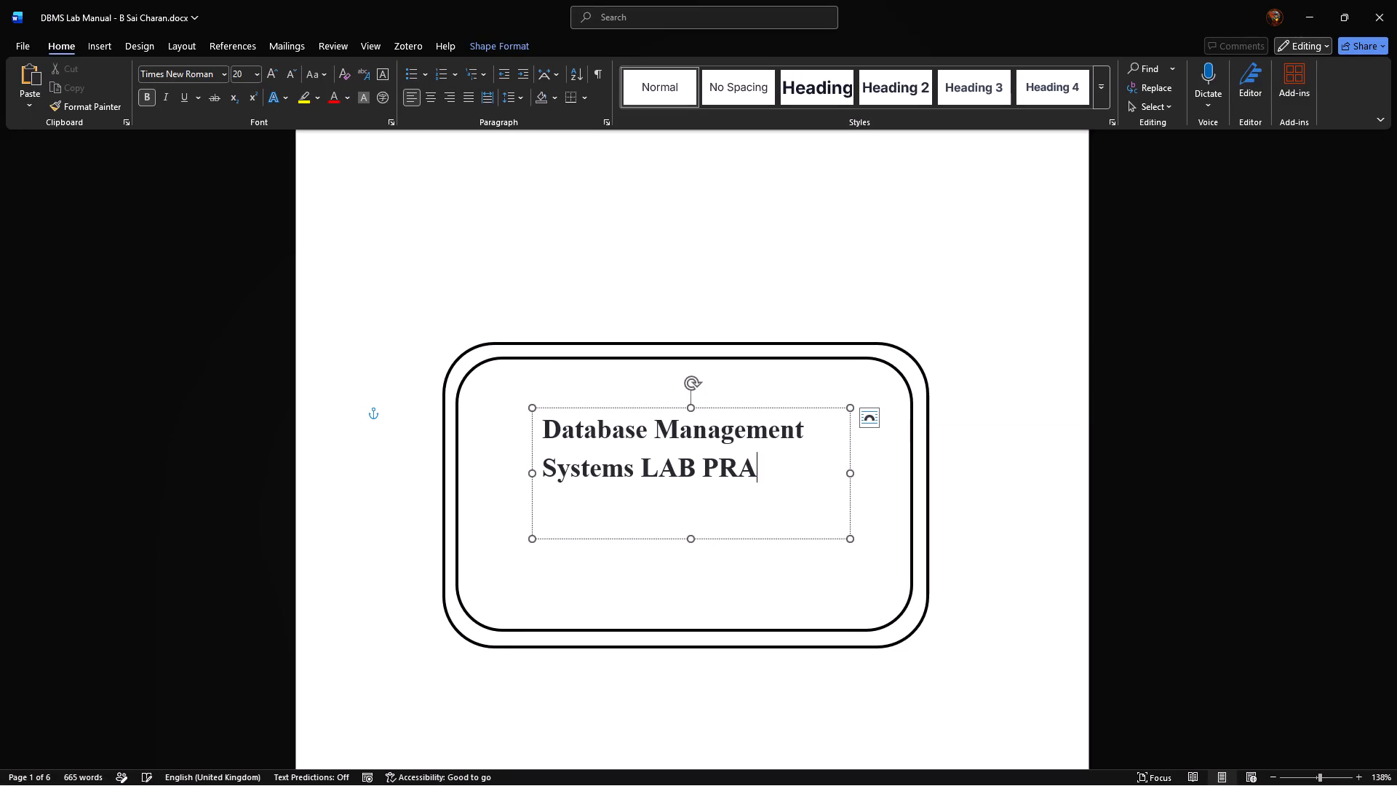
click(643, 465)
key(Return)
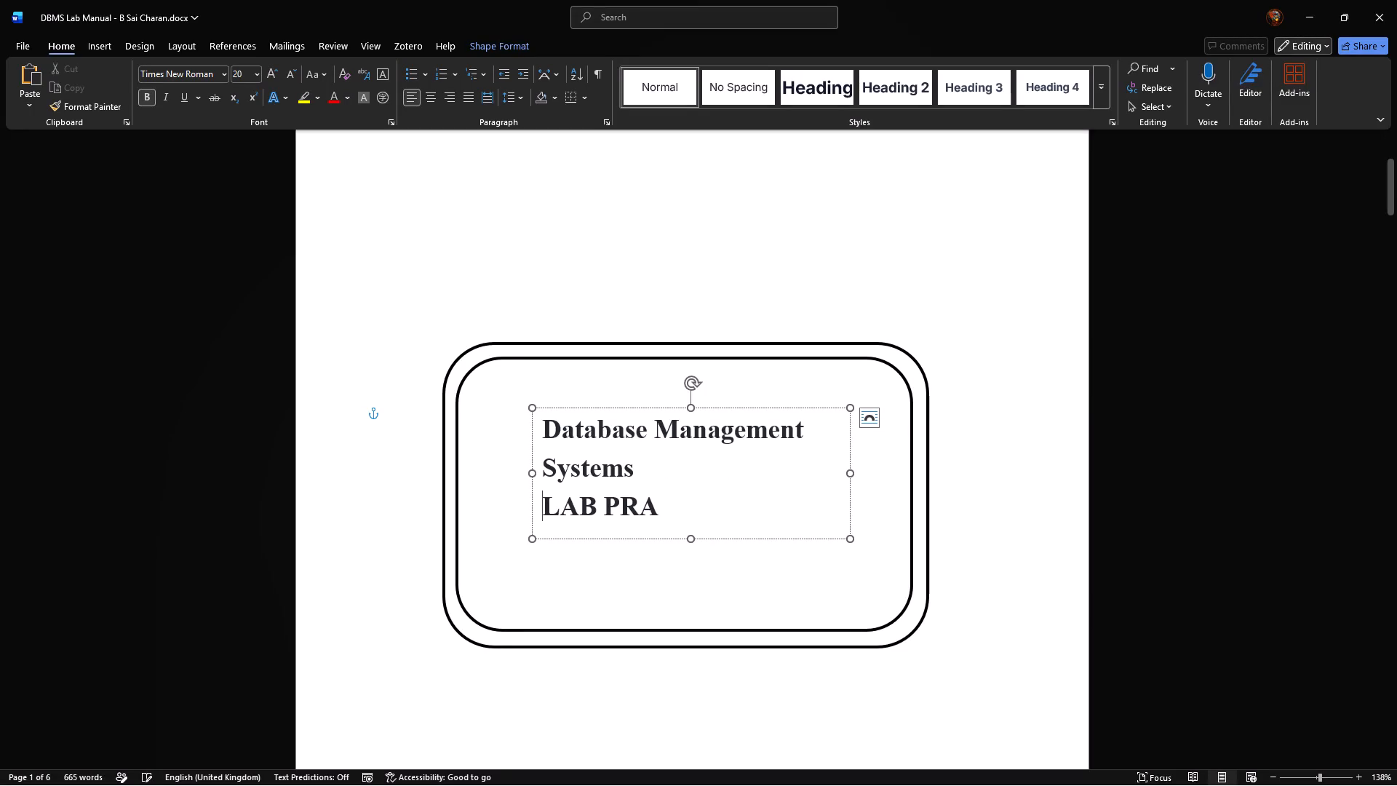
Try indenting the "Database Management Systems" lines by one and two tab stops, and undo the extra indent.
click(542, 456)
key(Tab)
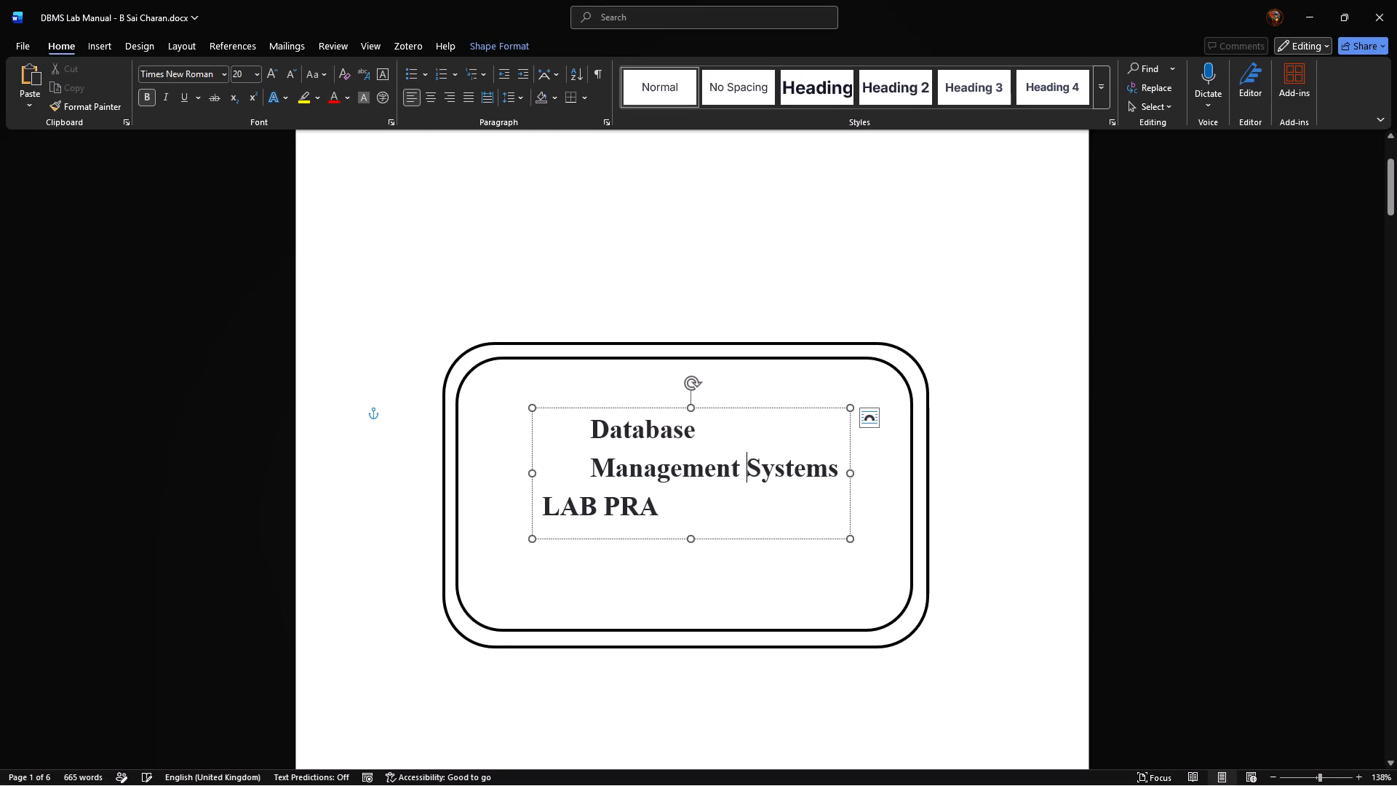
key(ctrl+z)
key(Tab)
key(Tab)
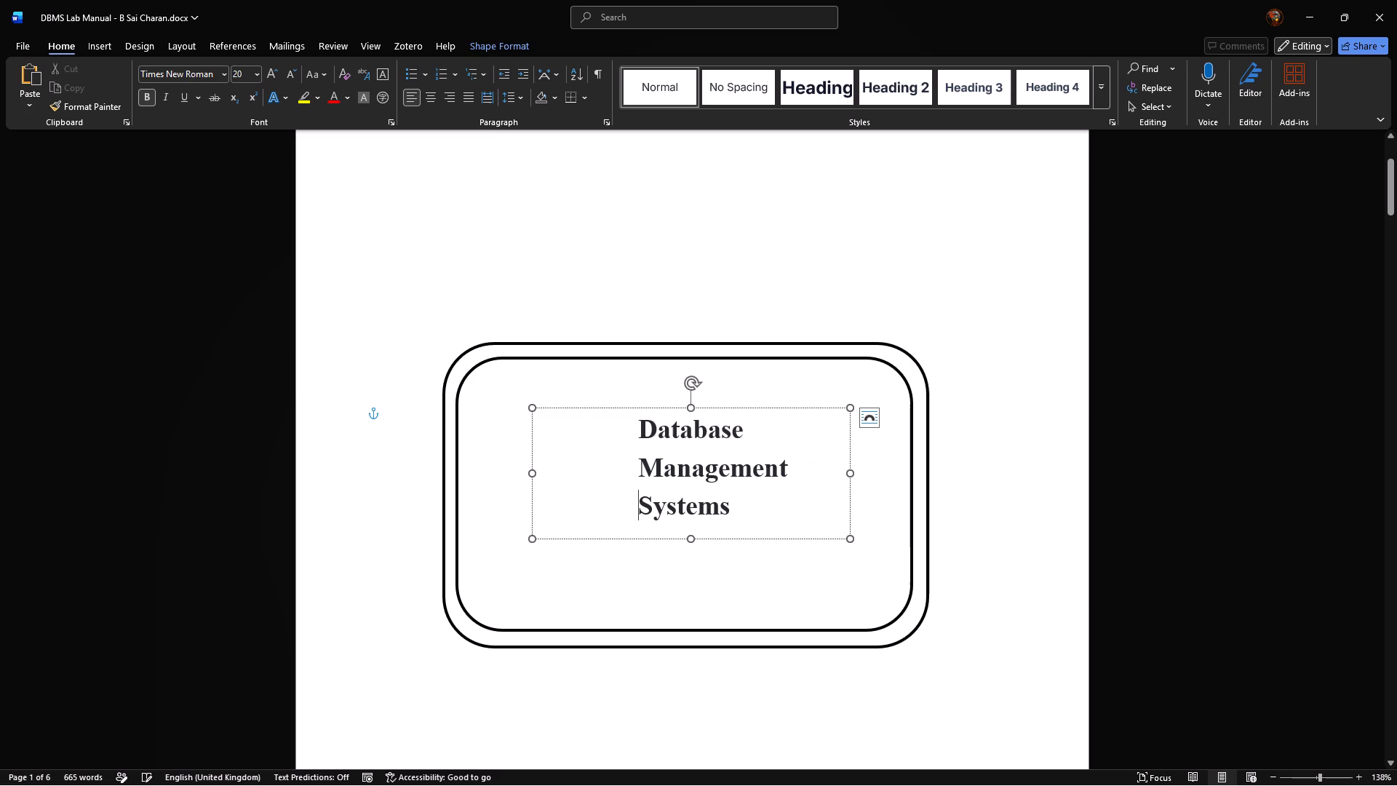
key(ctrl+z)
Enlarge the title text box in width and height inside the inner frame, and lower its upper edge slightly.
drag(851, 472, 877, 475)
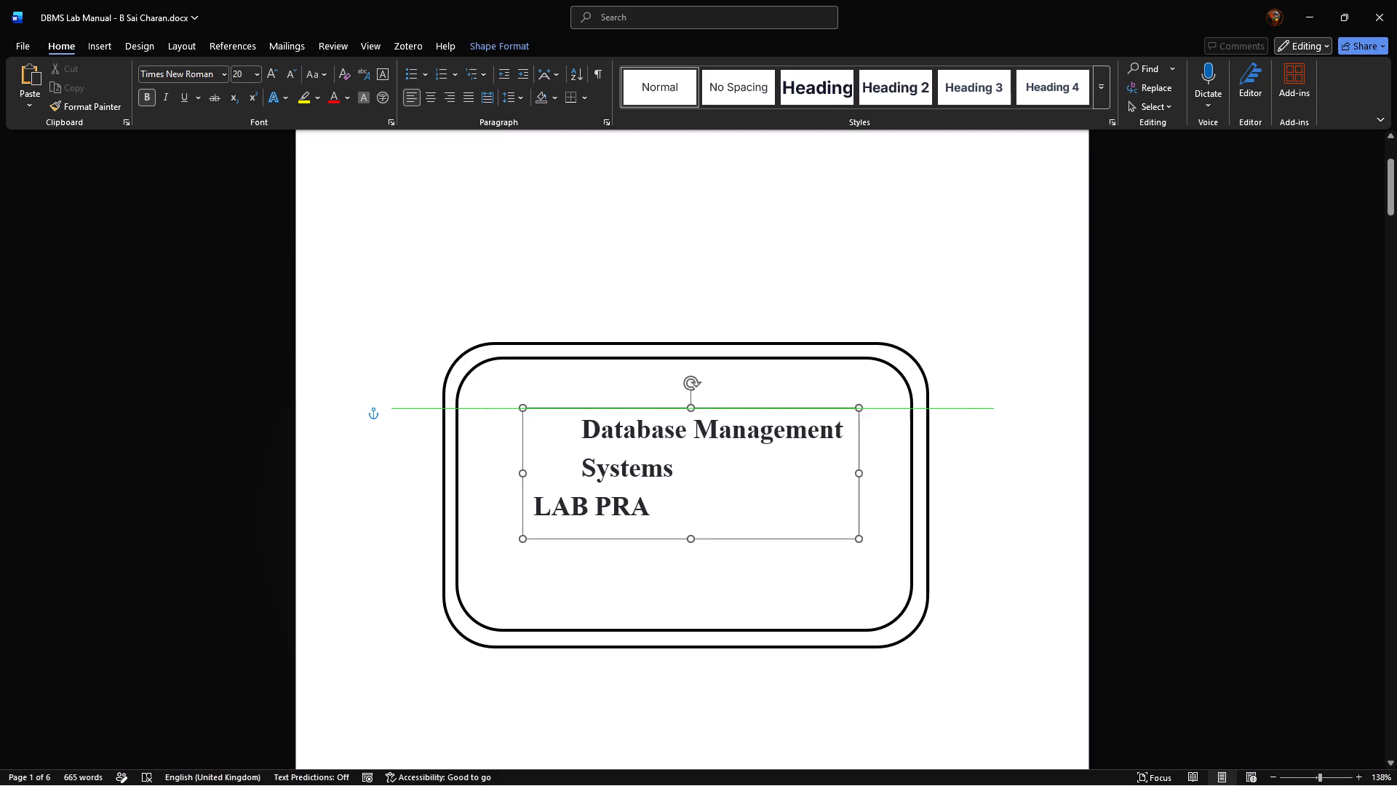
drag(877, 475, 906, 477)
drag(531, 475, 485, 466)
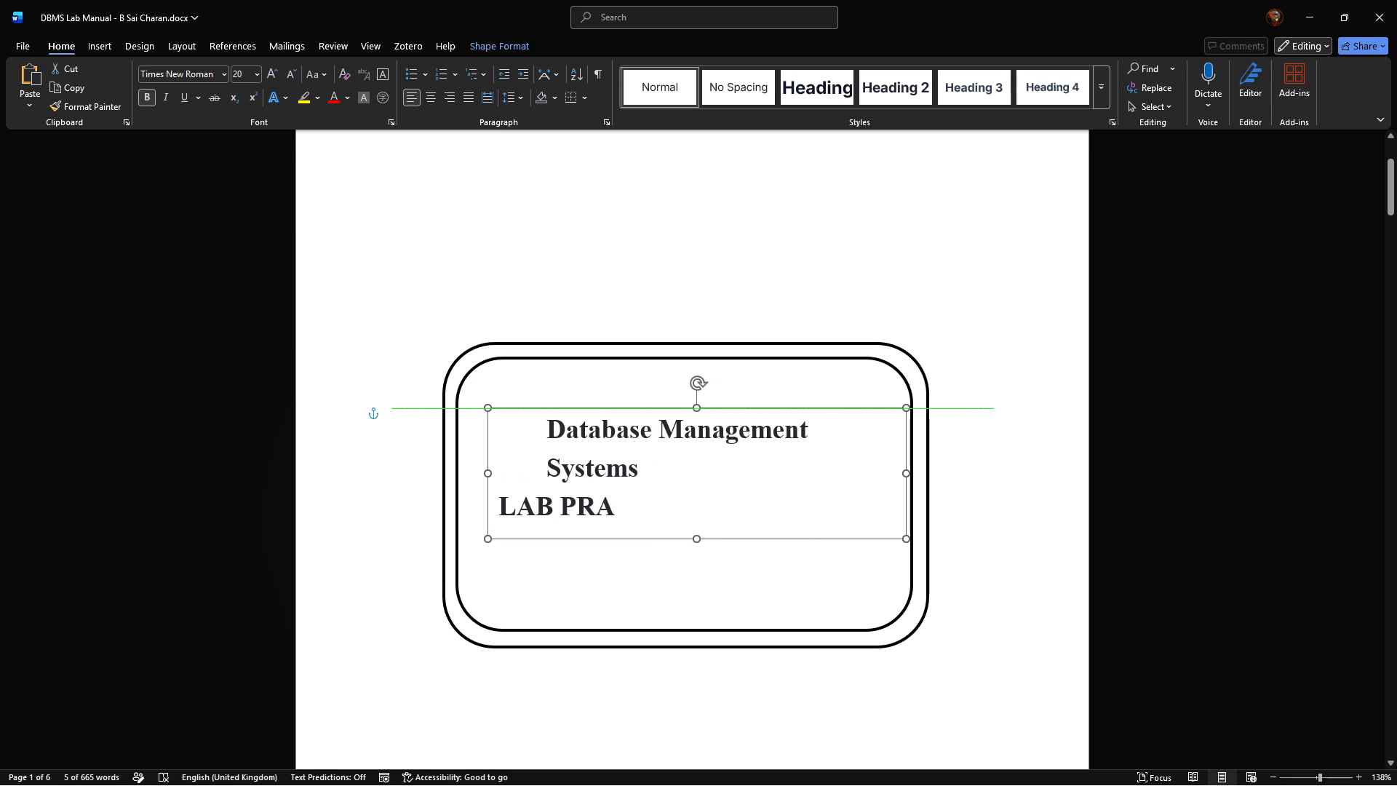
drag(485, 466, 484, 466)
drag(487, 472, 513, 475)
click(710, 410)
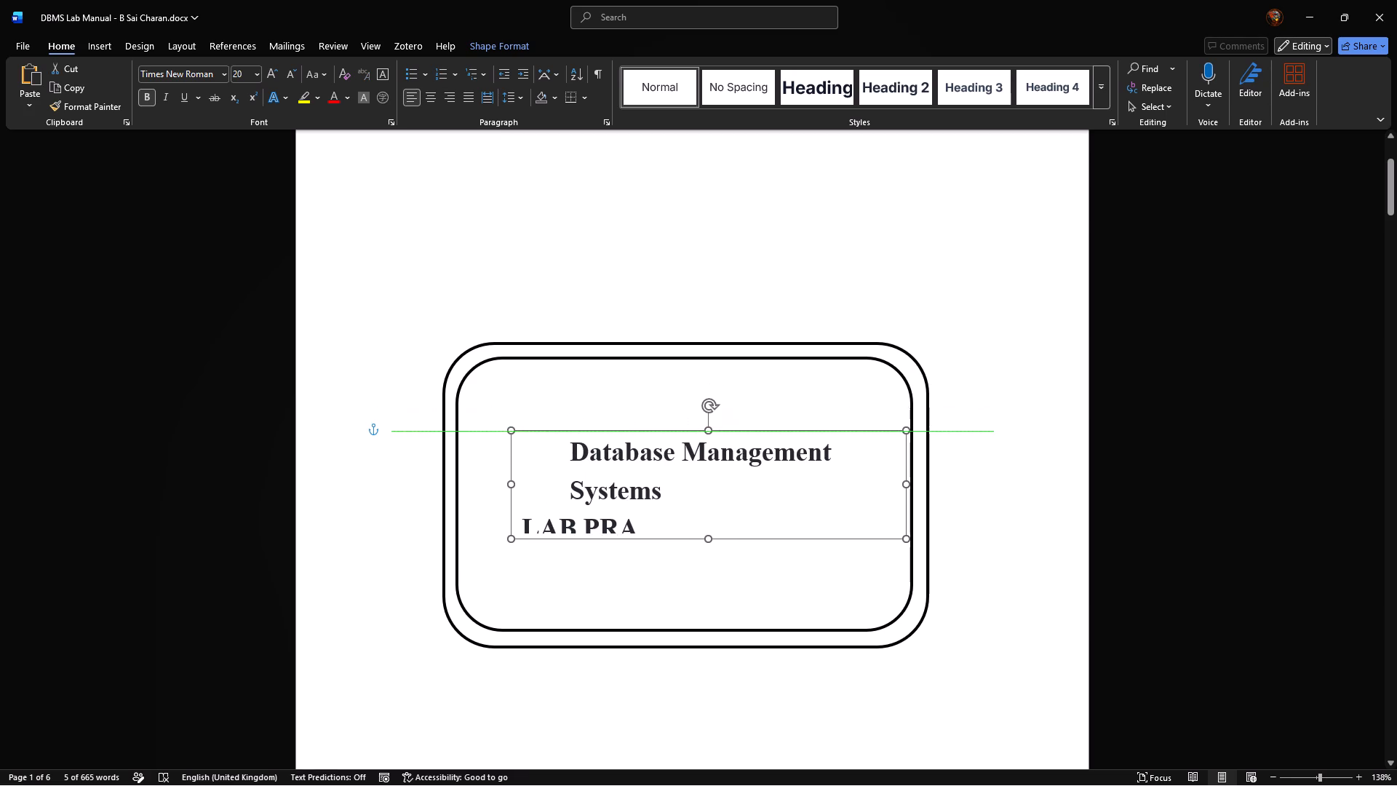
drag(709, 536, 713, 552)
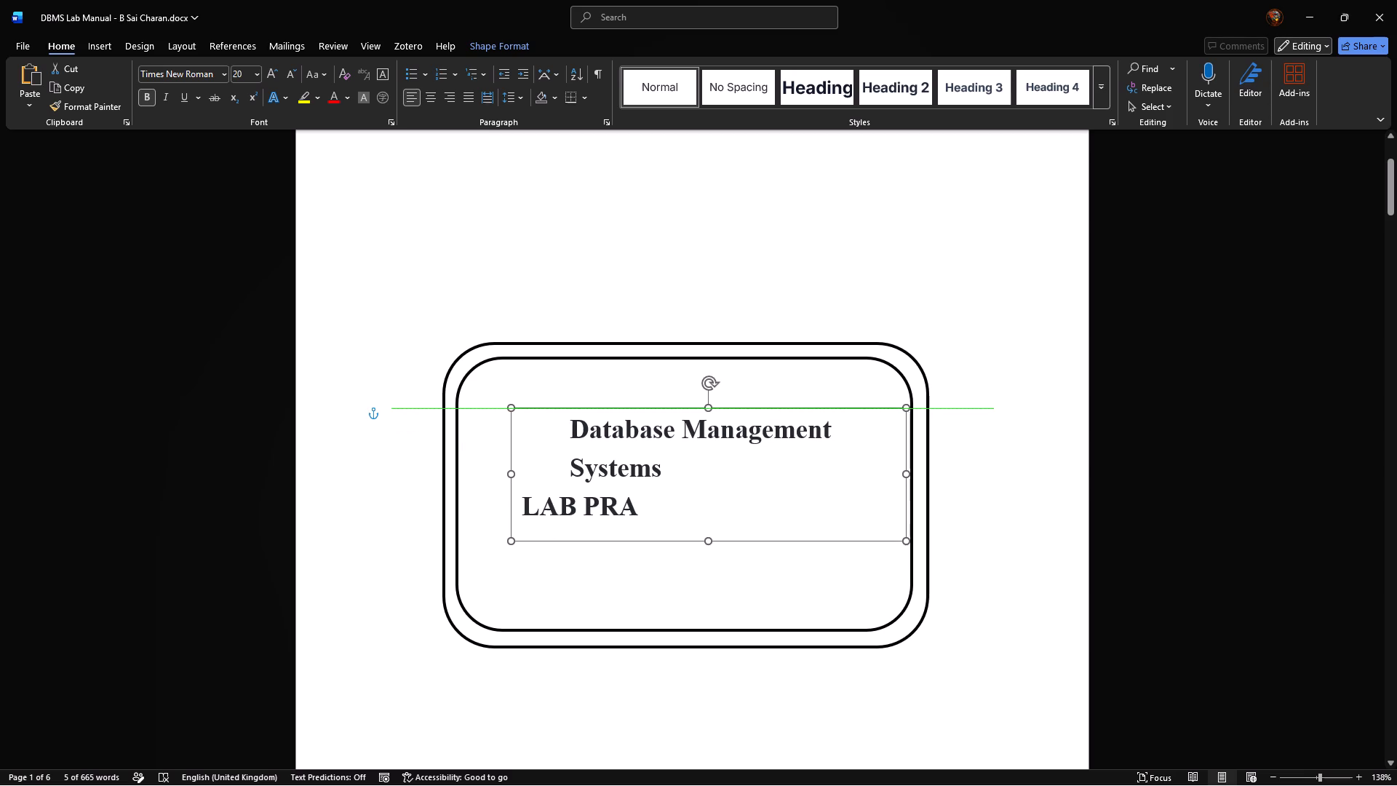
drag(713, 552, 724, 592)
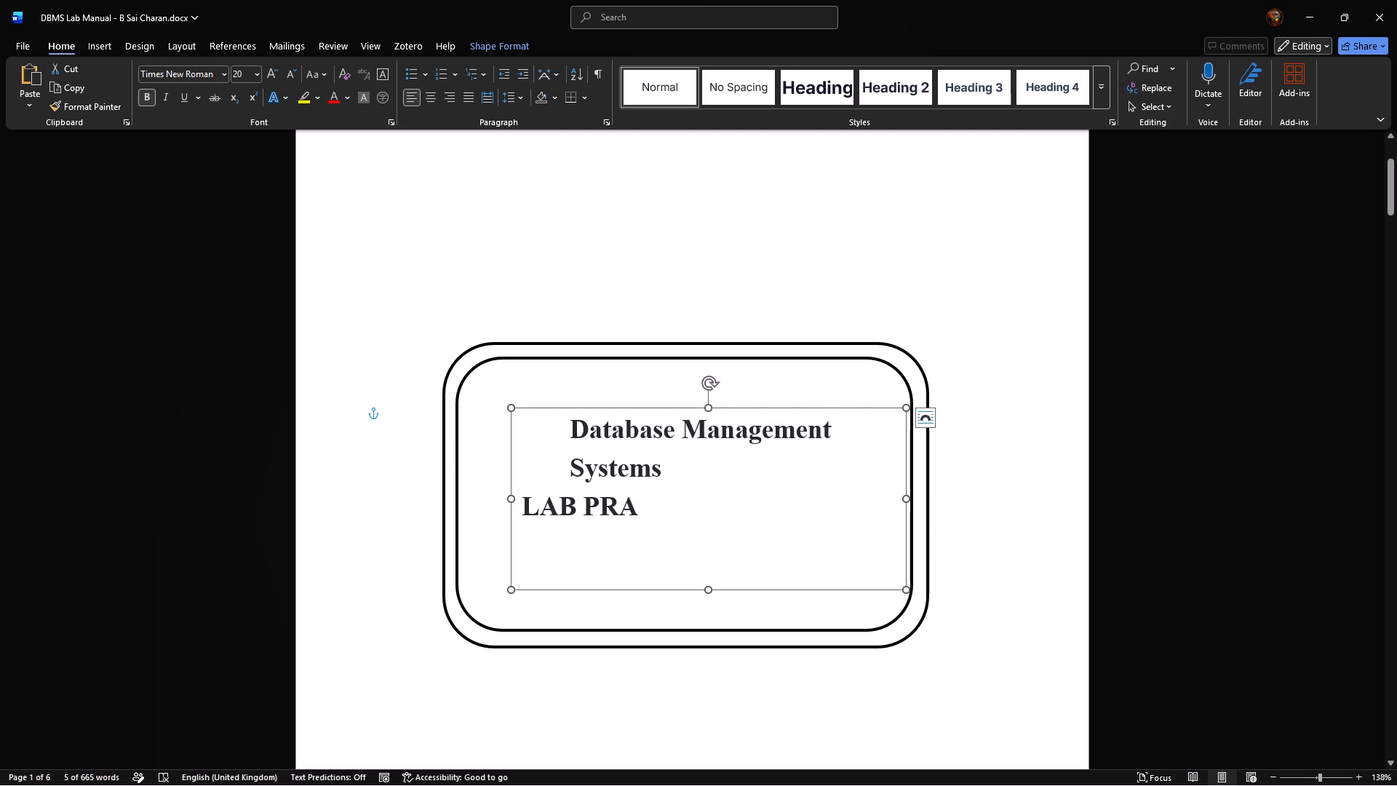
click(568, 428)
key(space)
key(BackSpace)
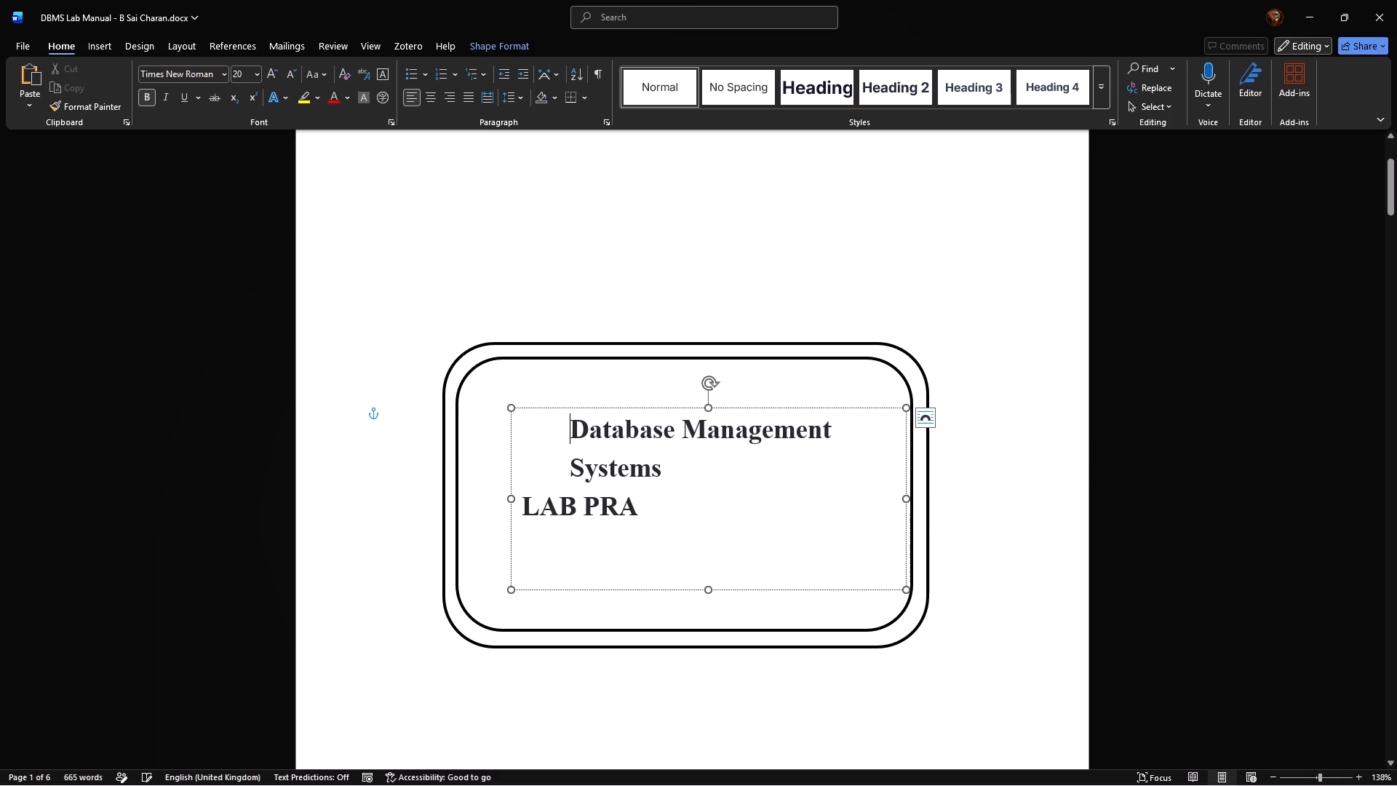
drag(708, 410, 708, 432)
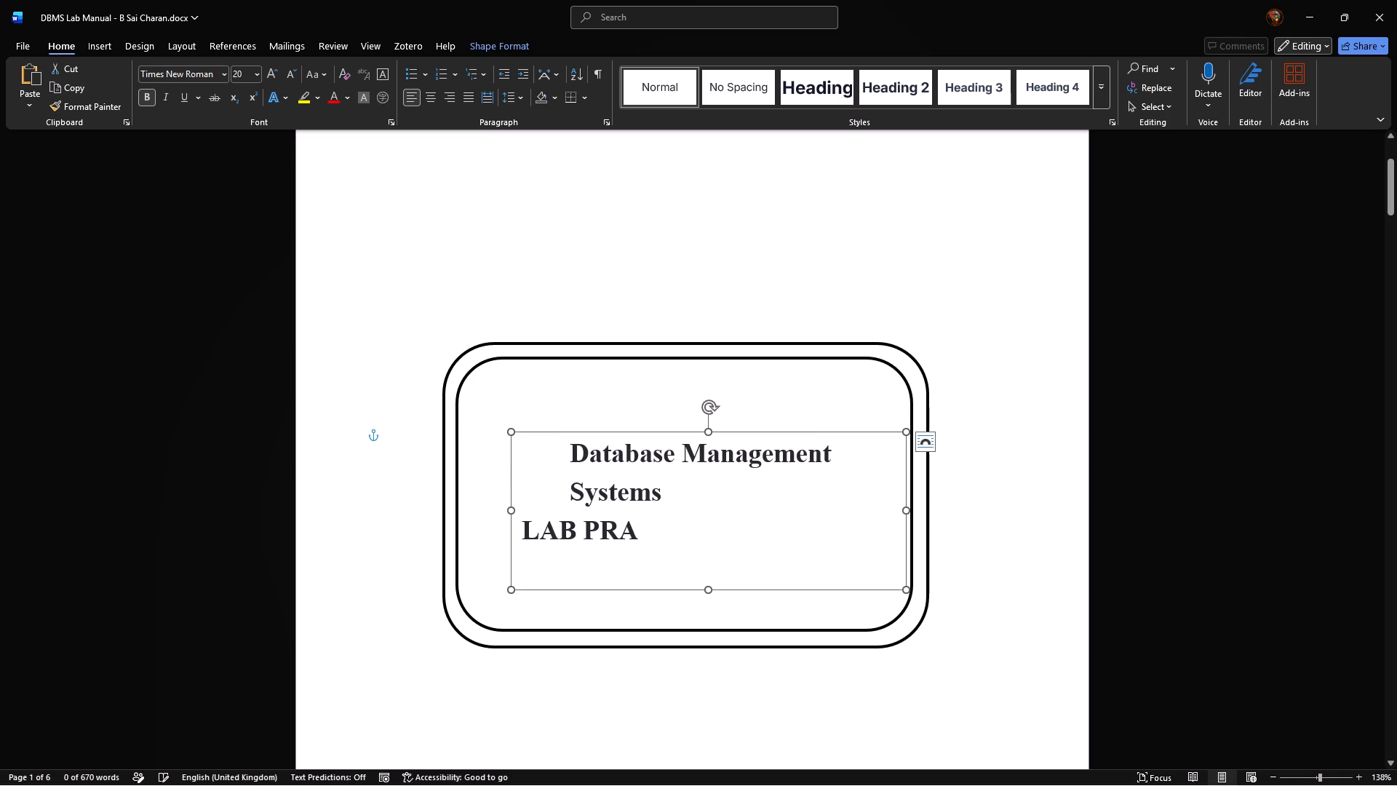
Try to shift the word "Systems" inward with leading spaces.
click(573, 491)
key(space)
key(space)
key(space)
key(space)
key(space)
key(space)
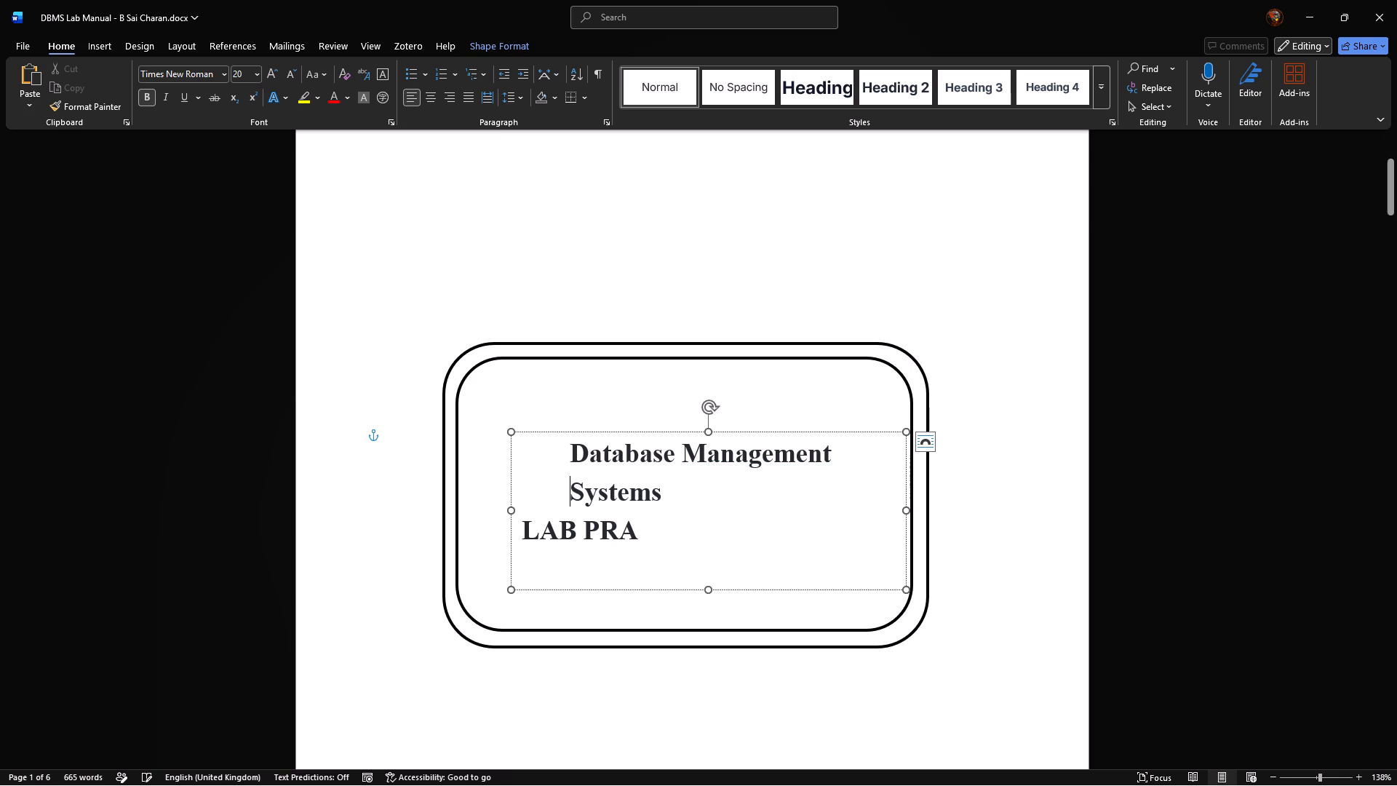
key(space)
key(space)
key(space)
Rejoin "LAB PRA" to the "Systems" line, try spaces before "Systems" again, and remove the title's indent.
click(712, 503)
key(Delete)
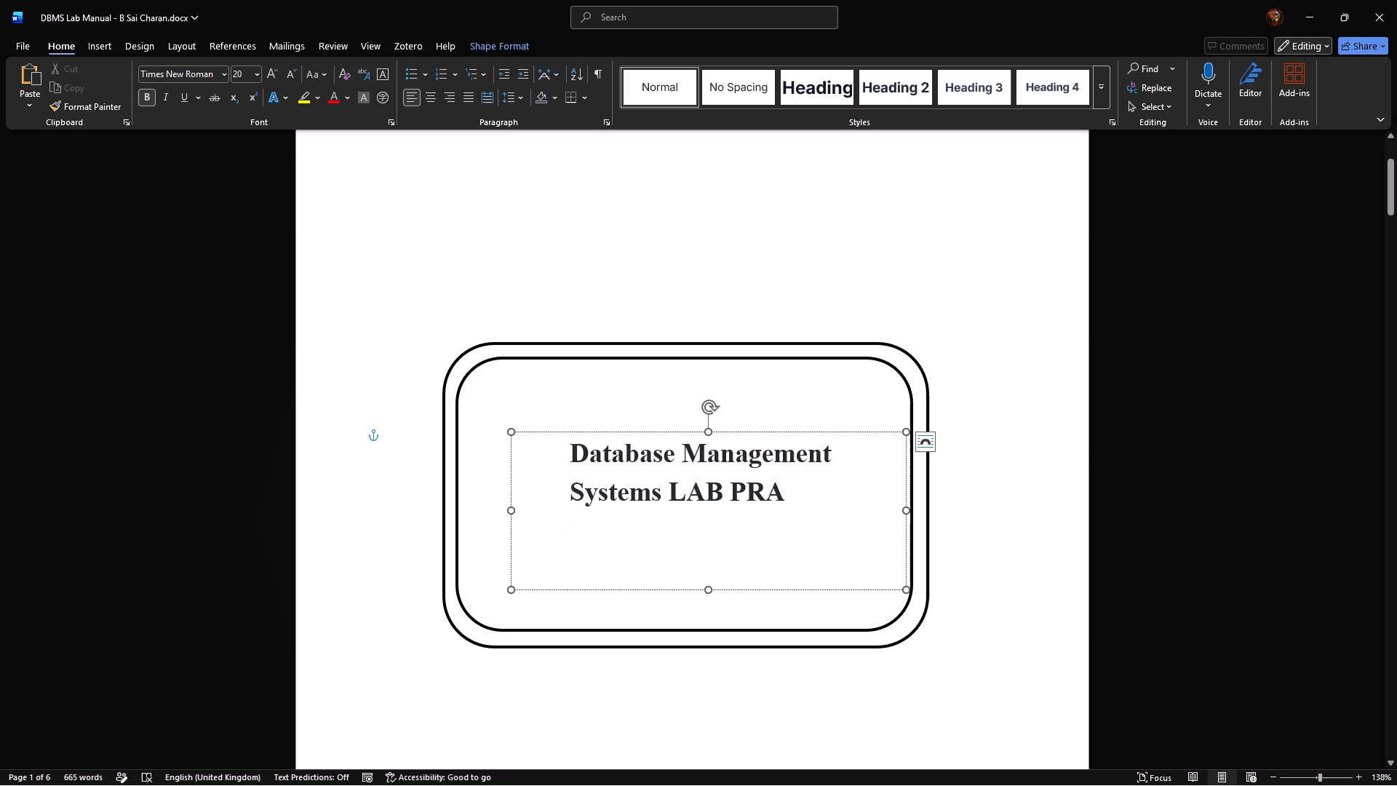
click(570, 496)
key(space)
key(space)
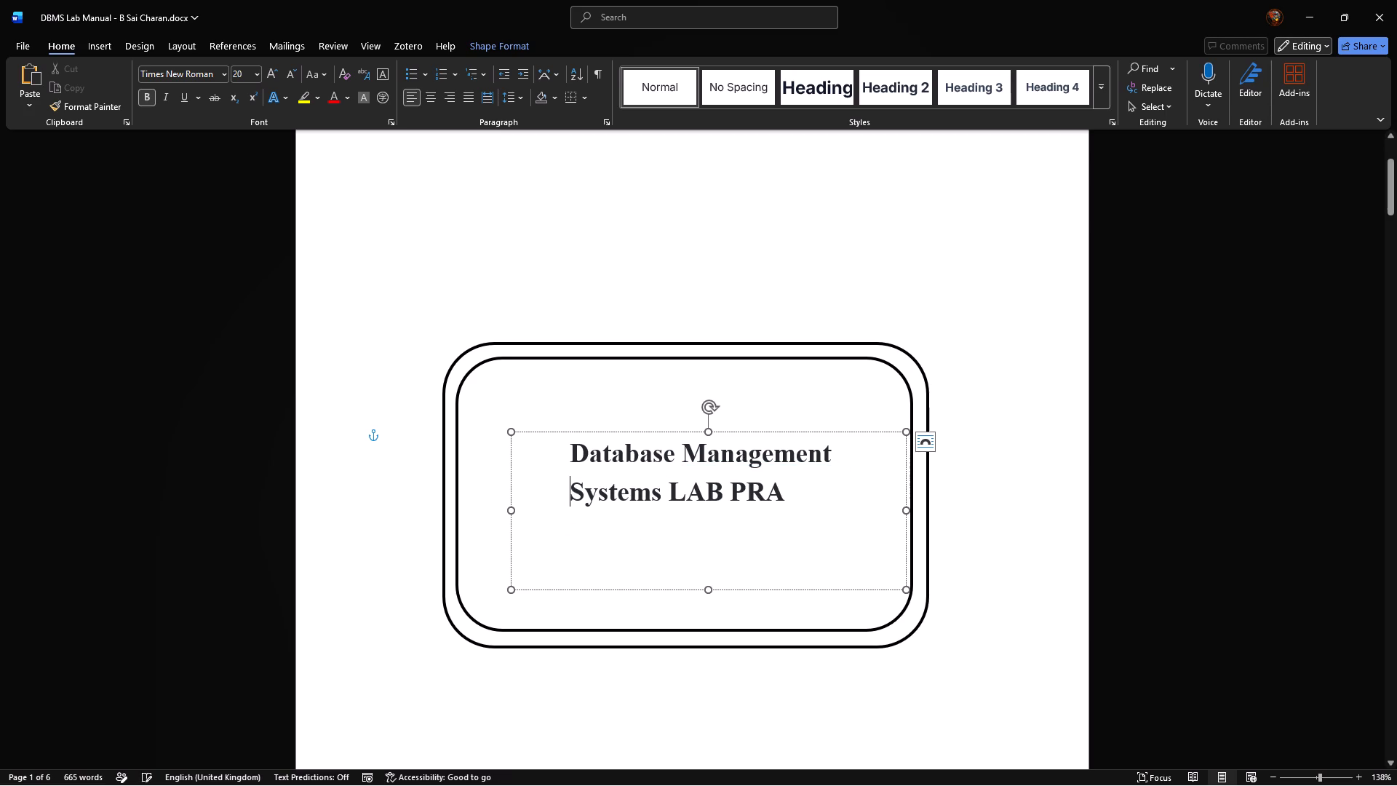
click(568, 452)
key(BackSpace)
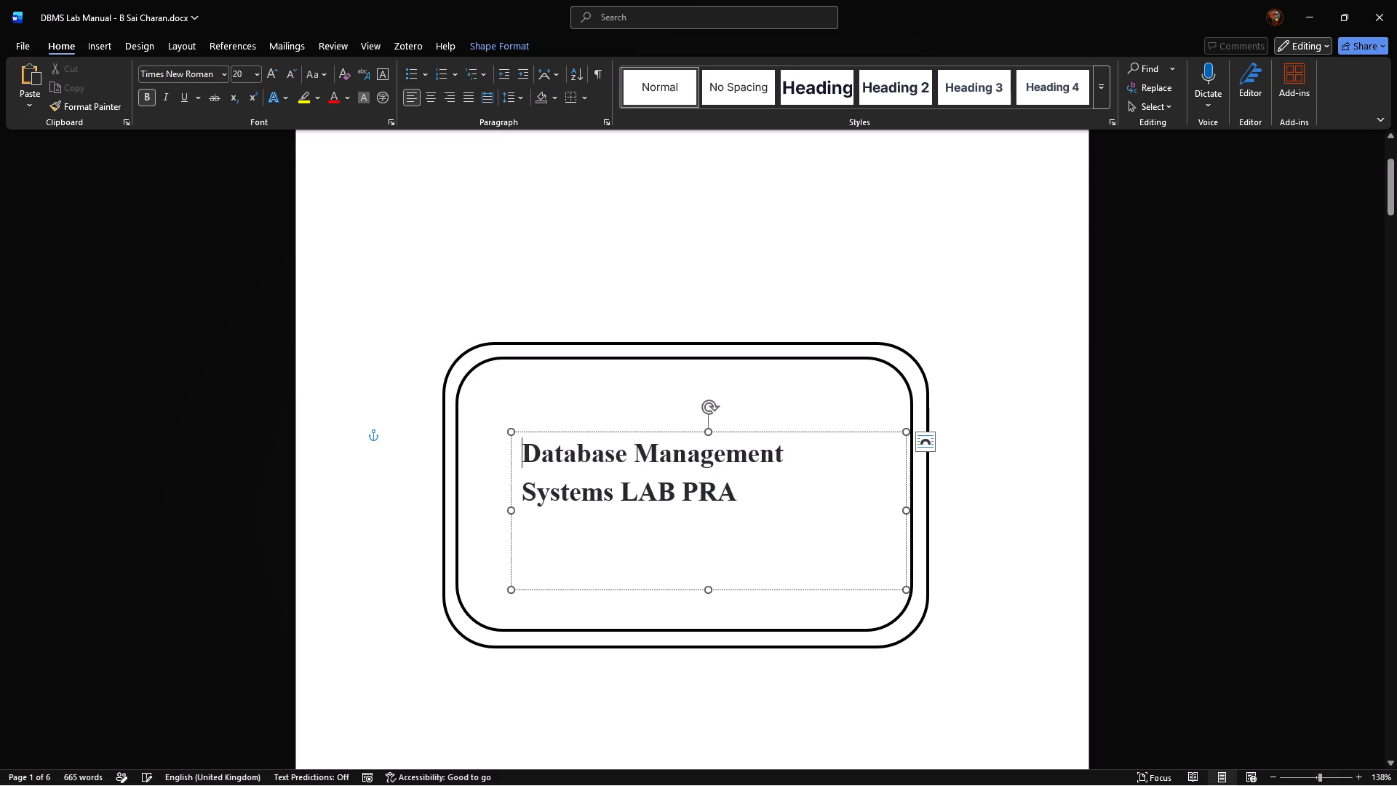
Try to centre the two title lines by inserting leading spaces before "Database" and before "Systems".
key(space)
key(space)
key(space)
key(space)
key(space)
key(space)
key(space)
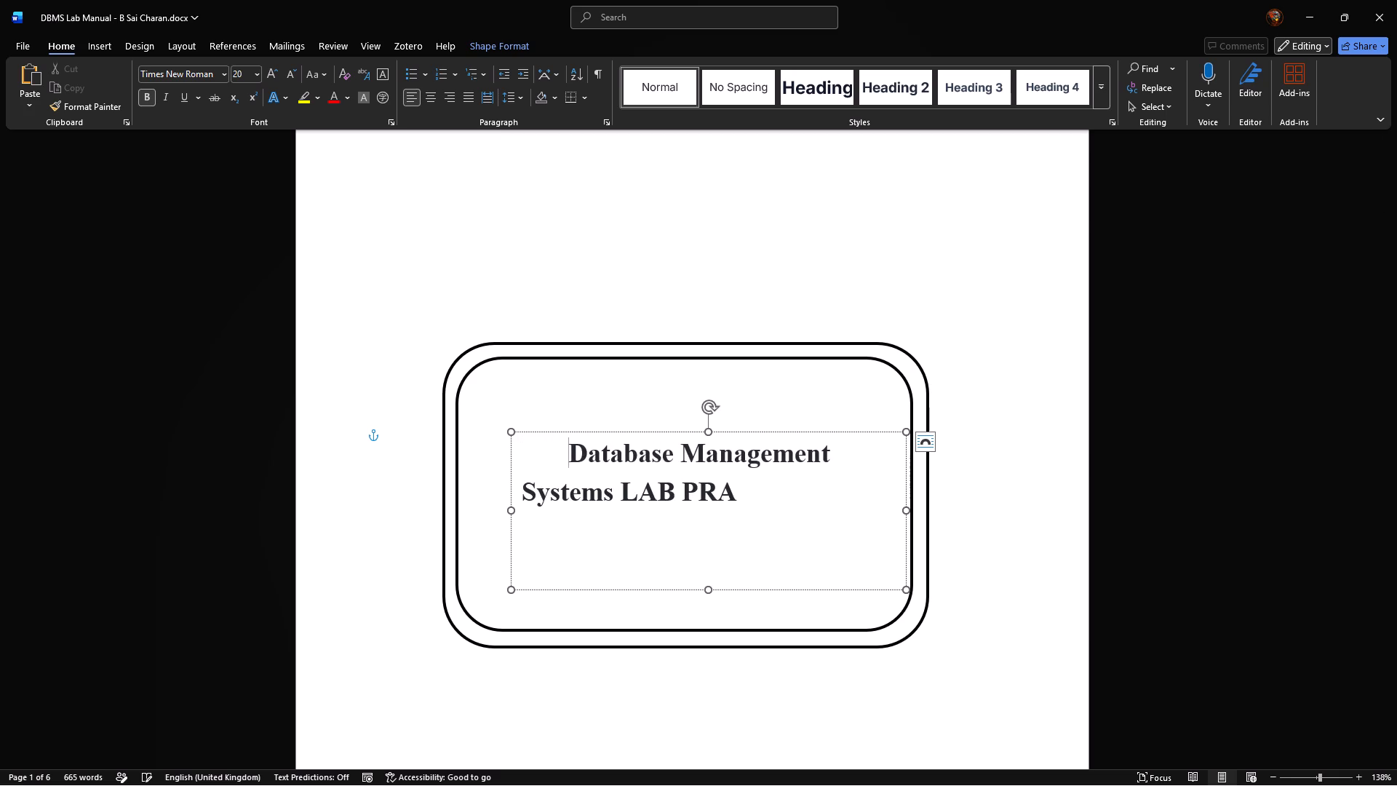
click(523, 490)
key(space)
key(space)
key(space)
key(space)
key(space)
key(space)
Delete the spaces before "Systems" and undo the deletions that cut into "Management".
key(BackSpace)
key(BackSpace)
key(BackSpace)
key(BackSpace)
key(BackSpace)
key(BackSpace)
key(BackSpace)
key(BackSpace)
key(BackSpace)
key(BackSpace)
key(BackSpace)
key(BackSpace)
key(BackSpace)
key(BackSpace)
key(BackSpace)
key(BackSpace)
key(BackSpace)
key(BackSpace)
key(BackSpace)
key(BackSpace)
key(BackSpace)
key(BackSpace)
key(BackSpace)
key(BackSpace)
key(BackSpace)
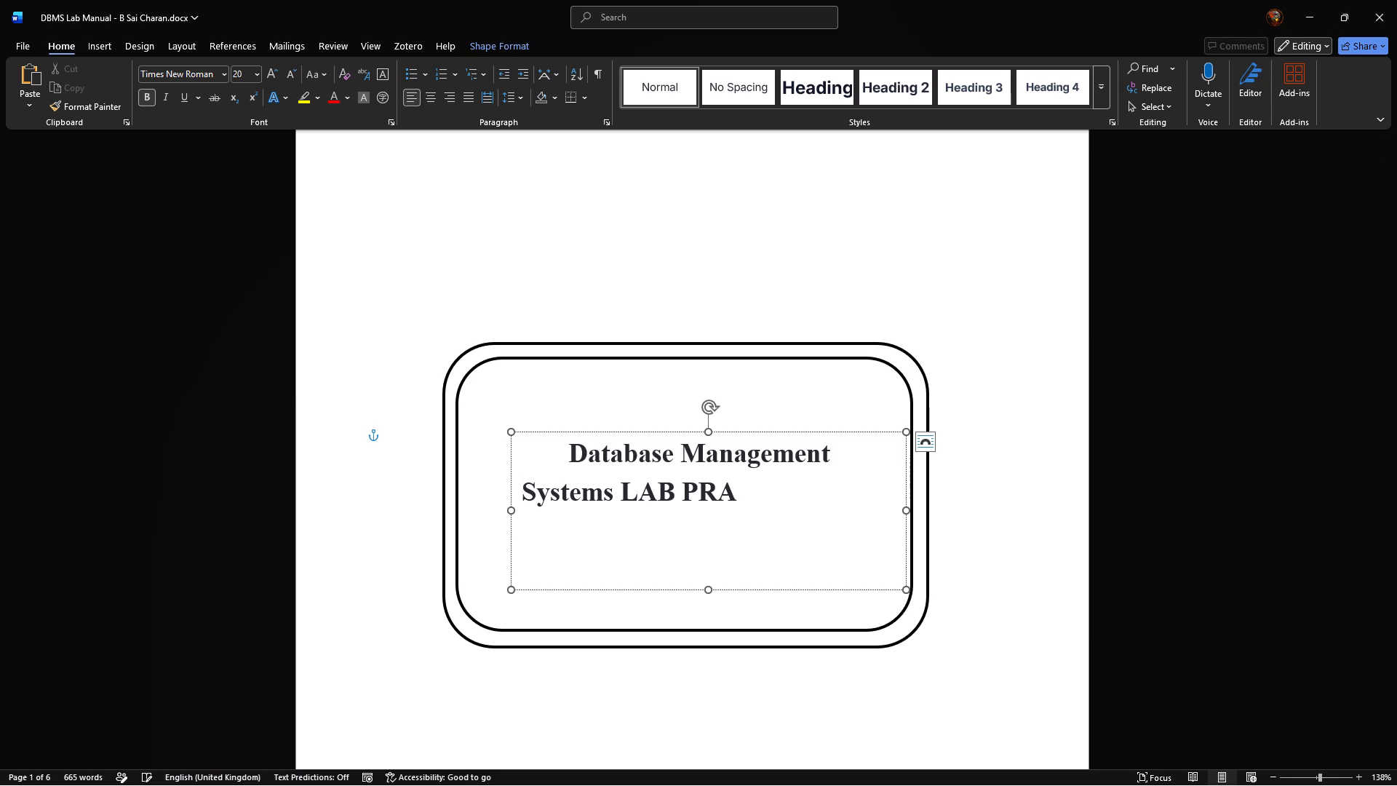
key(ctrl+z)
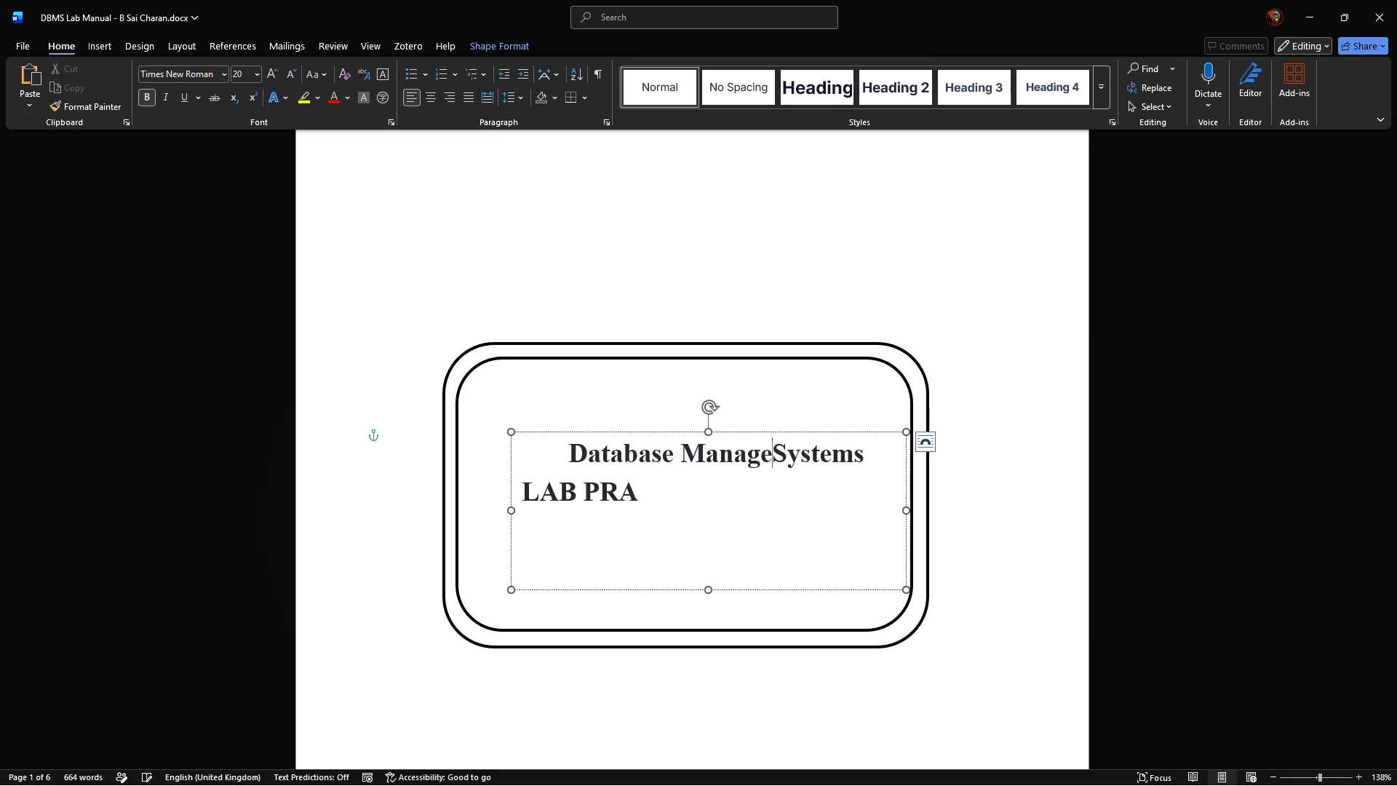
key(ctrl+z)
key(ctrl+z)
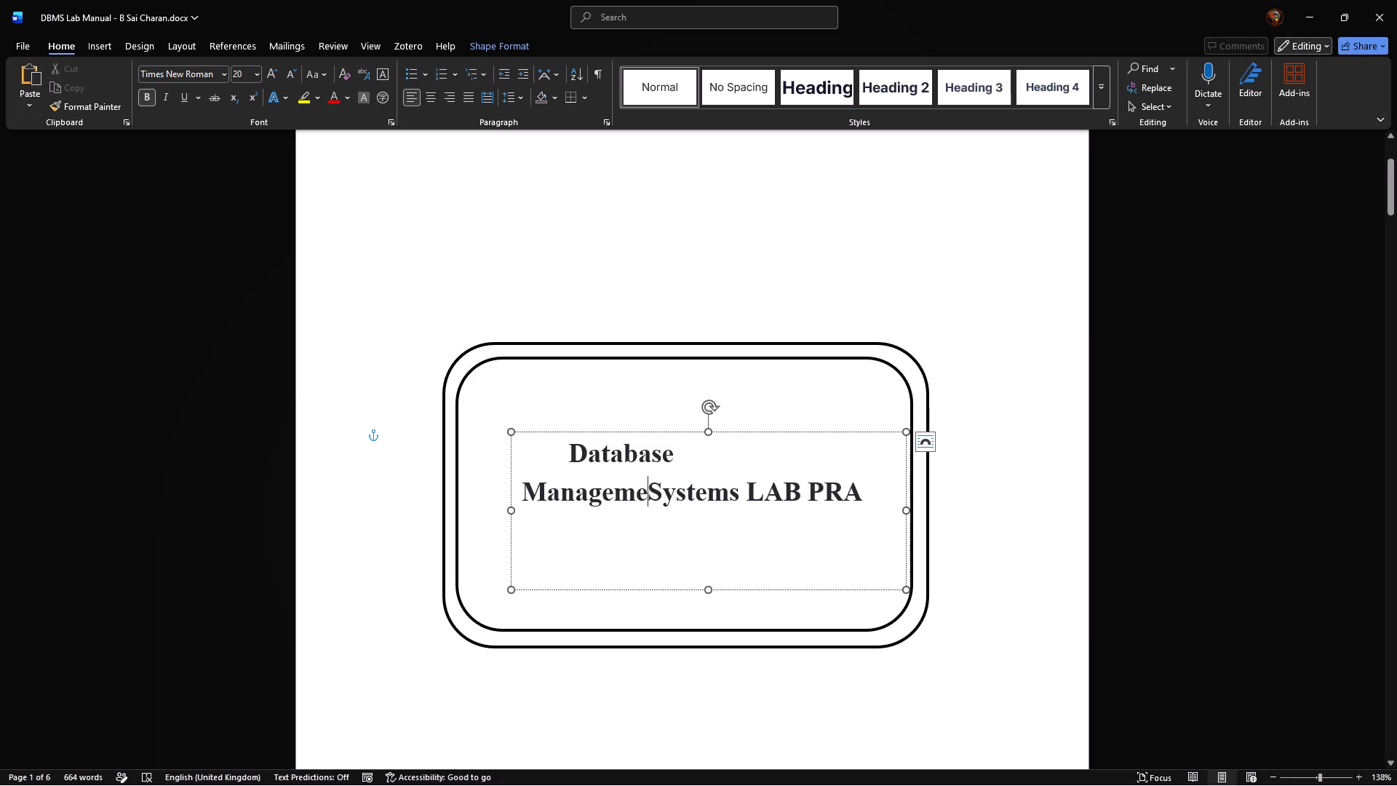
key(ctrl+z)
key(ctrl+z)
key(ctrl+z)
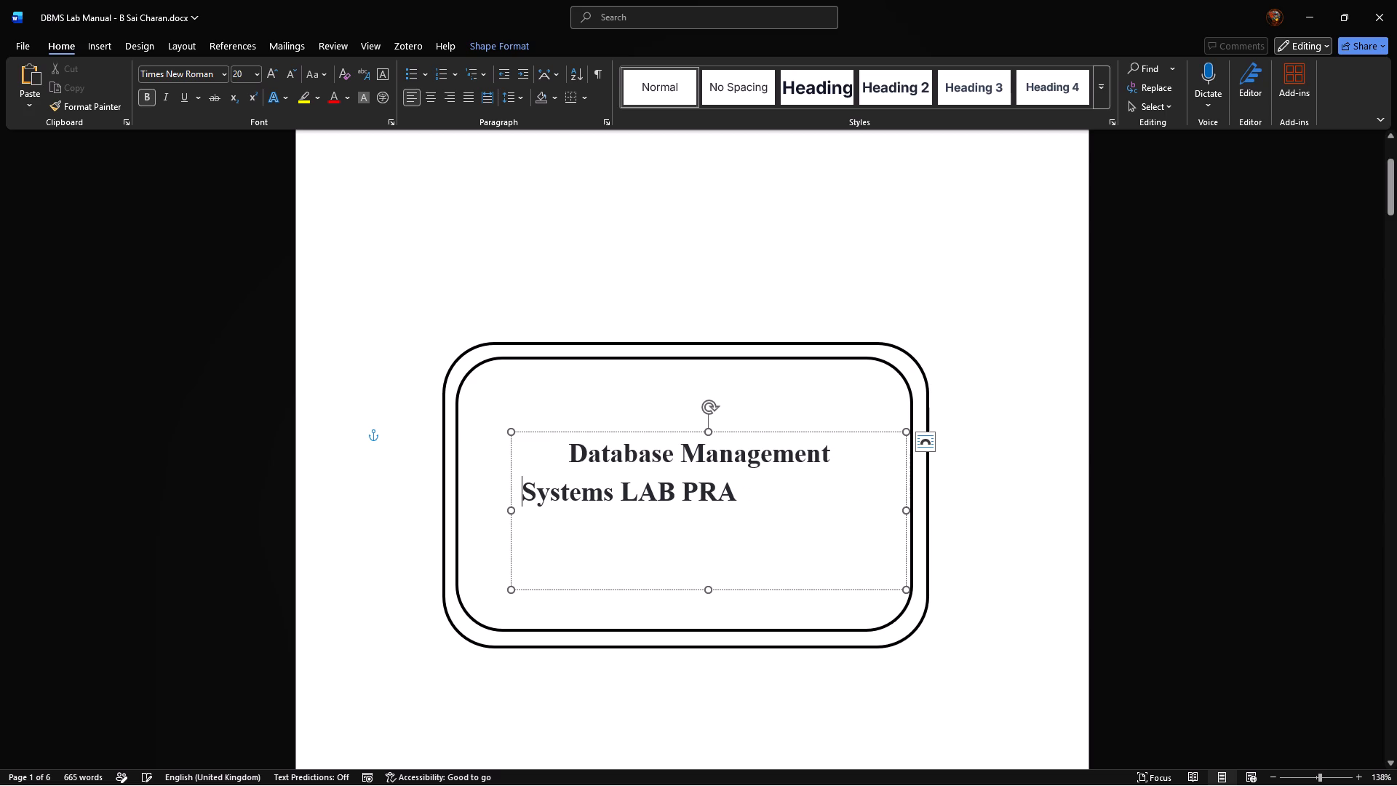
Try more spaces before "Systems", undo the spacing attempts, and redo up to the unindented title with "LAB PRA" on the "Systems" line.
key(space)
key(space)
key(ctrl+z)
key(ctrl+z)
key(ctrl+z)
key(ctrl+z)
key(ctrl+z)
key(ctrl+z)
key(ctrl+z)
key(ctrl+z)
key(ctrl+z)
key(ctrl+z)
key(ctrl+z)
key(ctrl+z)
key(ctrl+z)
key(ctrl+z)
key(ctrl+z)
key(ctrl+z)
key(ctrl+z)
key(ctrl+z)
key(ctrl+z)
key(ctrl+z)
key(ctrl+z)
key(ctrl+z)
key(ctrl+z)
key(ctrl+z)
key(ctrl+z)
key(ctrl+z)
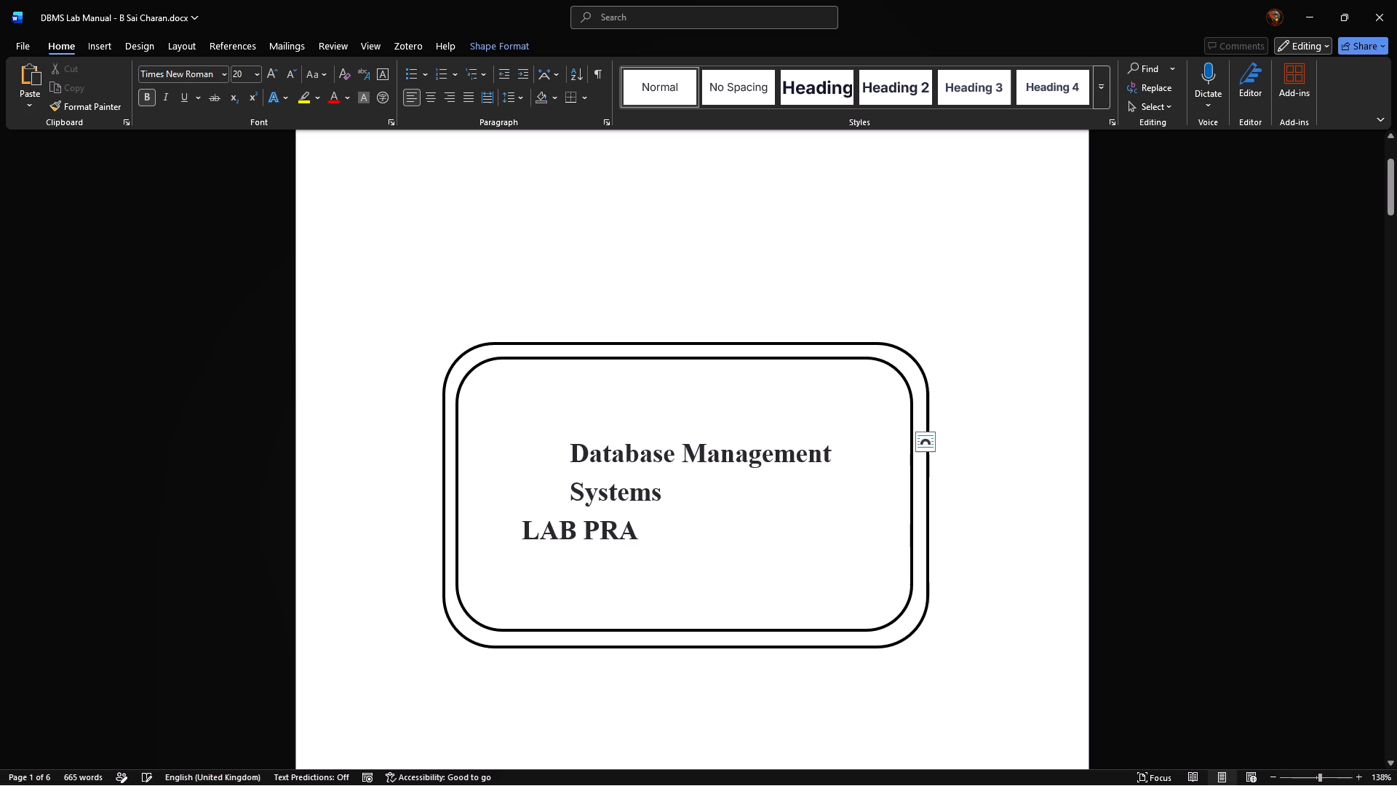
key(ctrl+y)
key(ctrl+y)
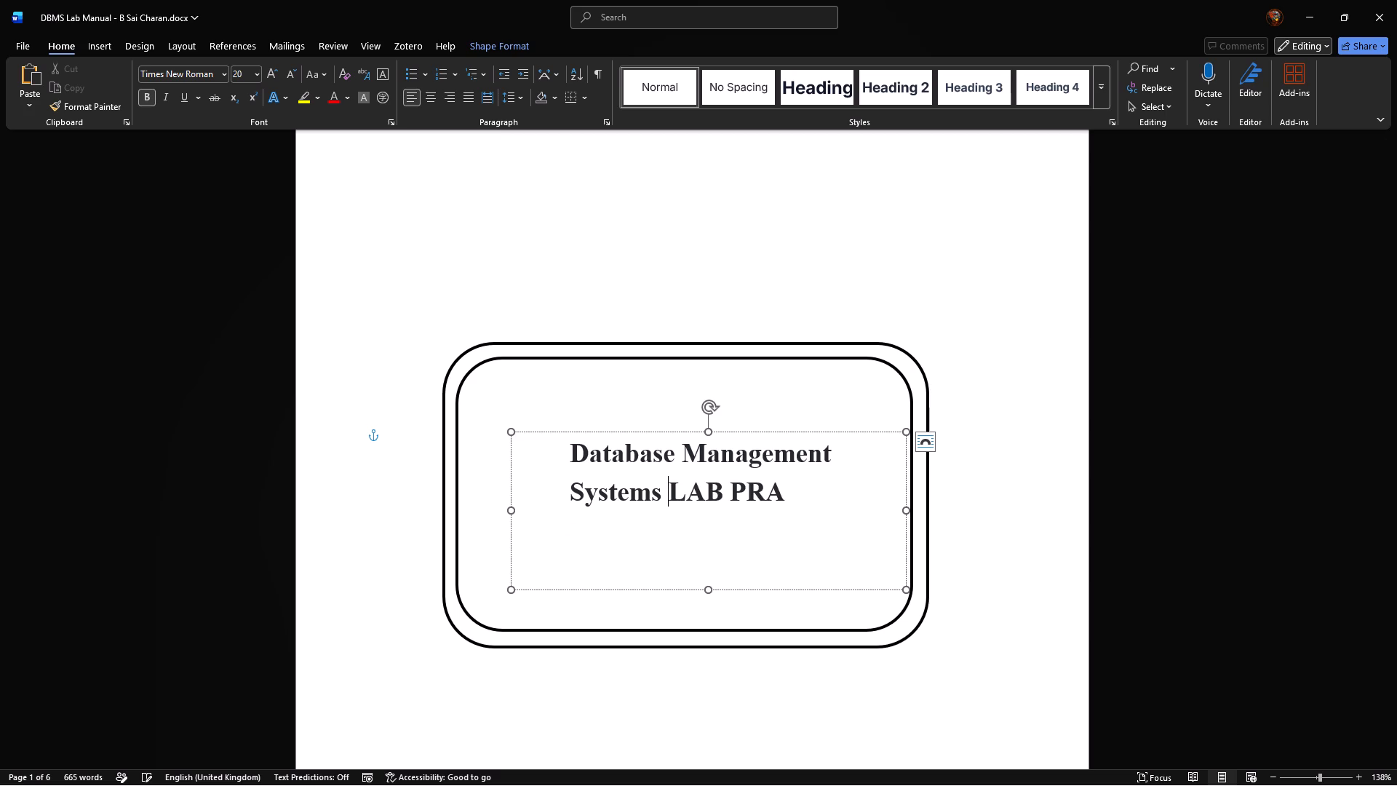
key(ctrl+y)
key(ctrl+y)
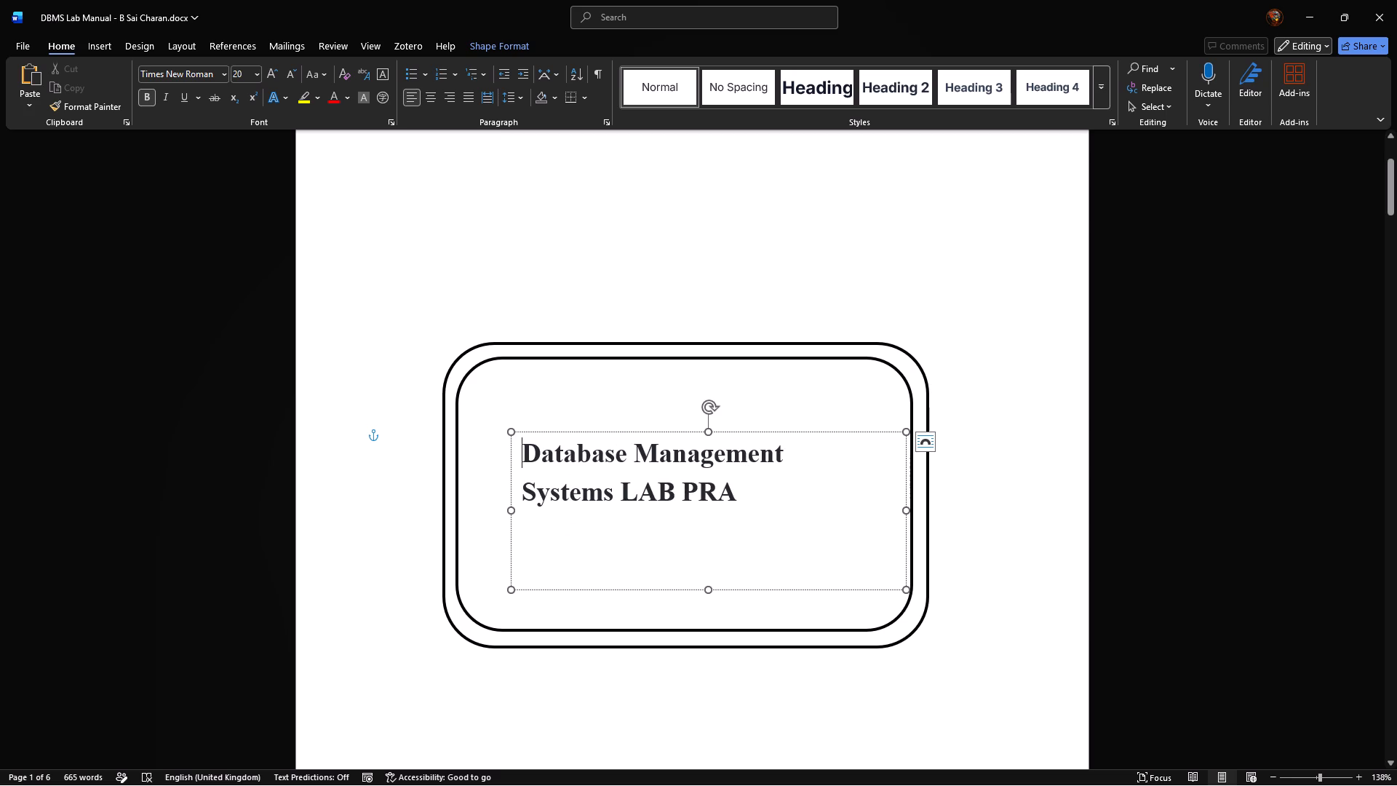
Delete "Systems LAB PRA" and the leftover spaces from the title text box, leaving only "Database Management".
drag(753, 499, 514, 504)
key(BackSpace)
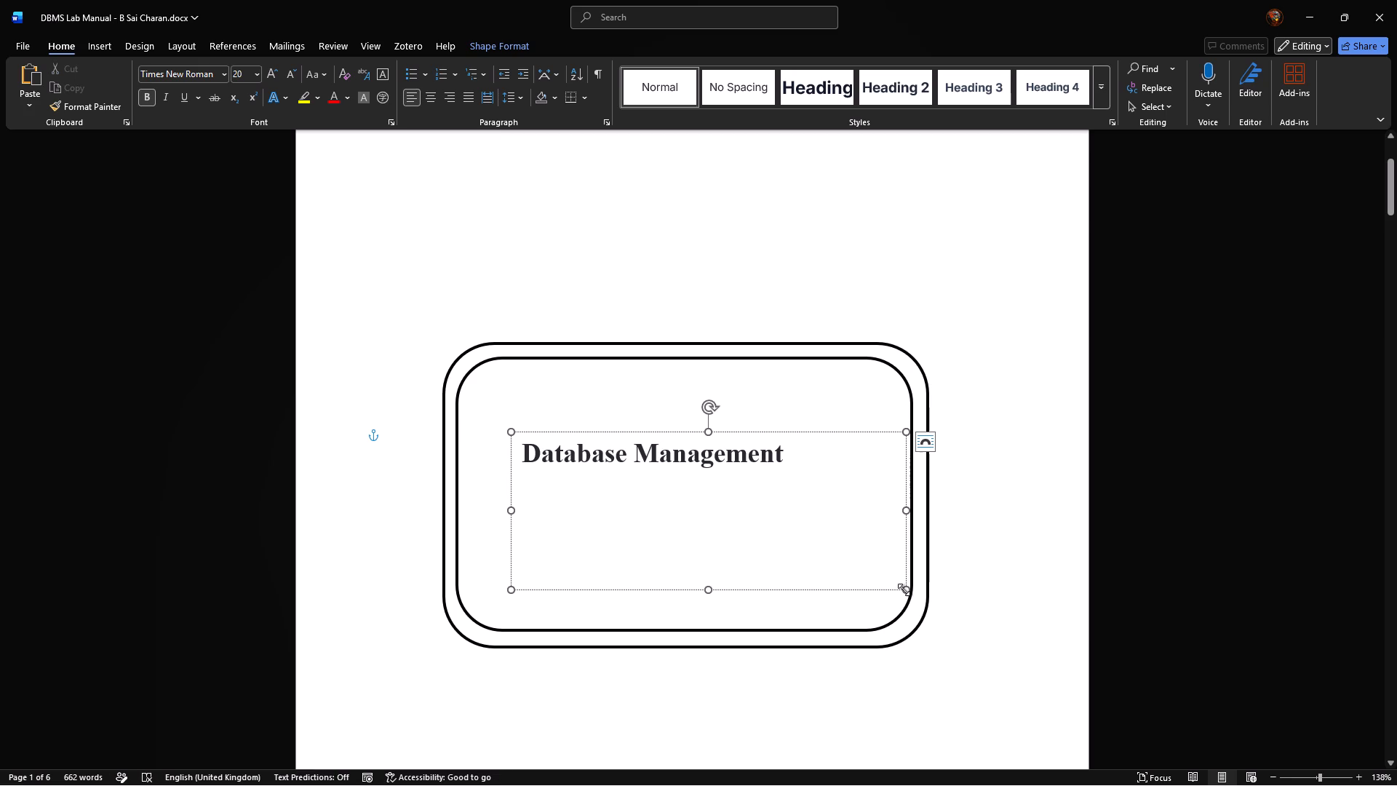
key(BackSpace)
key(BackSpace)
key(BackSpace)
key(BackSpace)
key(BackSpace)
key(BackSpace)
key(BackSpace)
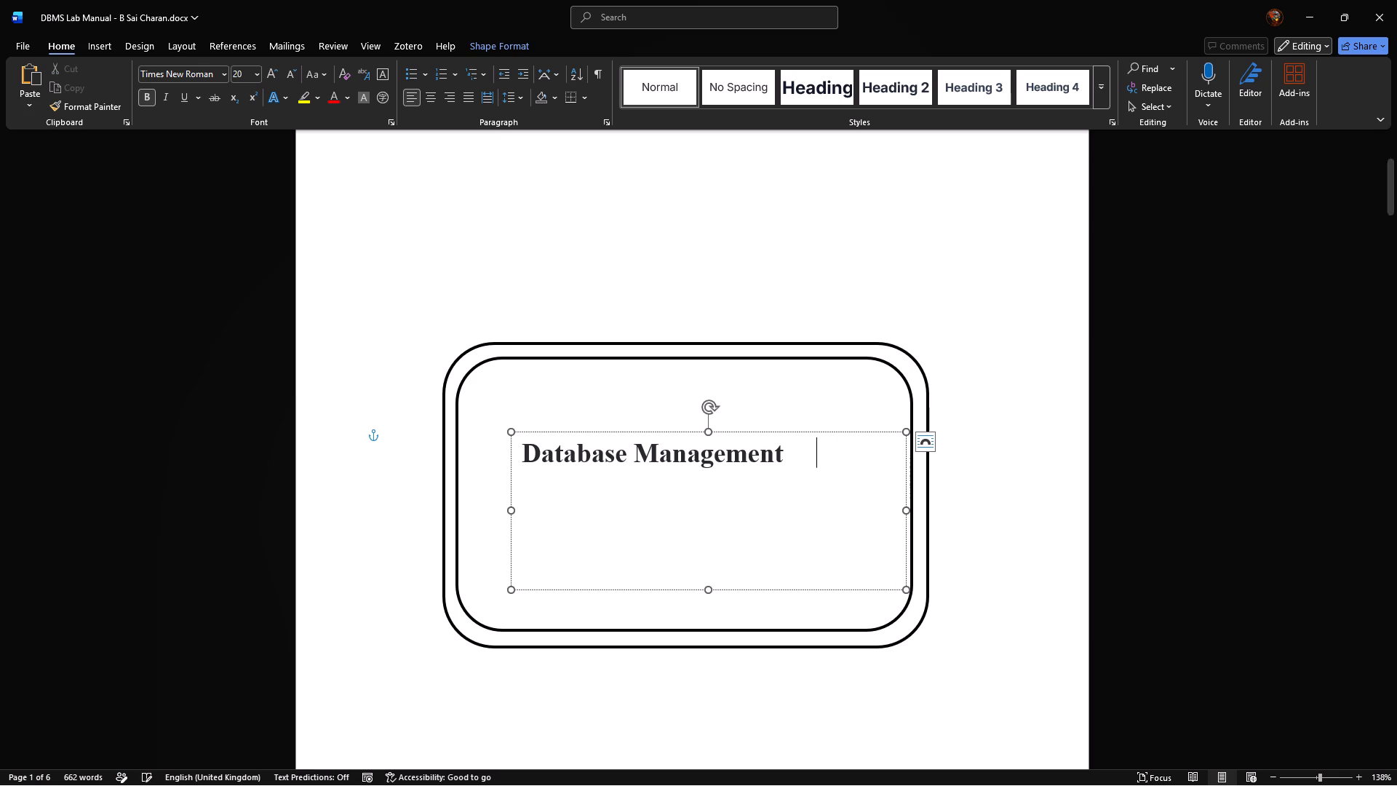
key(BackSpace)
key(BackSpace)
key(BackSpace)
key(BackSpace)
key(BackSpace)
Shrink the text box to fit "Database Management" on one line and centre it in the upper part of the inner frame.
drag(707, 592, 719, 482)
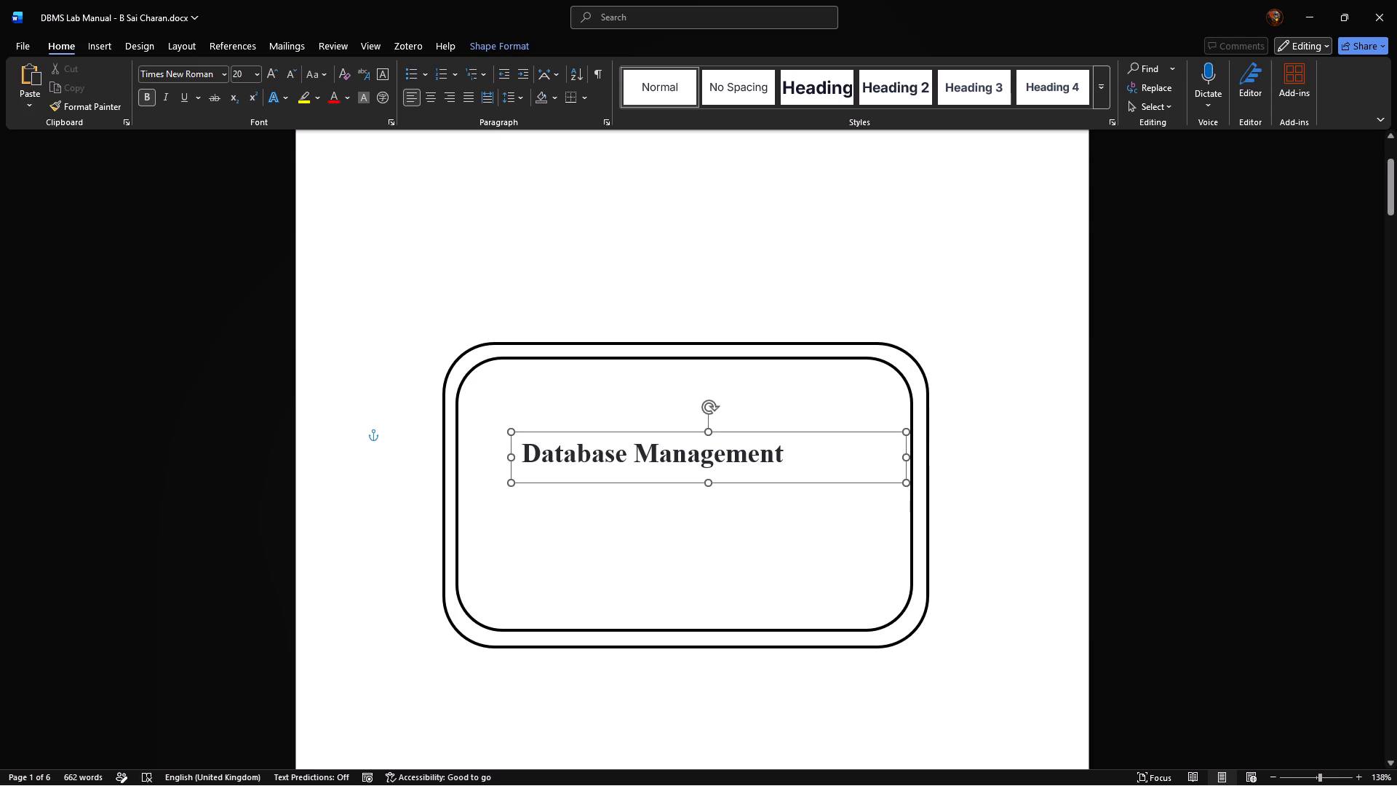
drag(719, 482, 720, 477)
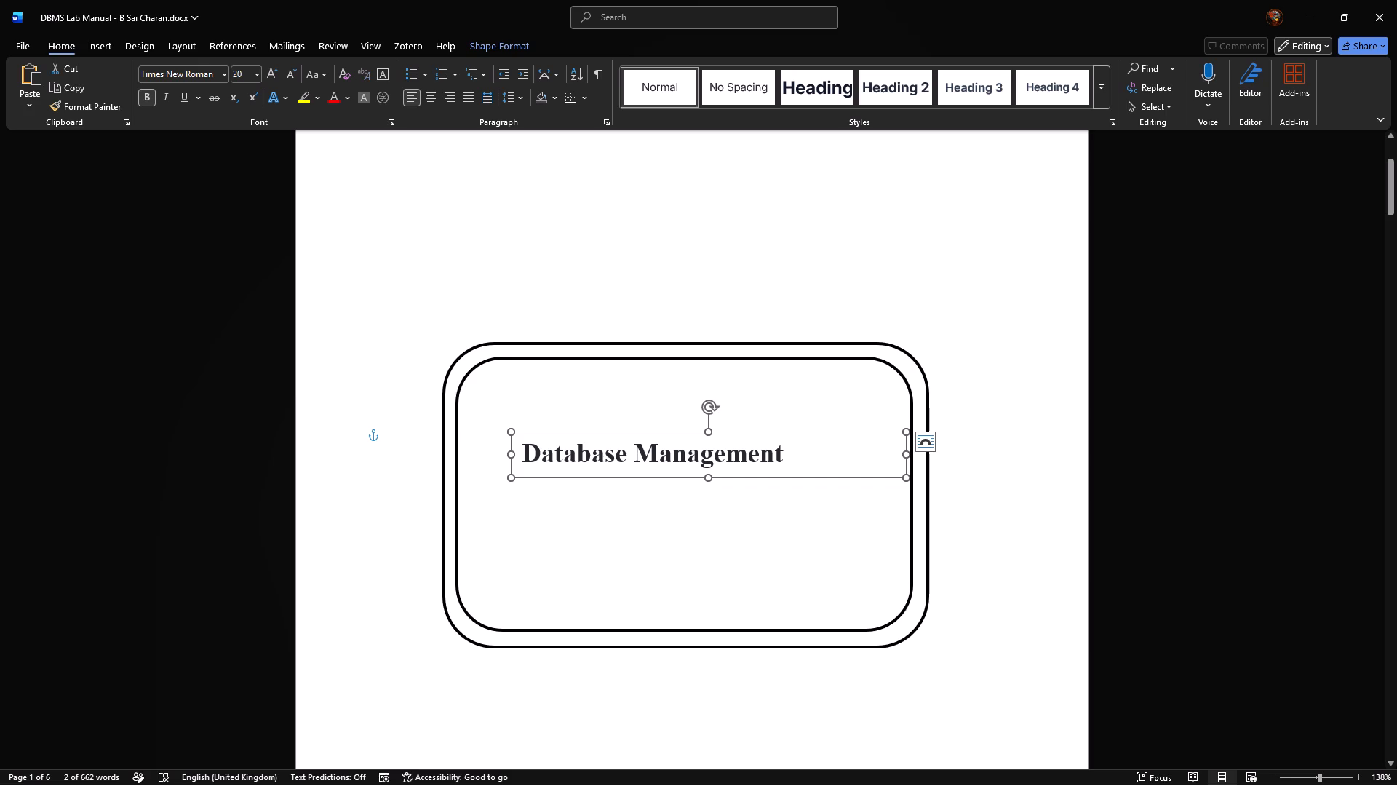
drag(661, 431, 698, 427)
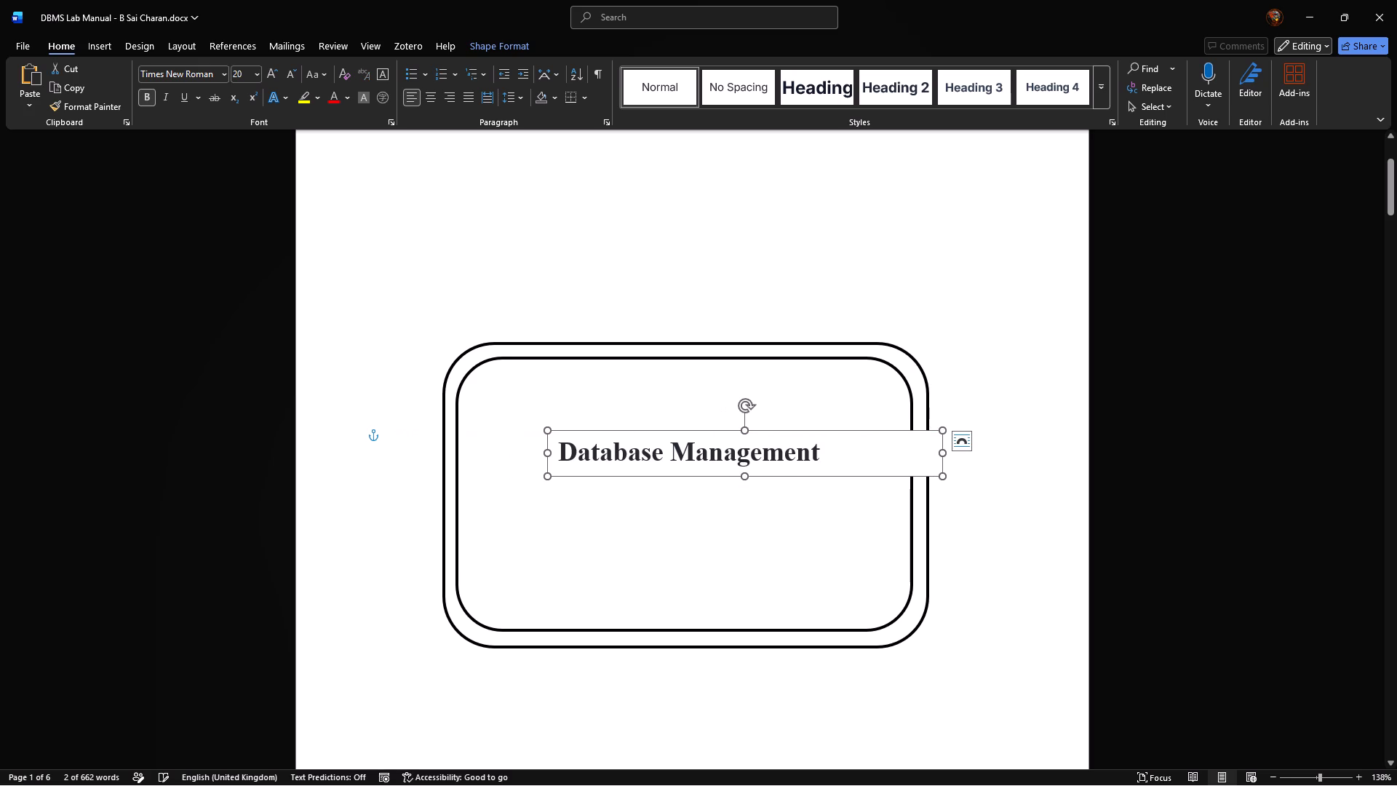
click(1035, 533)
click(722, 438)
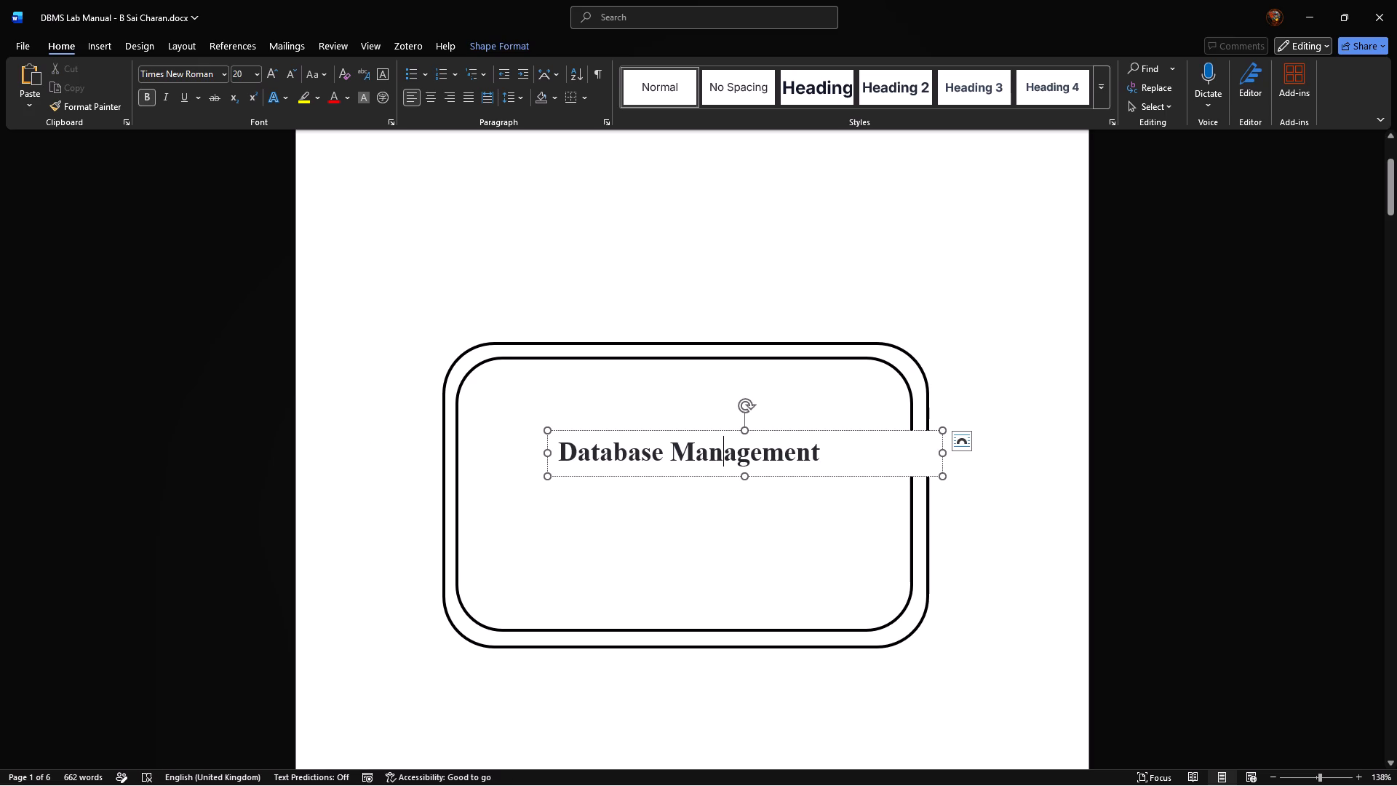
drag(946, 453, 832, 465)
click(989, 501)
click(667, 453)
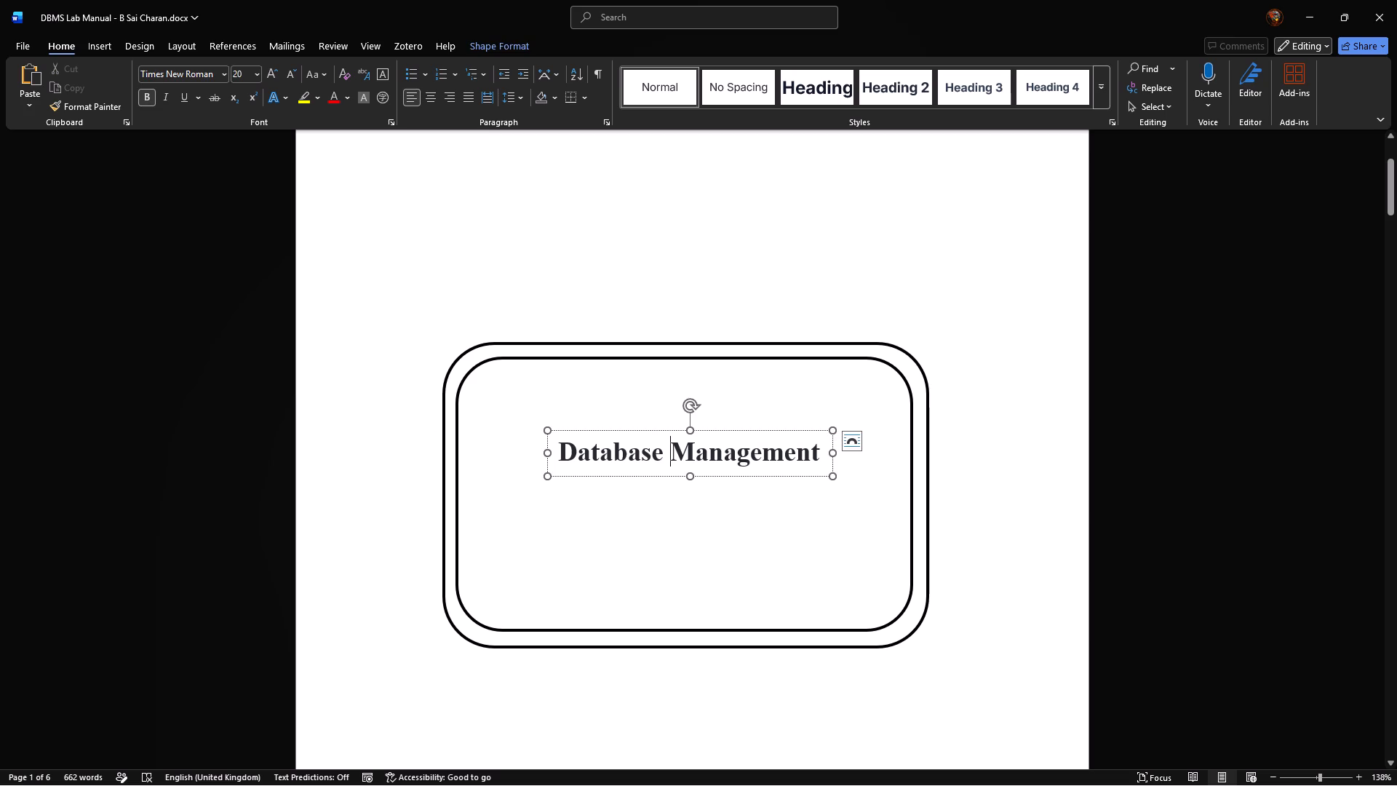
drag(672, 429, 686, 421)
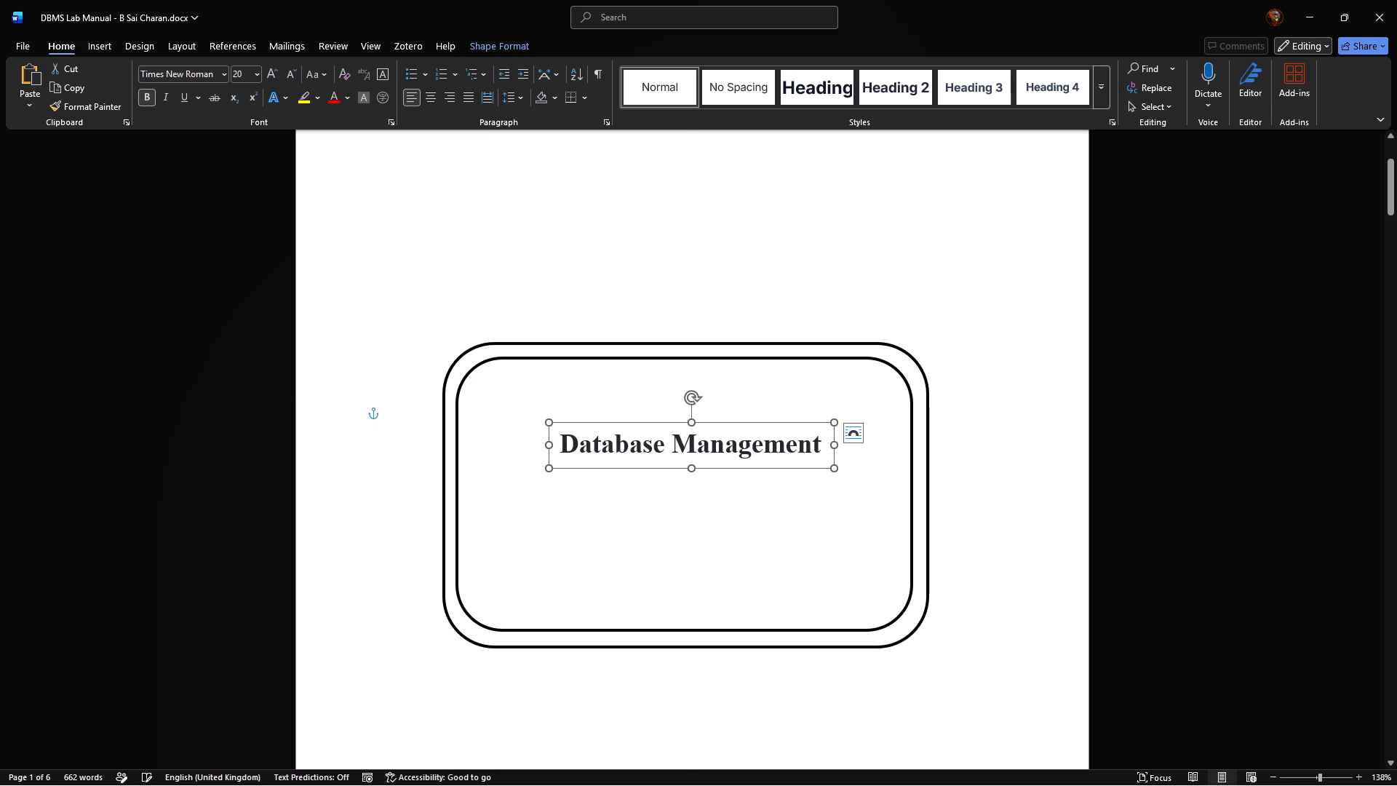
click(995, 540)
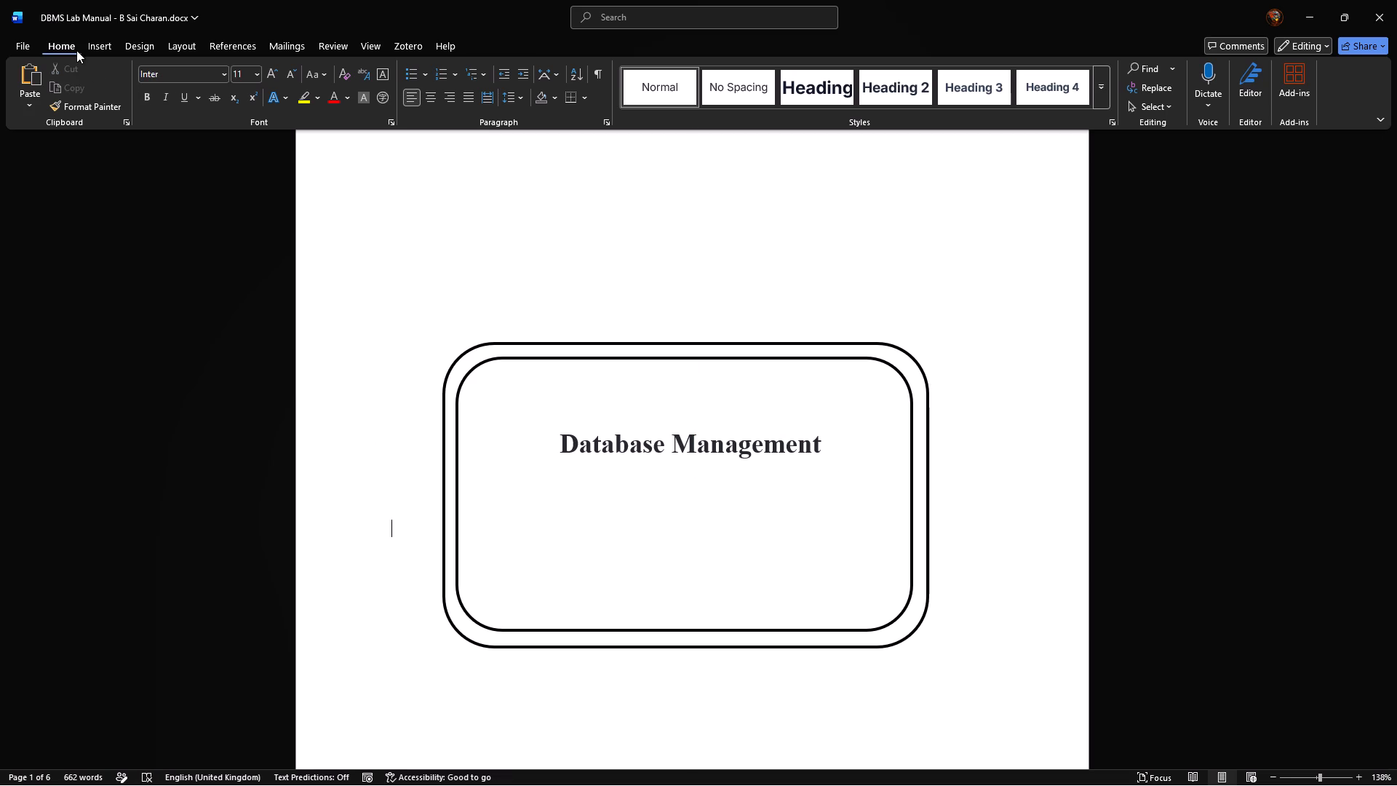
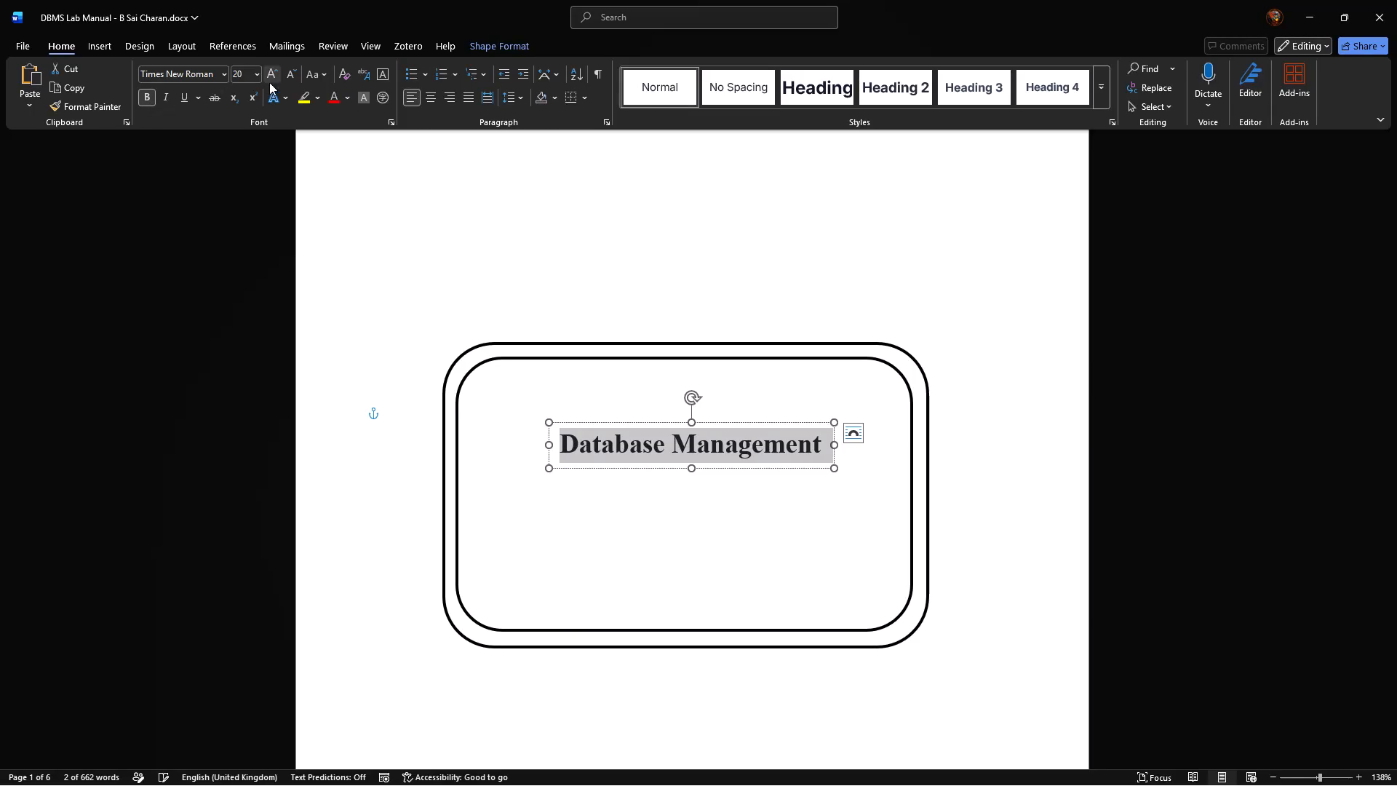
Set the font of the selected "Database Management" title to Times New Roman.
click(225, 76)
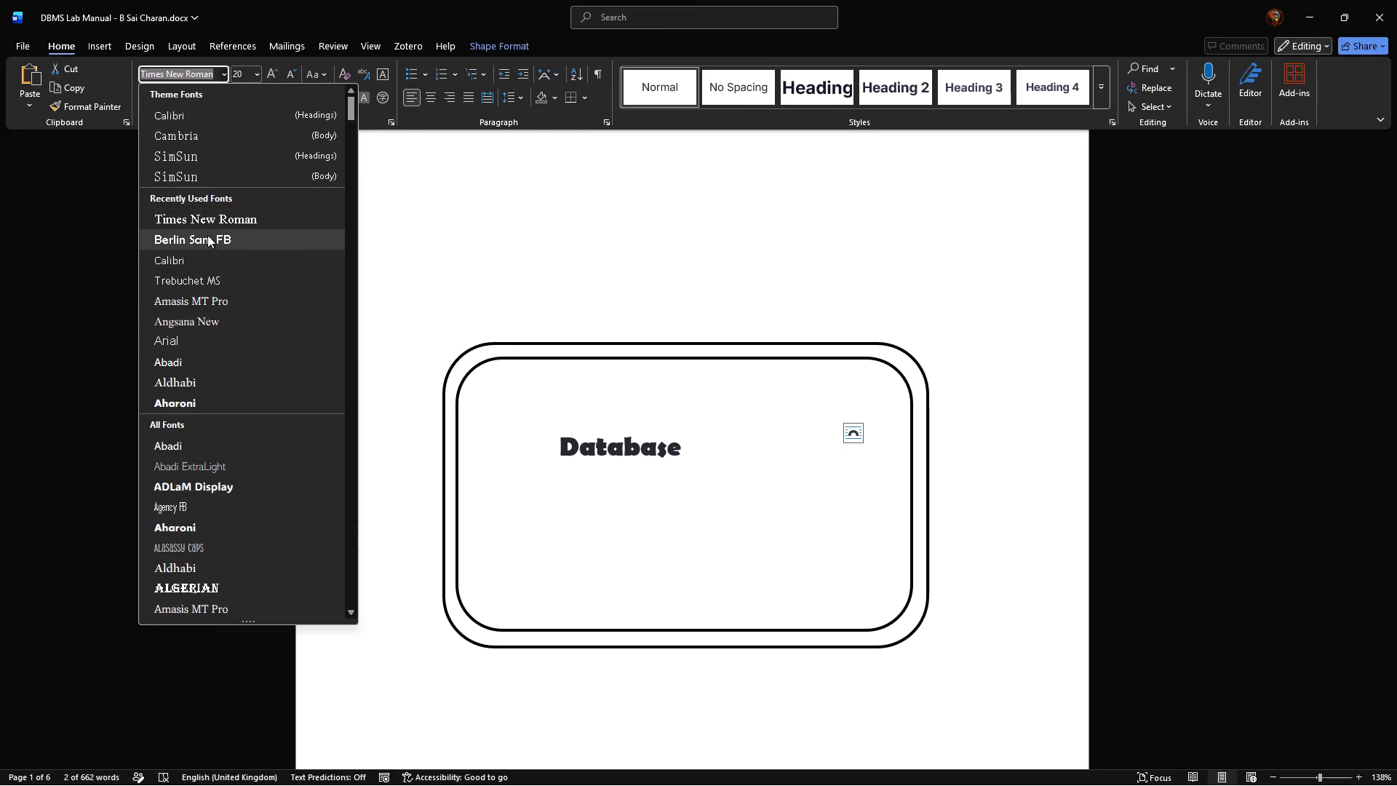
click(225, 215)
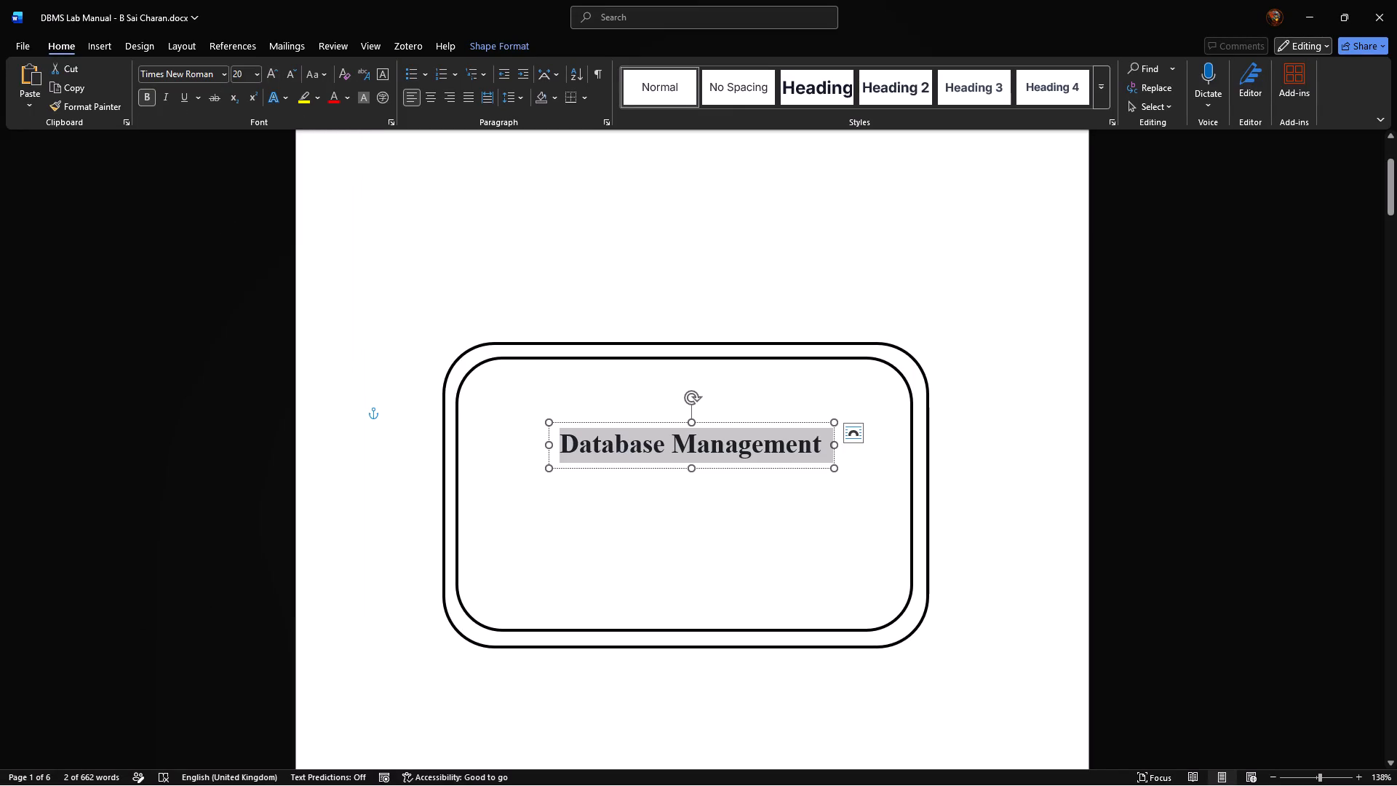
Insert a Simple Text Box and place it just below "Database Management" inside the inner frame.
click(1016, 480)
click(103, 51)
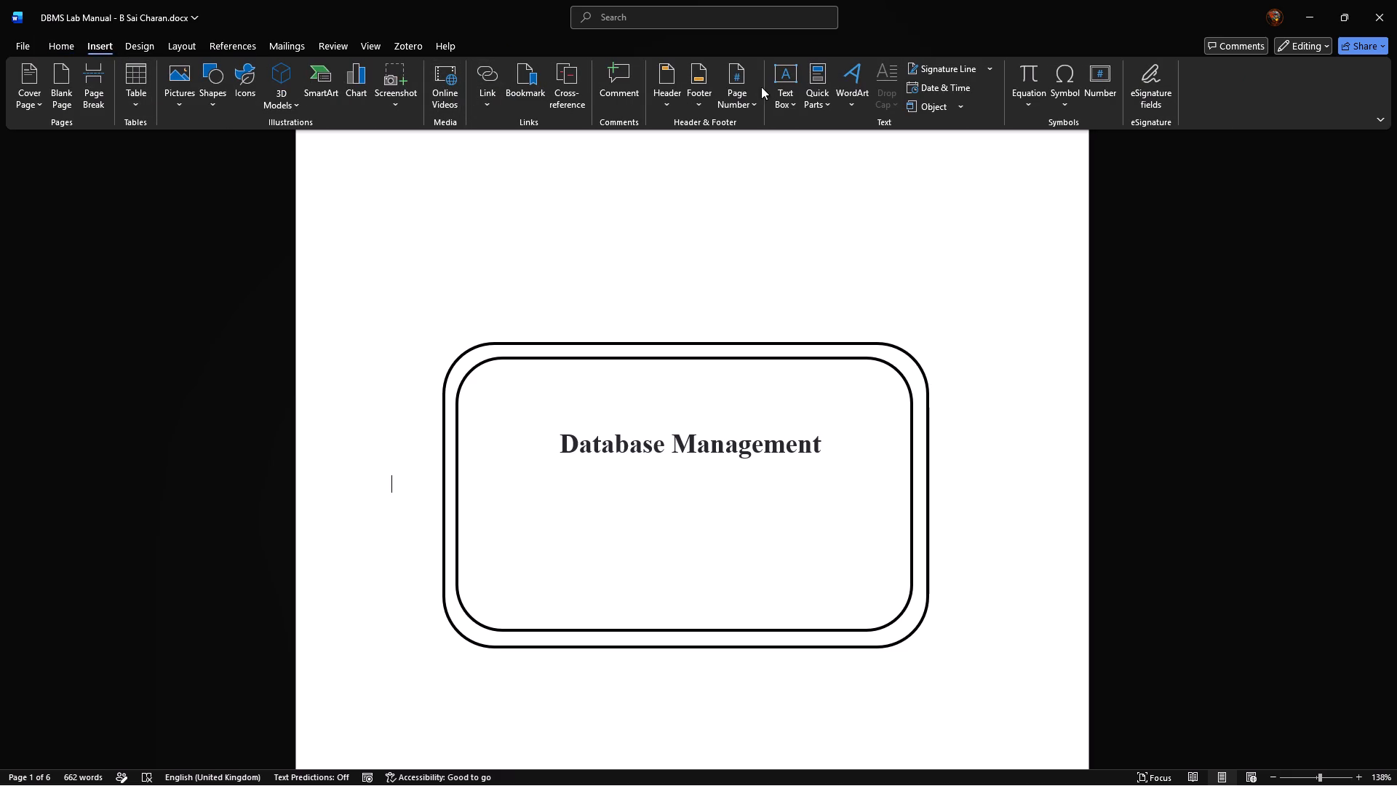
click(784, 81)
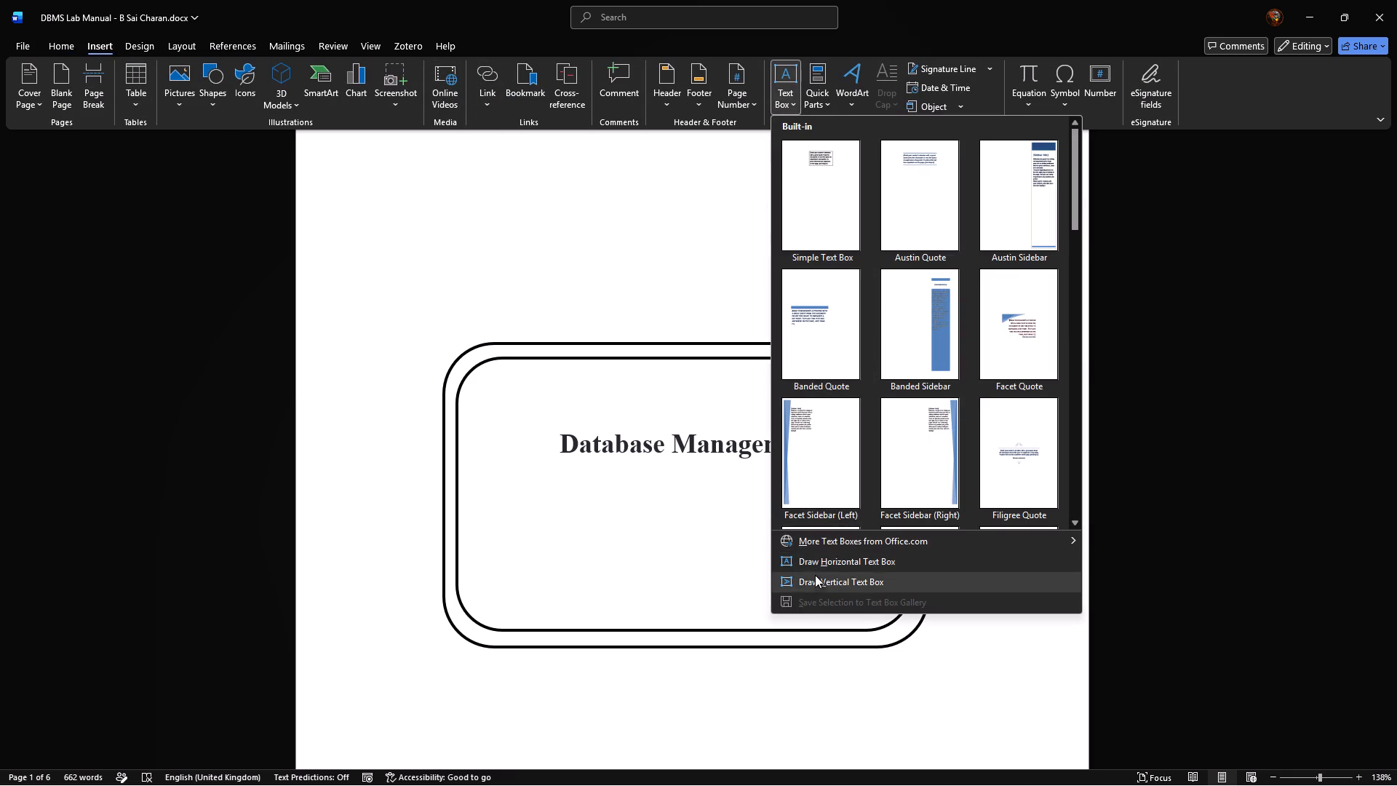
click(812, 199)
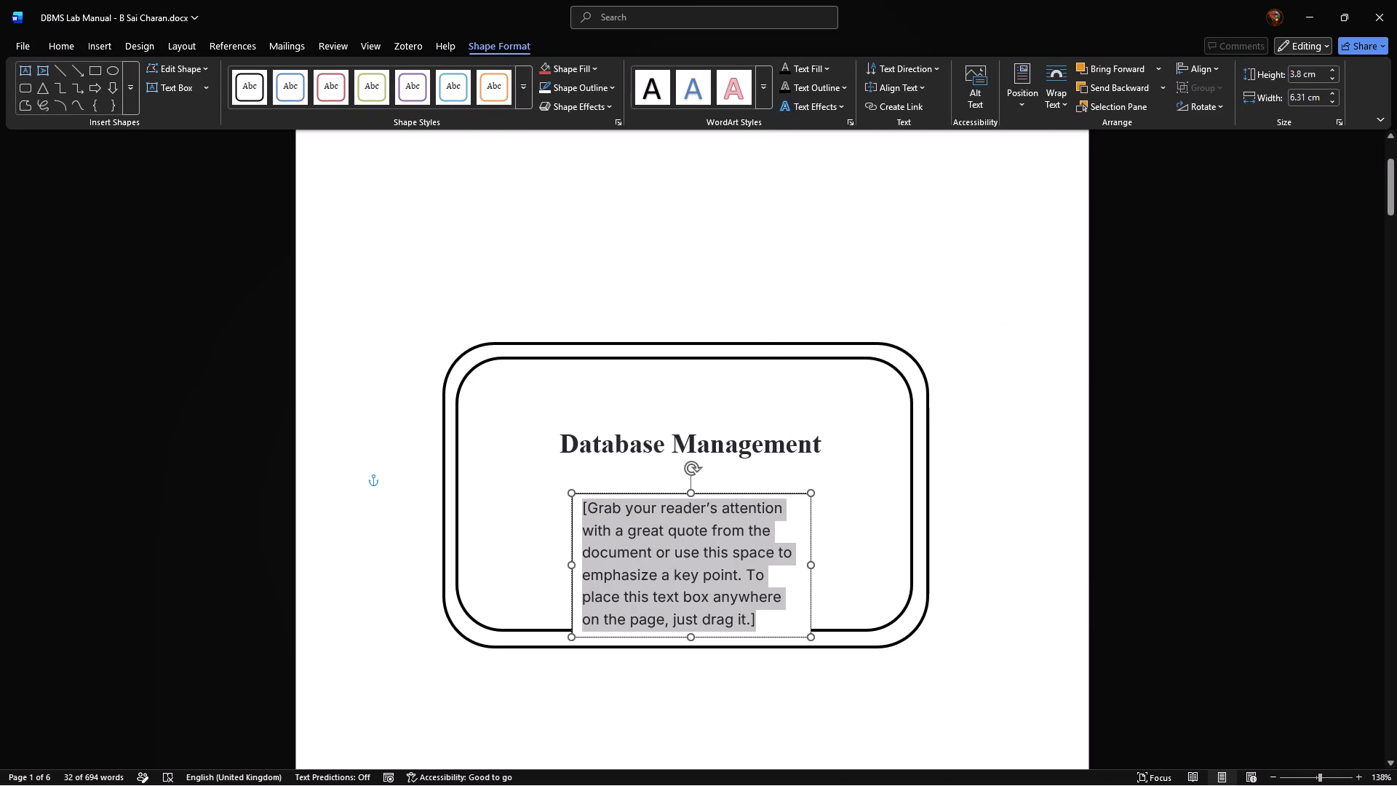
drag(618, 493, 608, 458)
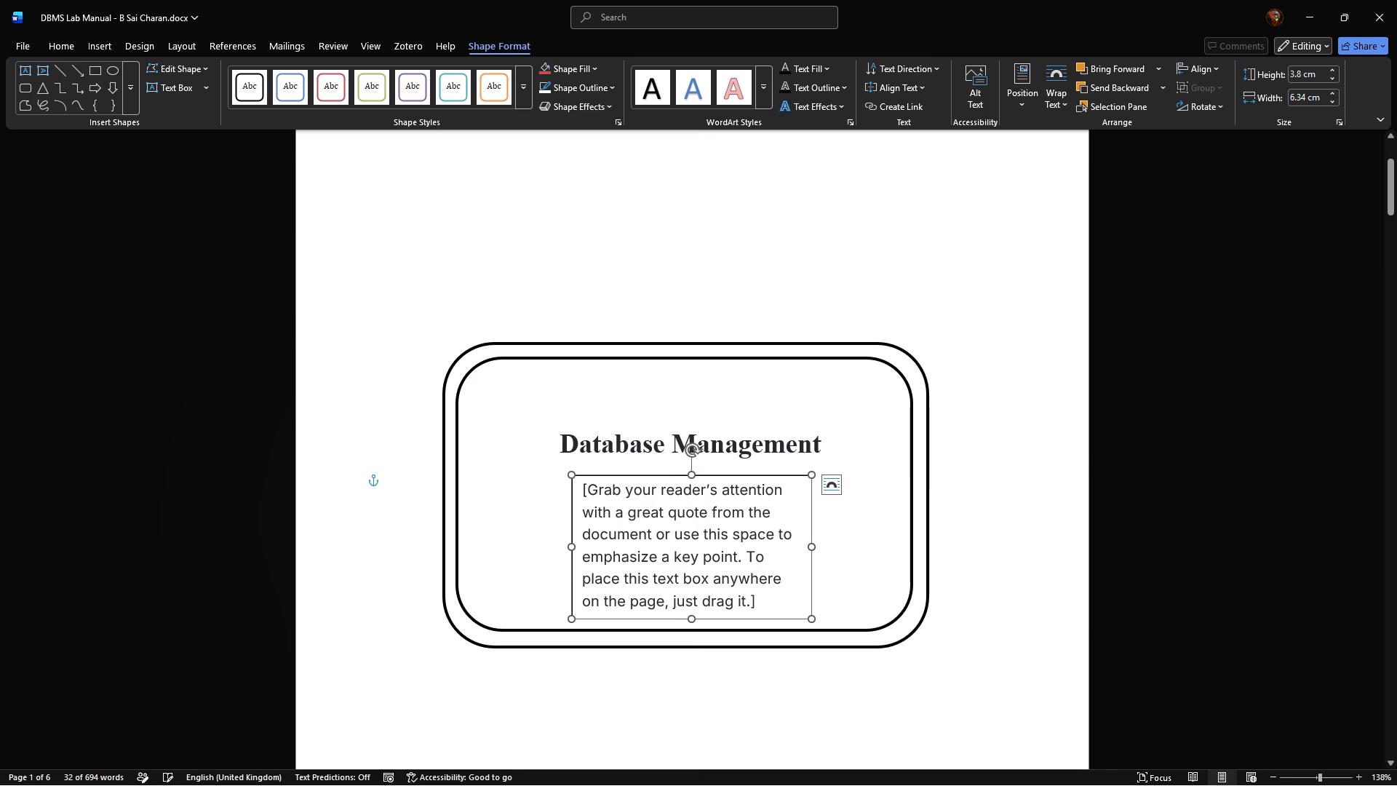
Give the new text box a white shape outline.
click(205, 81)
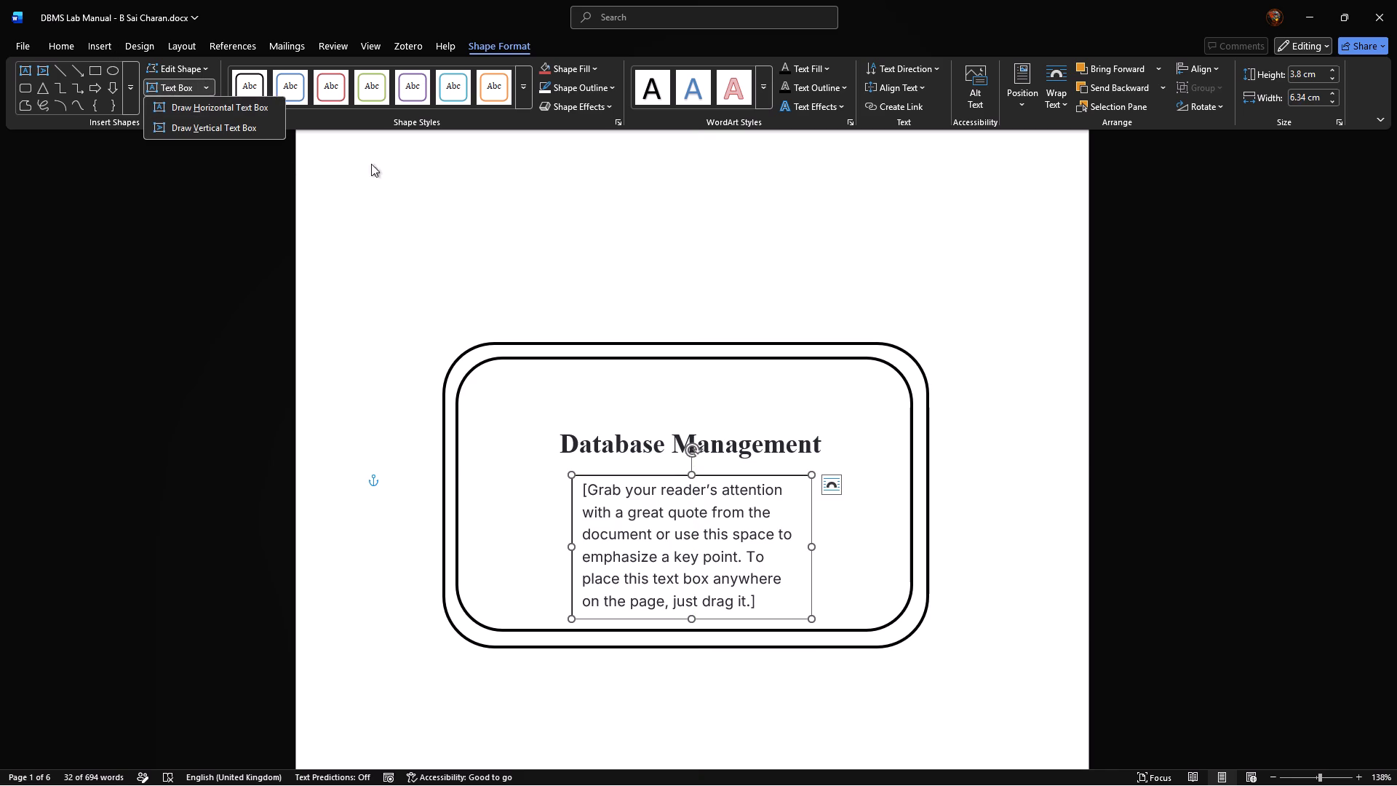
click(608, 85)
click(546, 150)
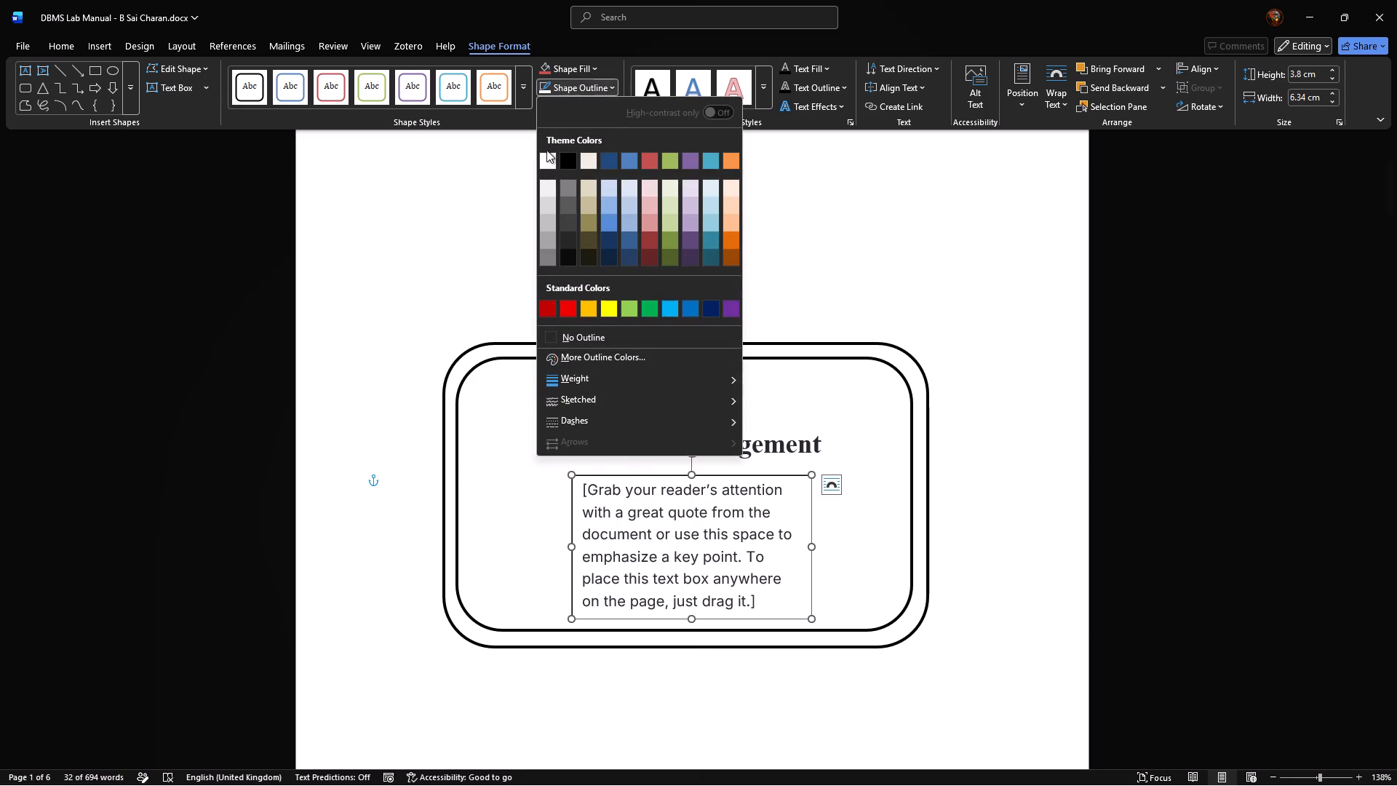
click(547, 158)
Replace all the placeholder text in the new text box with "Systems".
click(729, 539)
key(ctrl+a)
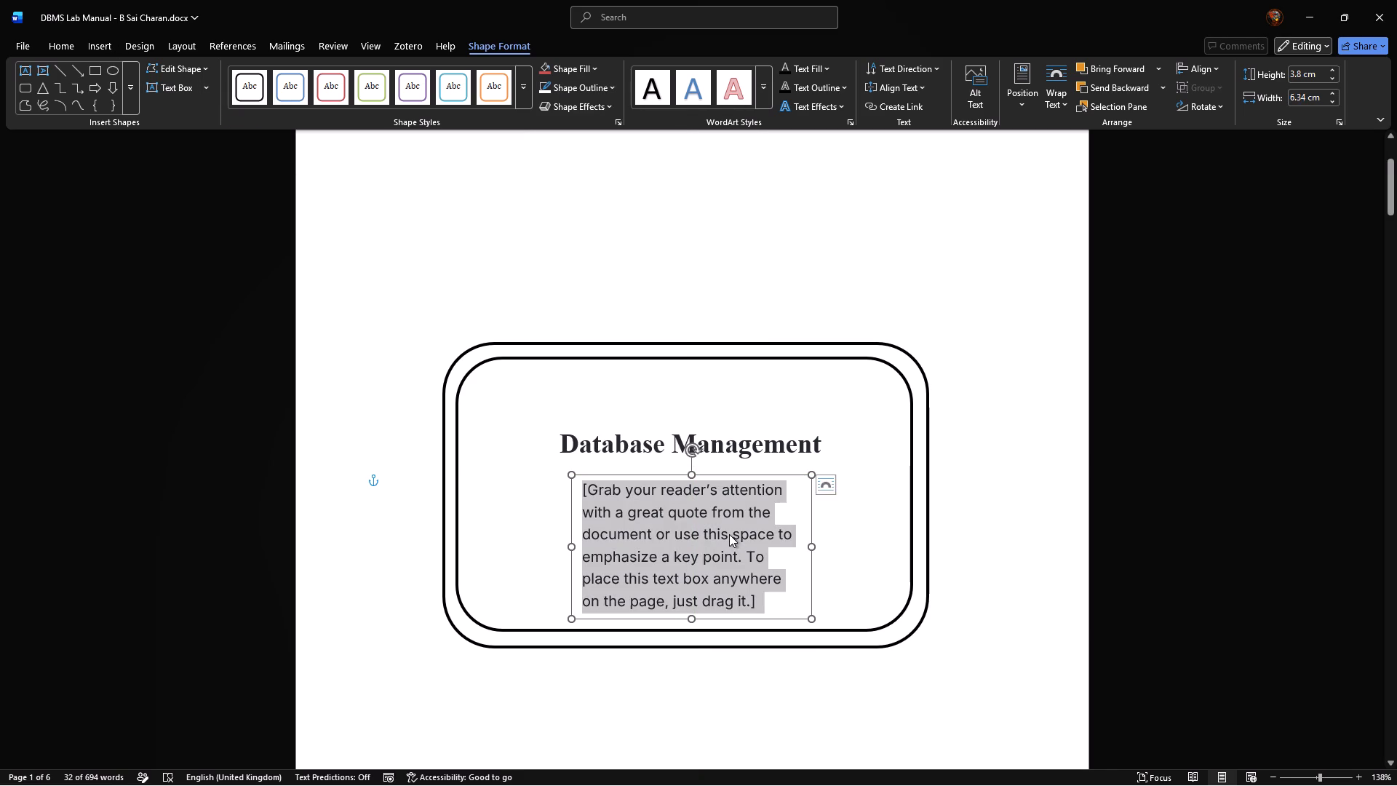
key(BackSpace)
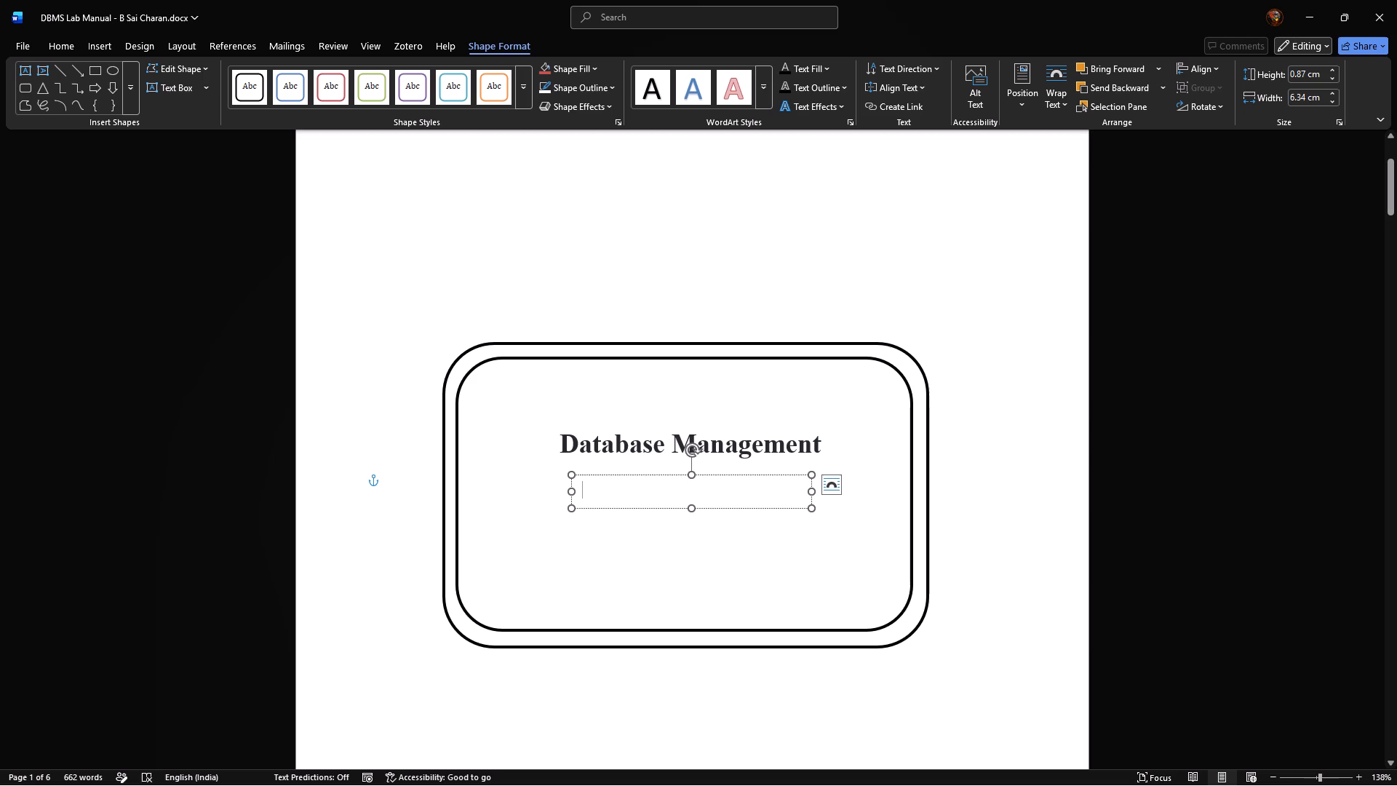
key(s)
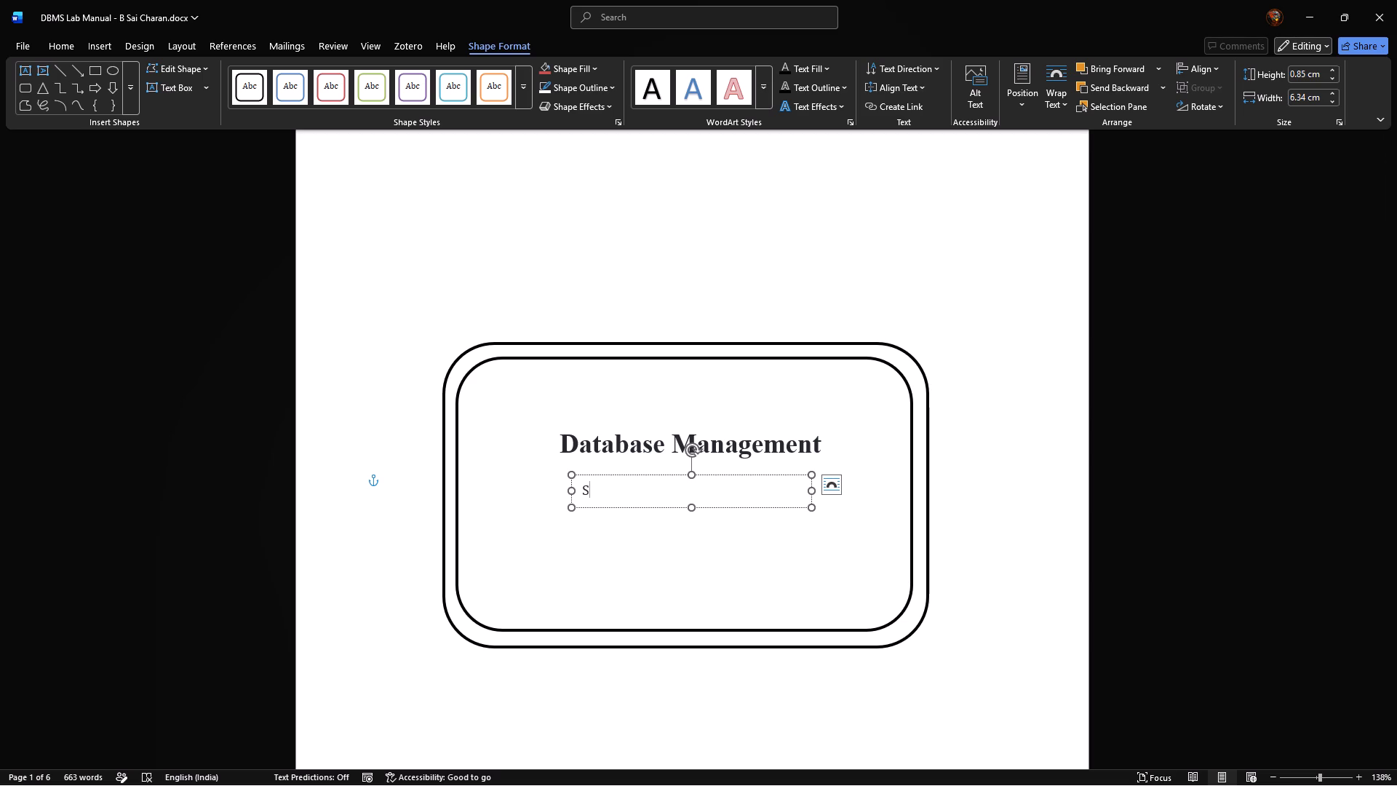
text(ystems)
Format "Systems" in bold Times New Roman at size 20.
key(ctrl+a)
click(51, 41)
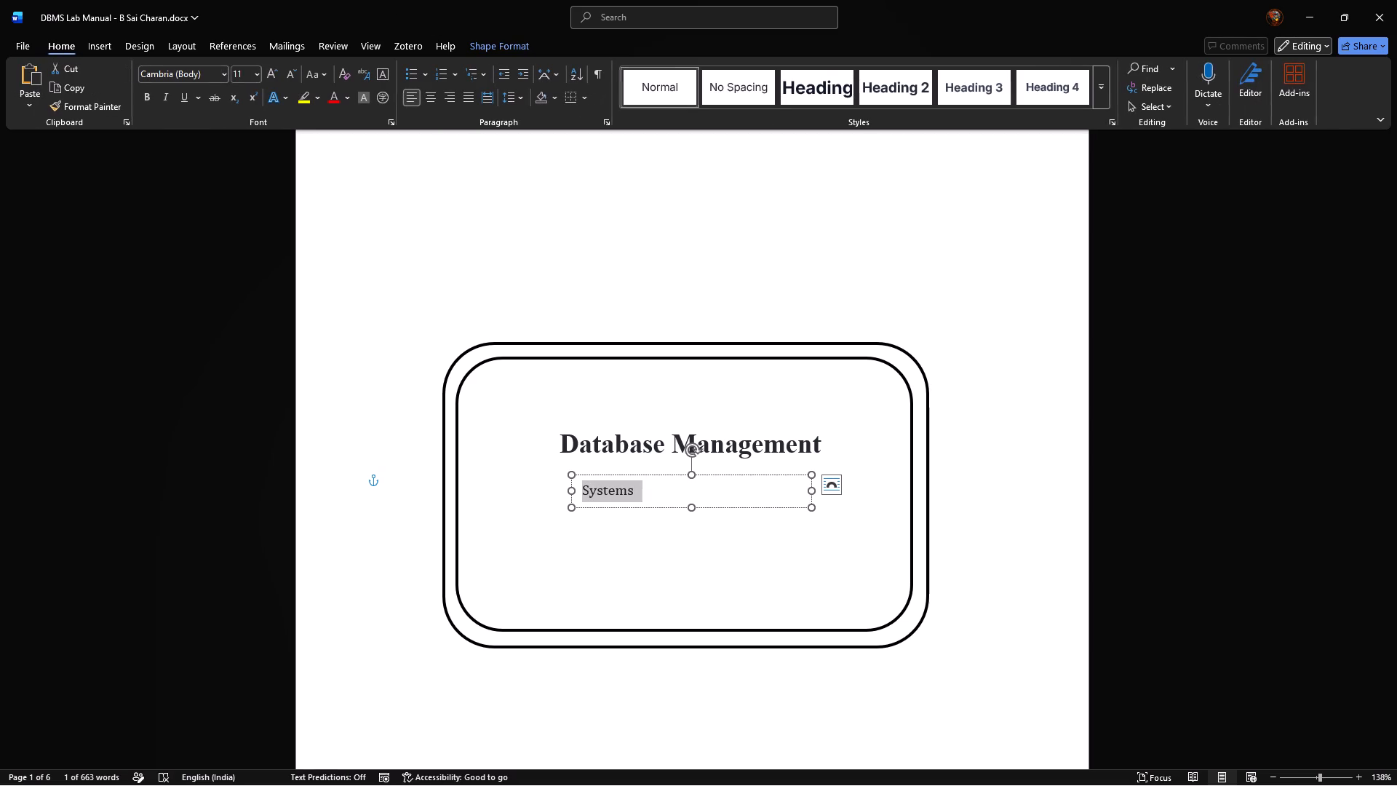
click(223, 68)
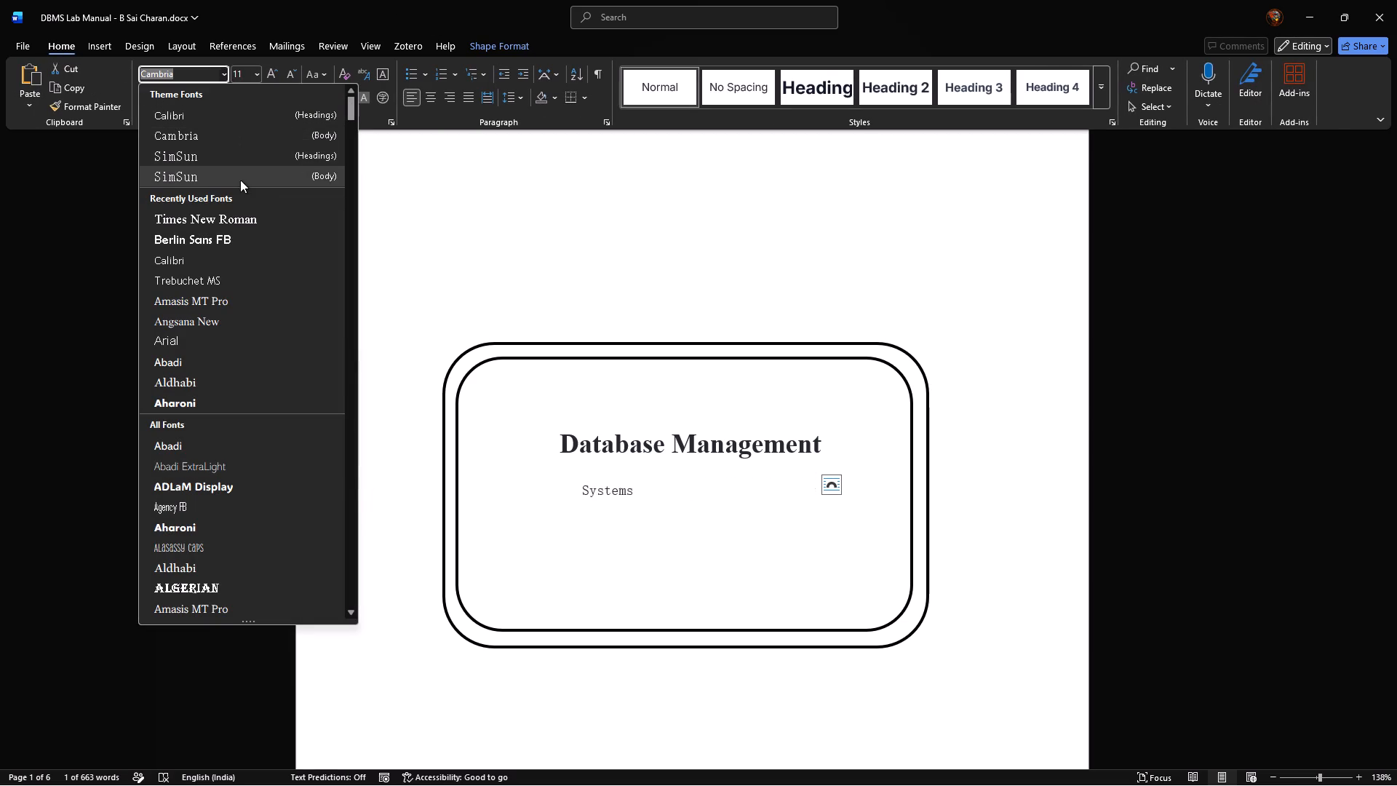
click(249, 221)
click(259, 73)
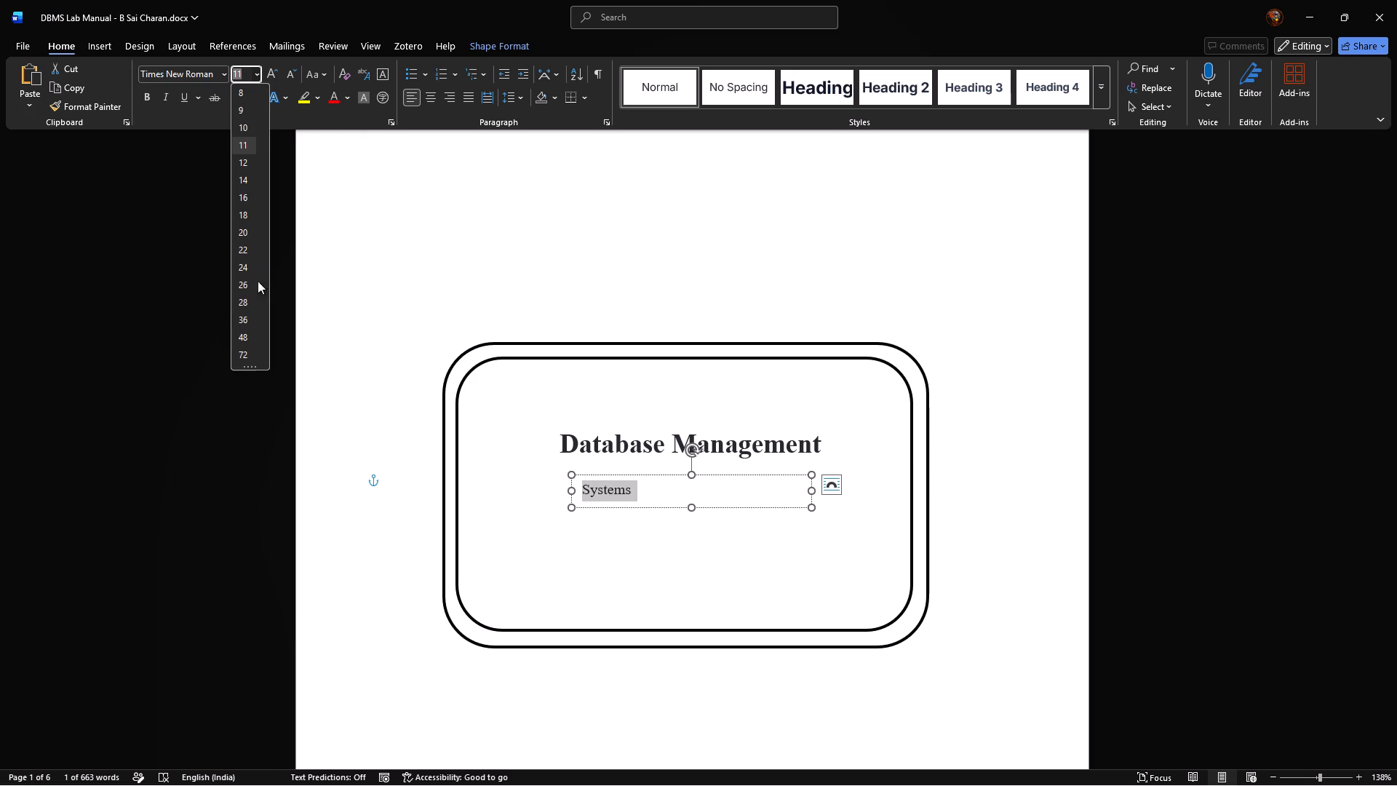
click(244, 231)
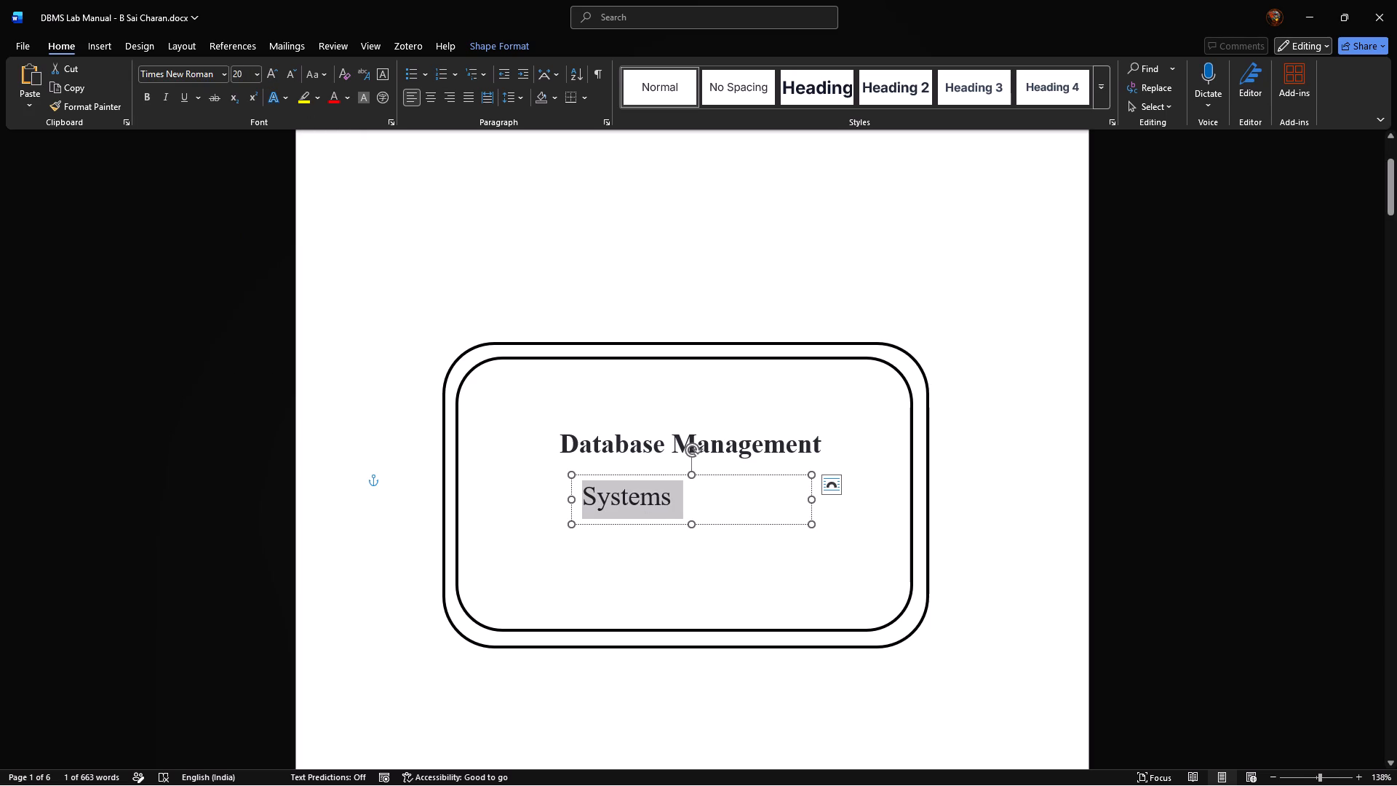
click(151, 98)
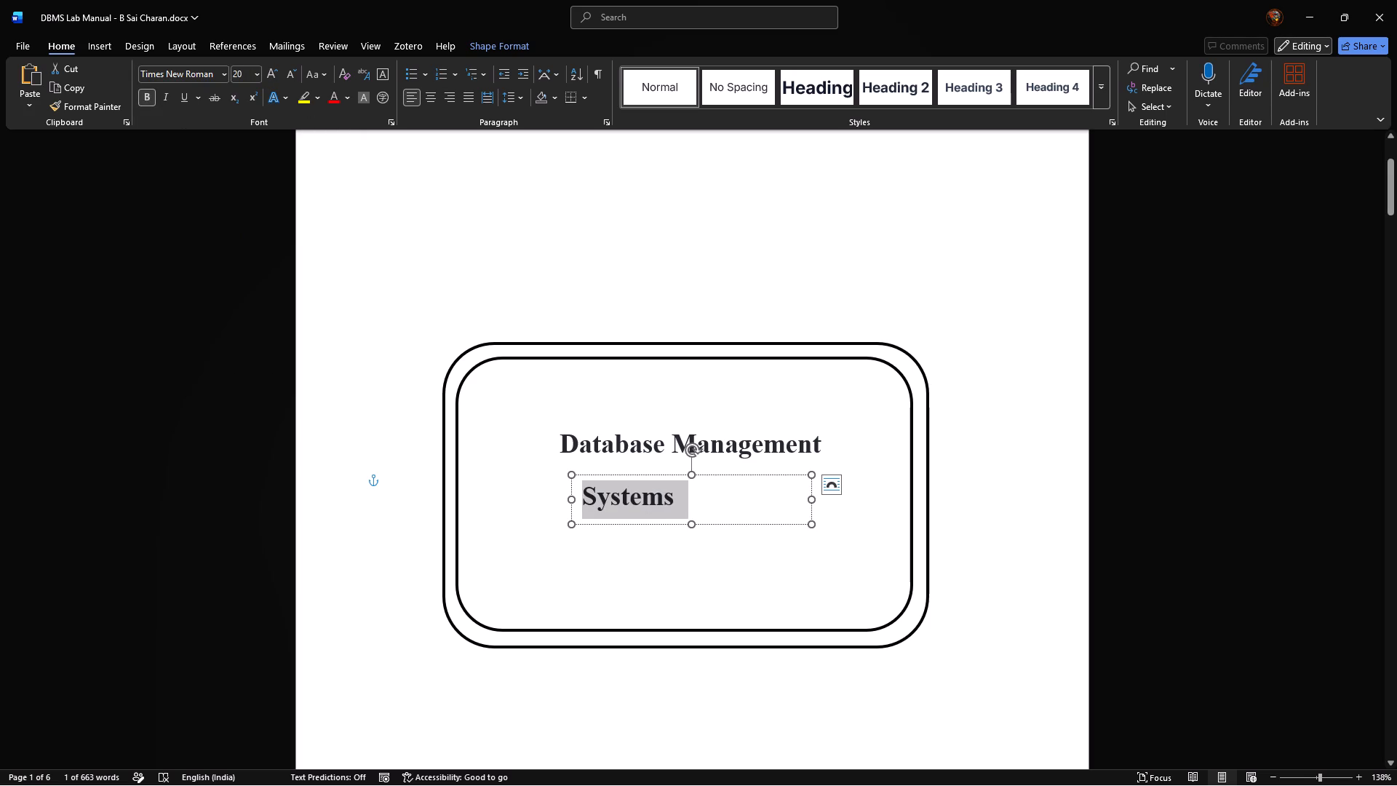
Move the "Systems" text box so the word sits centred directly beneath "Database Management", and deselect it.
click(669, 545)
click(658, 496)
drag(644, 475, 711, 465)
click(1048, 470)
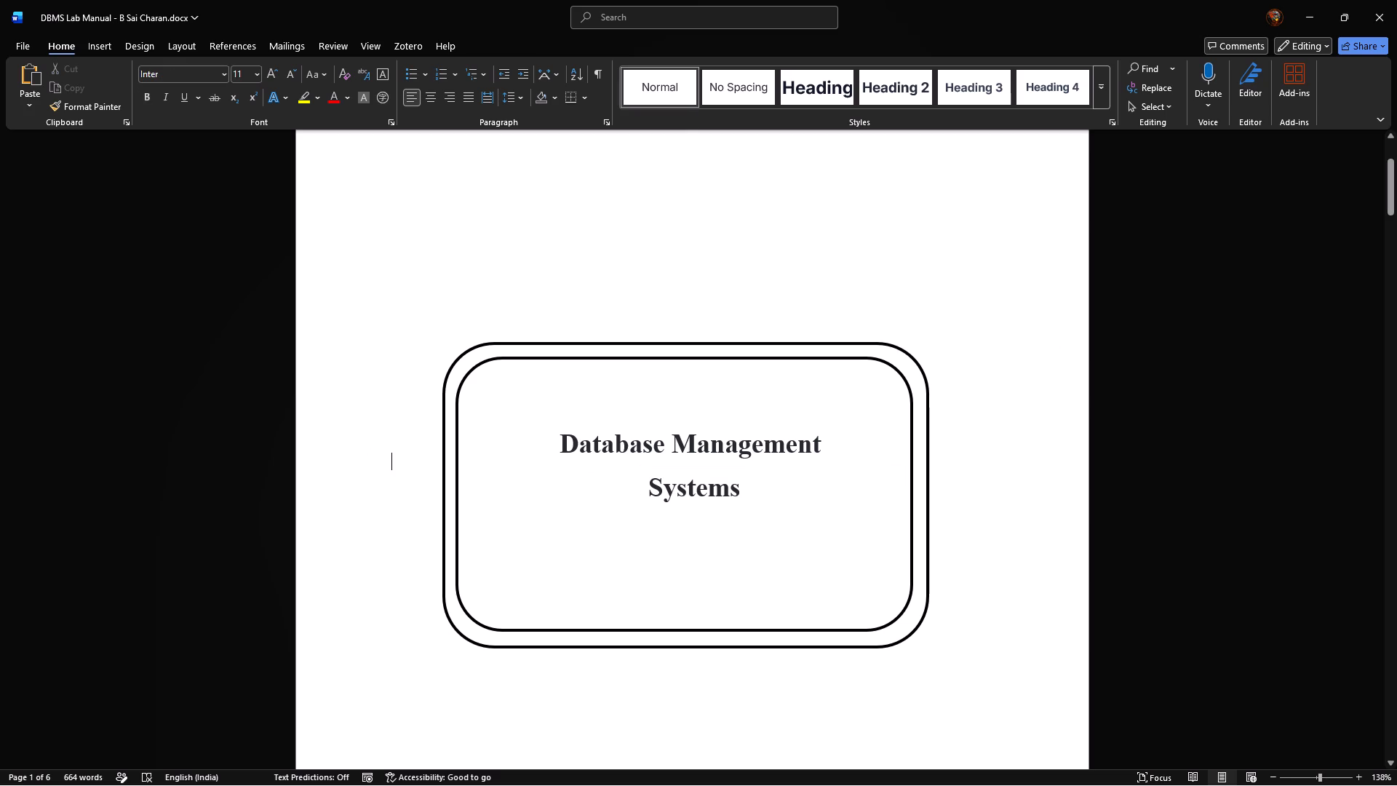
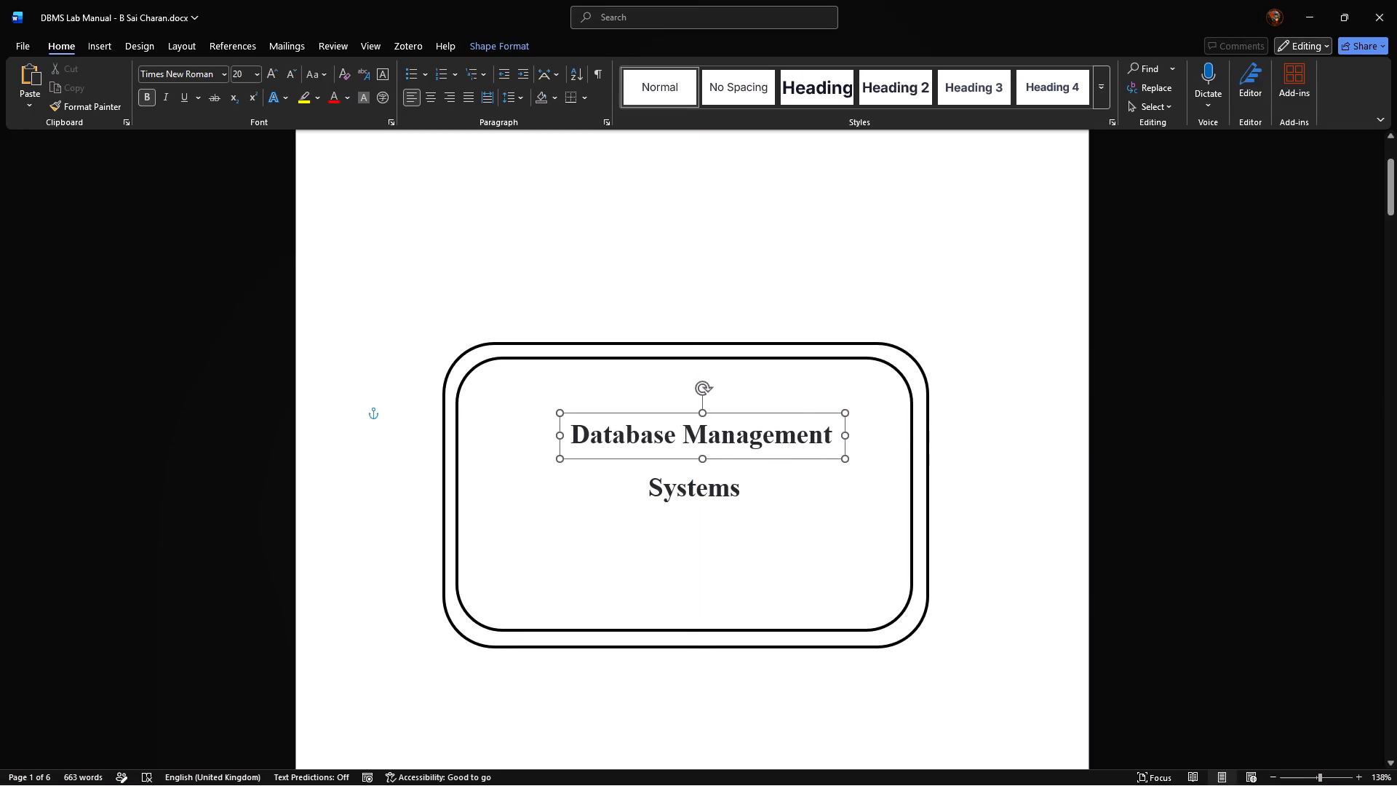
Nudge the "Systems" text box slightly left and up, closer beneath "Database Management", and deselect it.
click(717, 492)
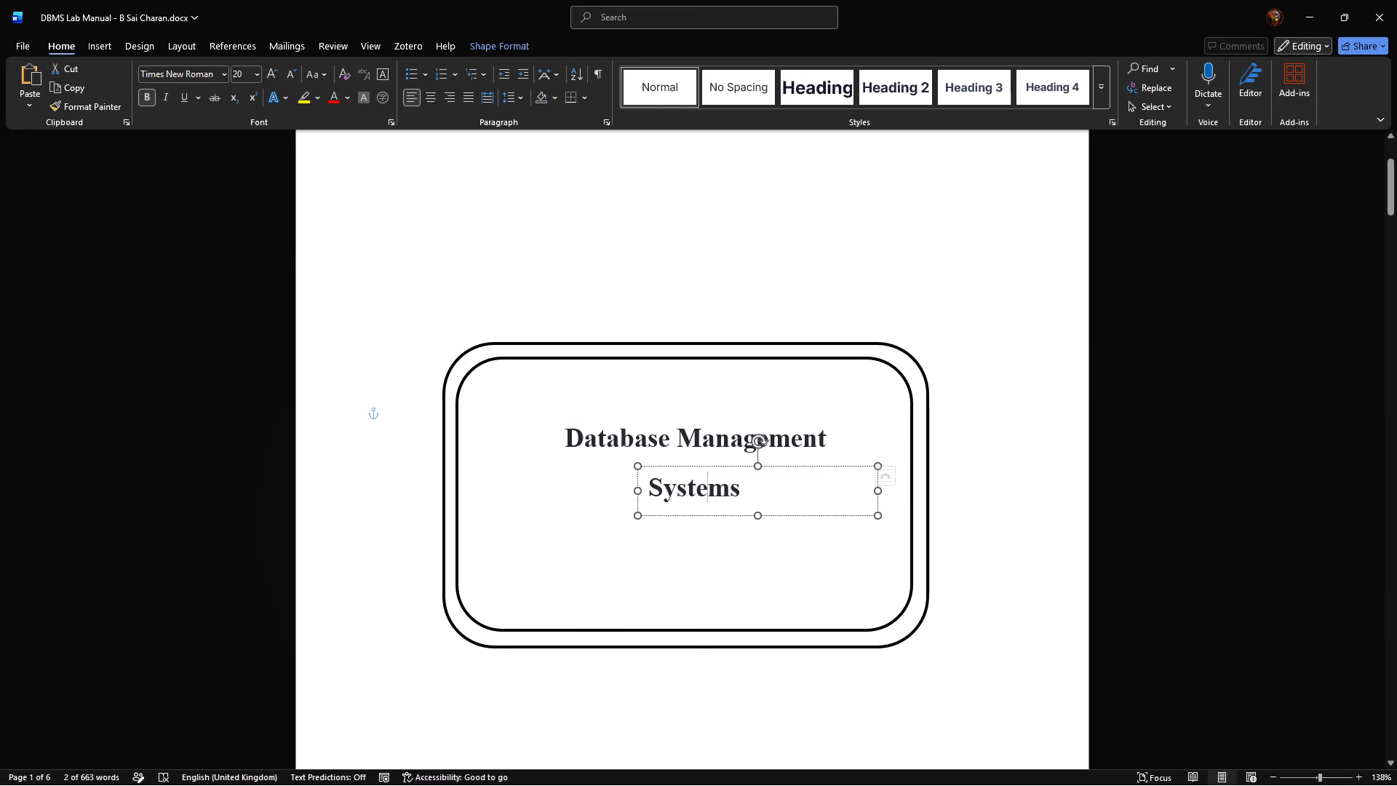
drag(703, 465, 690, 458)
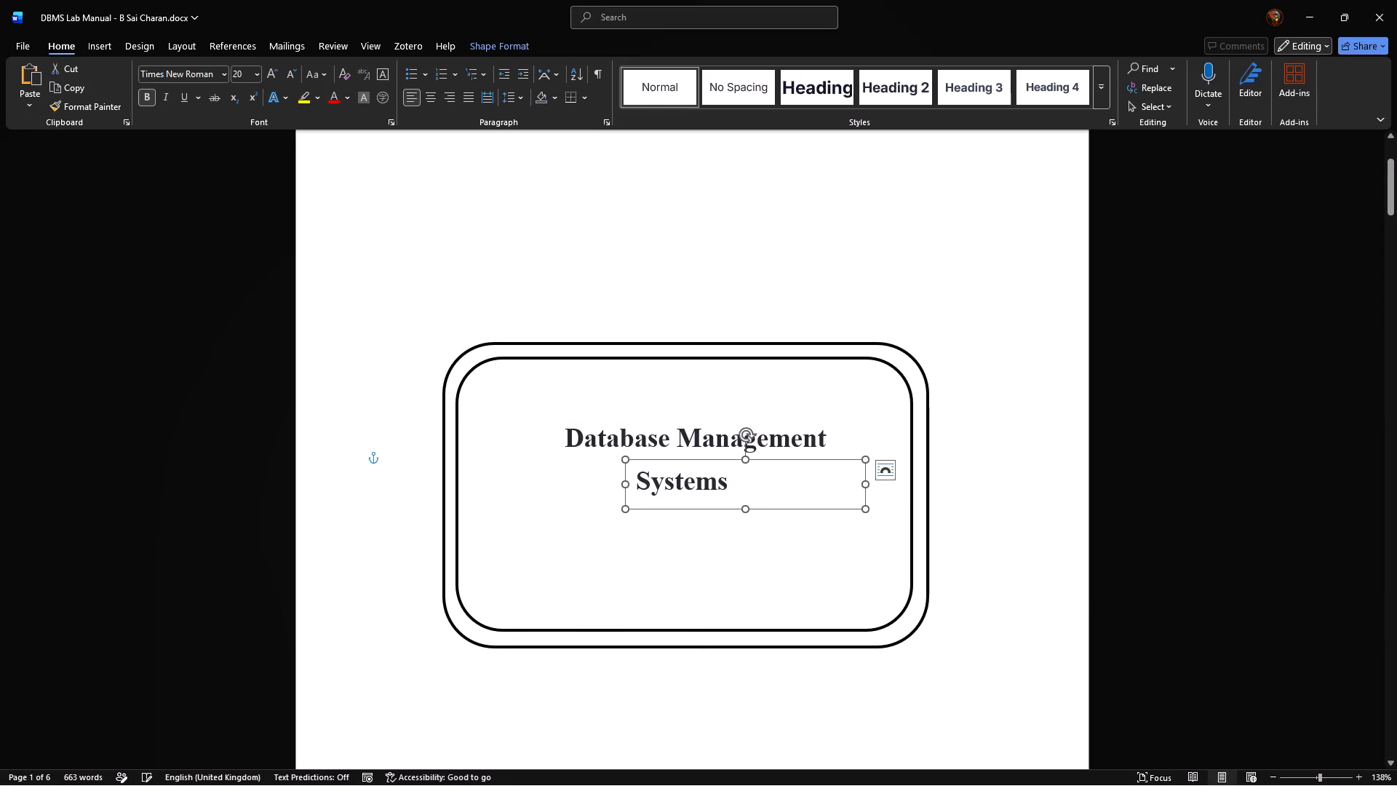
click(957, 438)
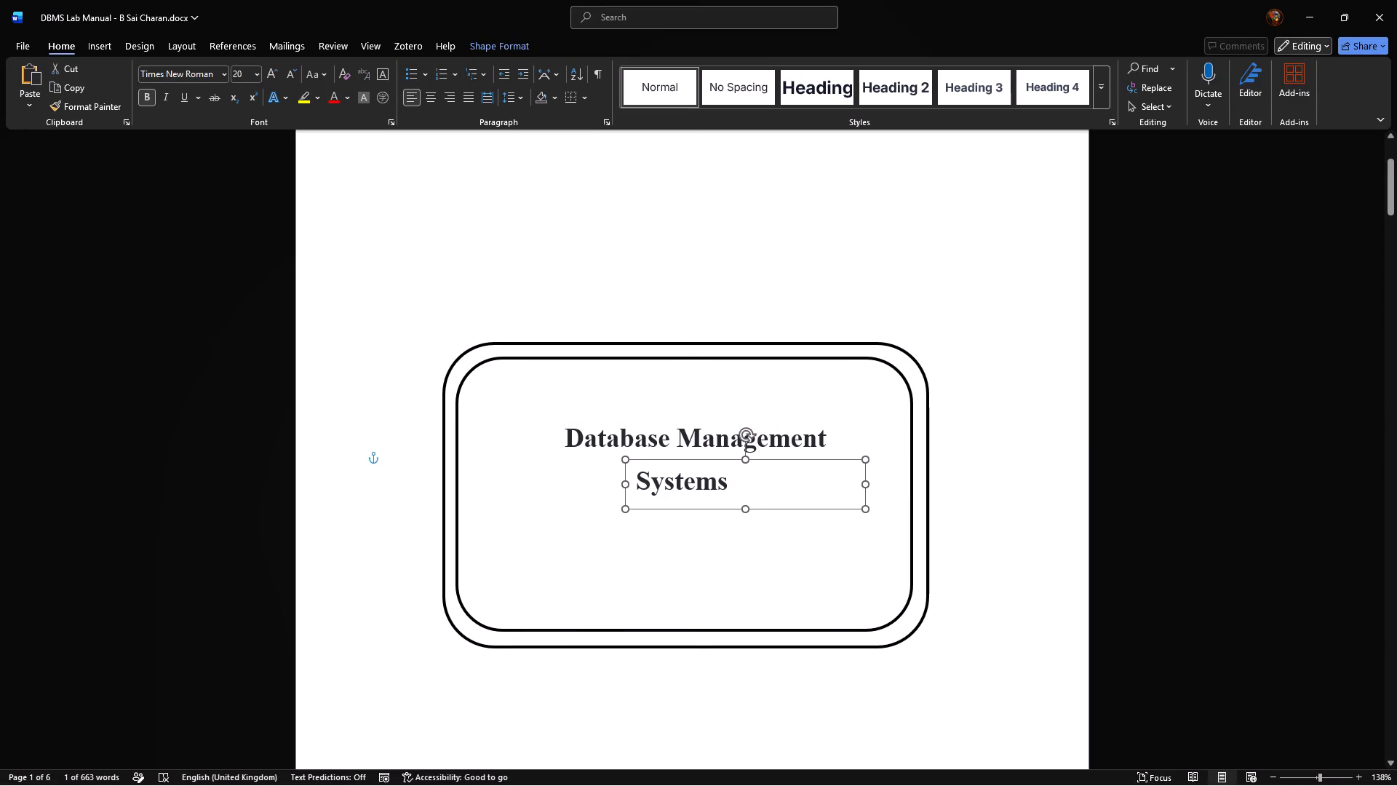
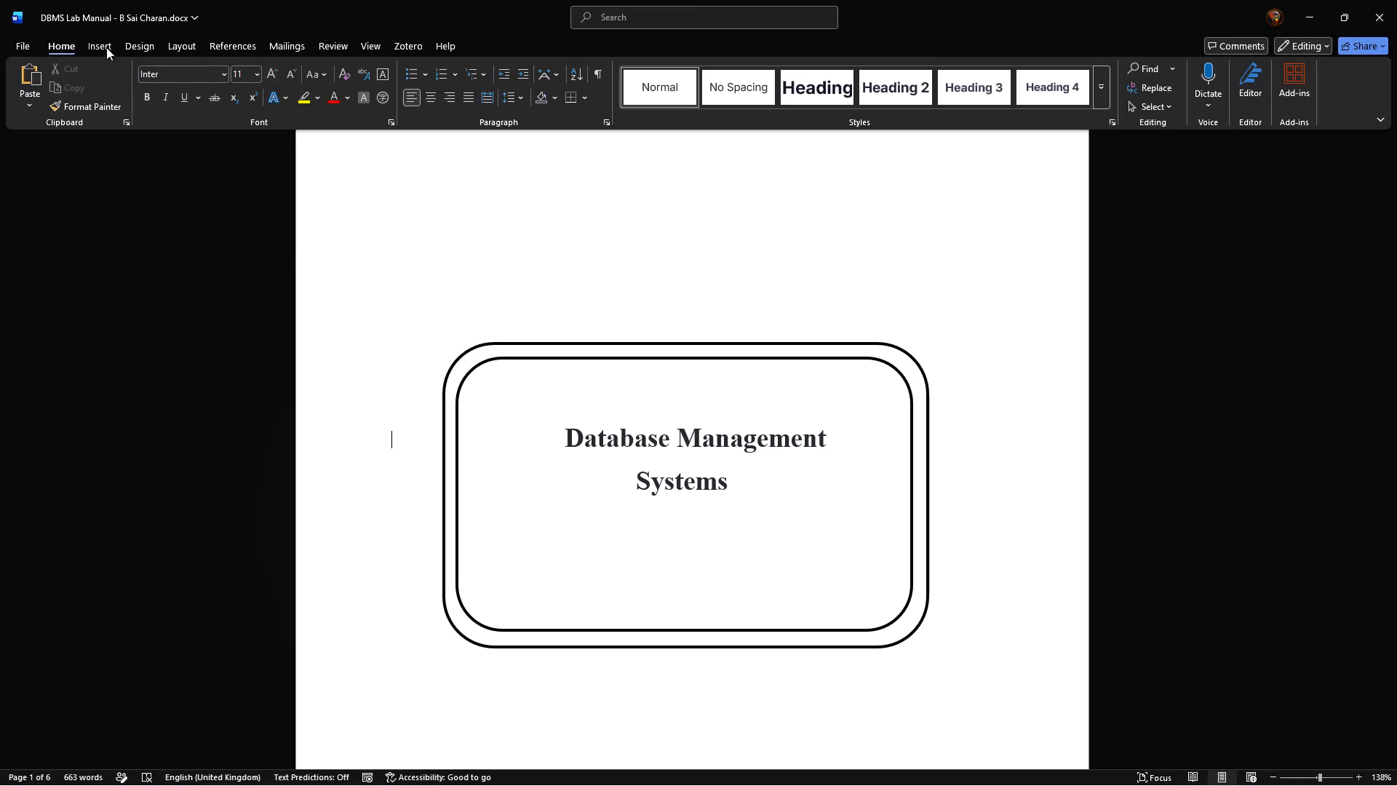
Insert a Simple Text Box on the cover and move it just below "Systems" inside the frame.
click(100, 46)
click(763, 83)
click(774, 83)
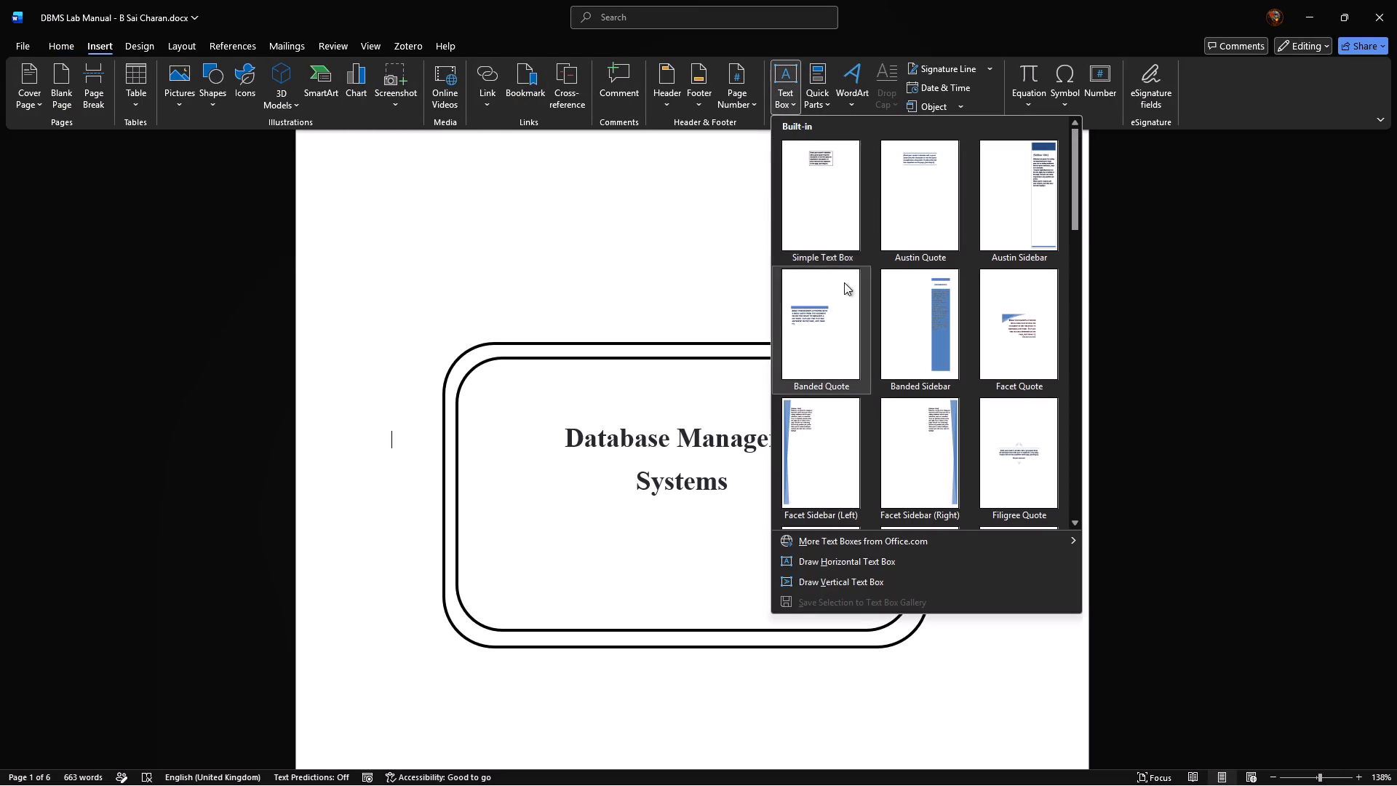
click(821, 206)
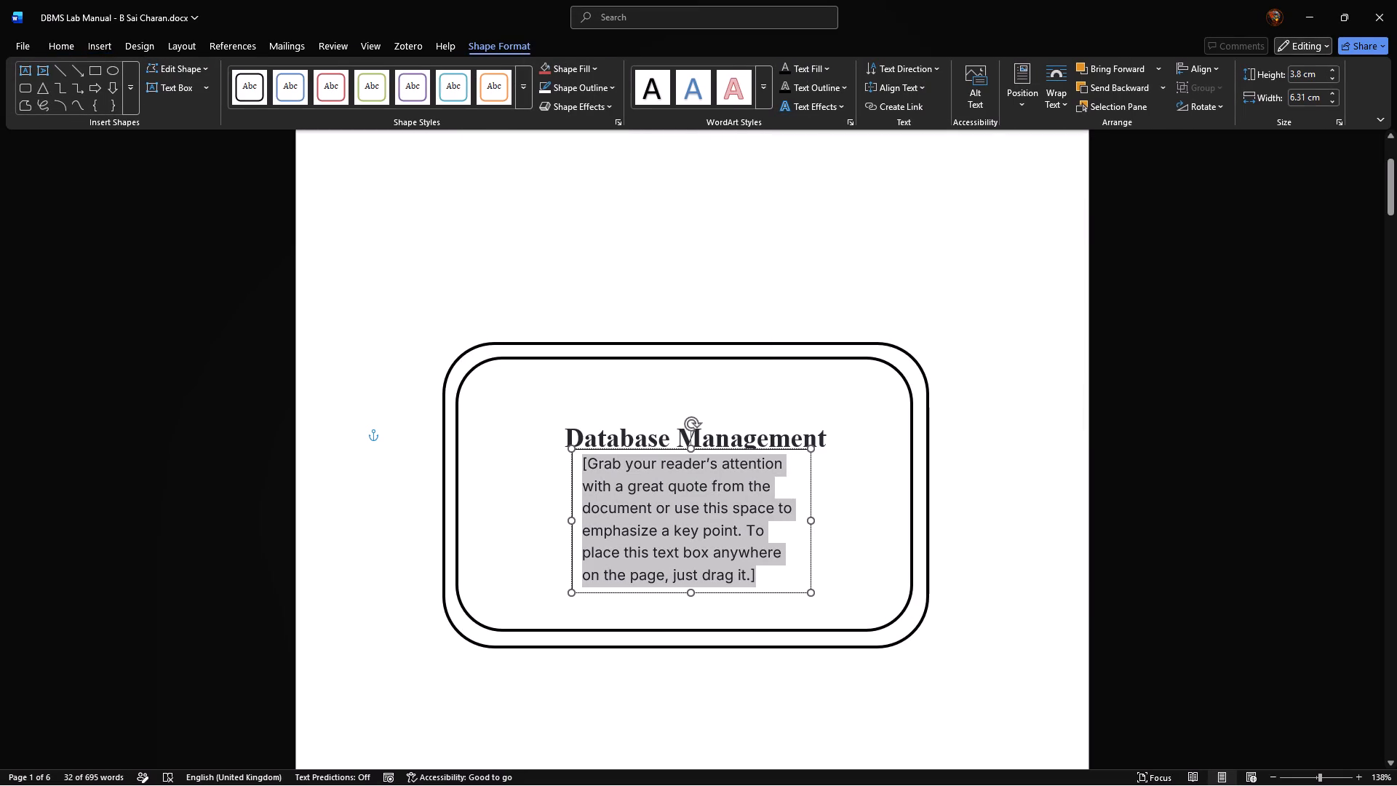
drag(643, 446, 648, 496)
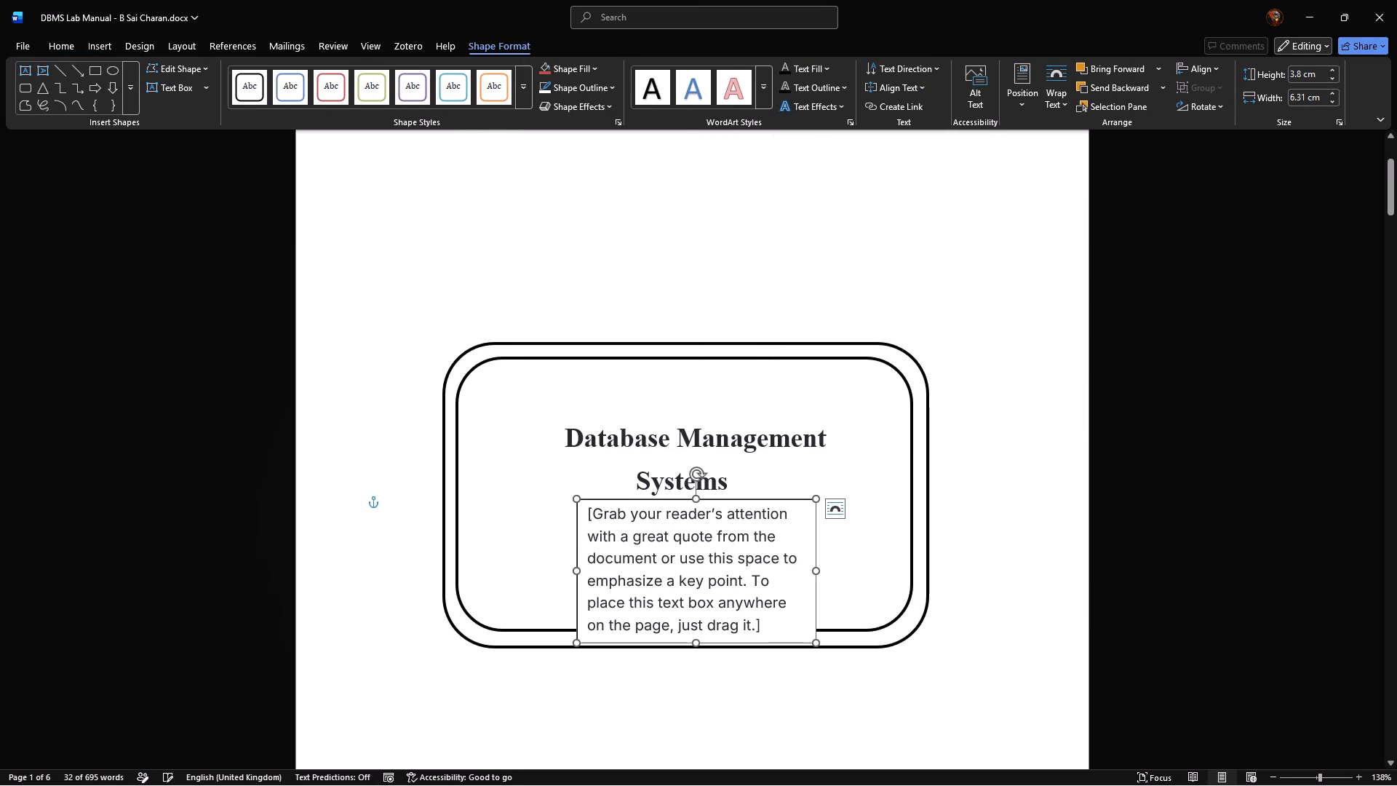
Change the new text box's shape outline so that no border shows against the page.
click(679, 541)
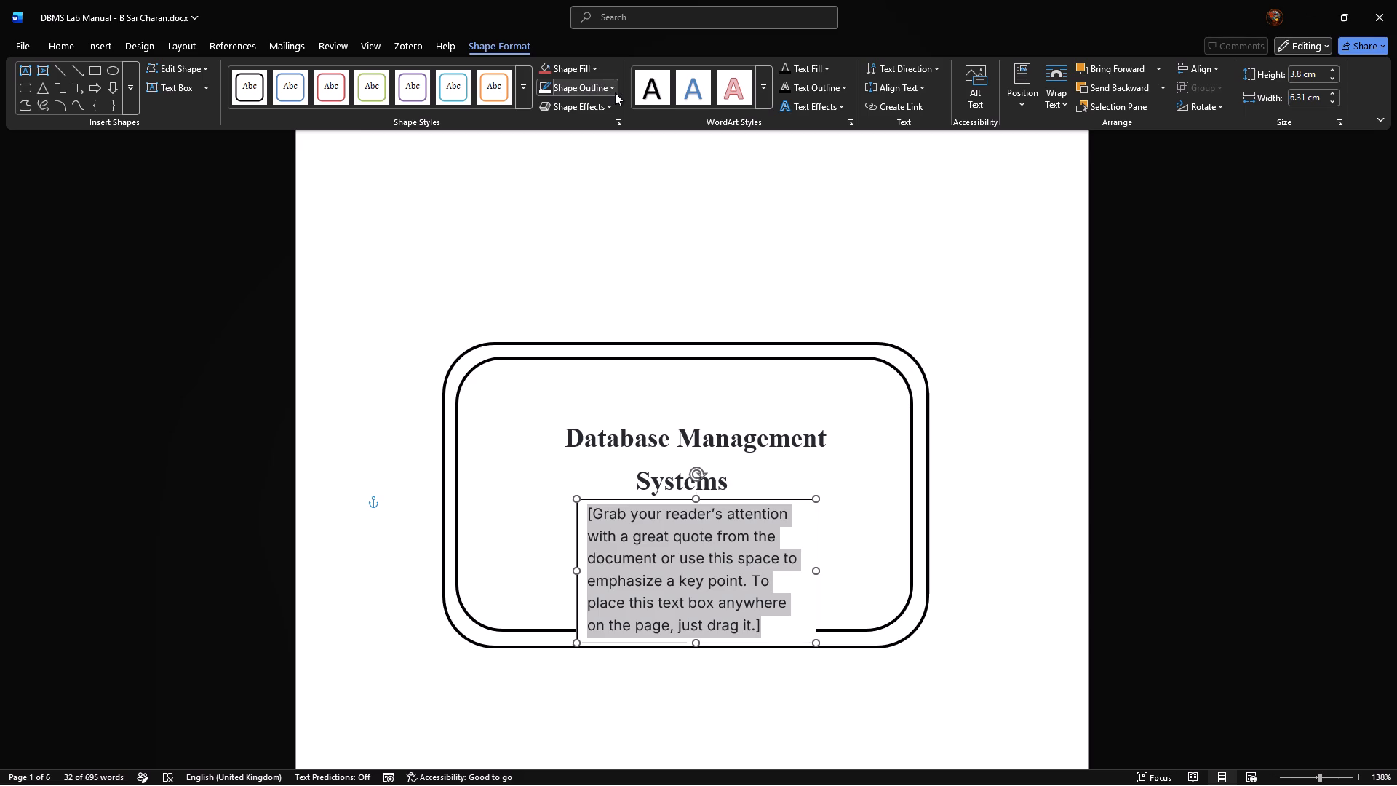
click(614, 92)
click(539, 156)
Replace the new text box's placeholder quote with "LAB PRA".
click(661, 557)
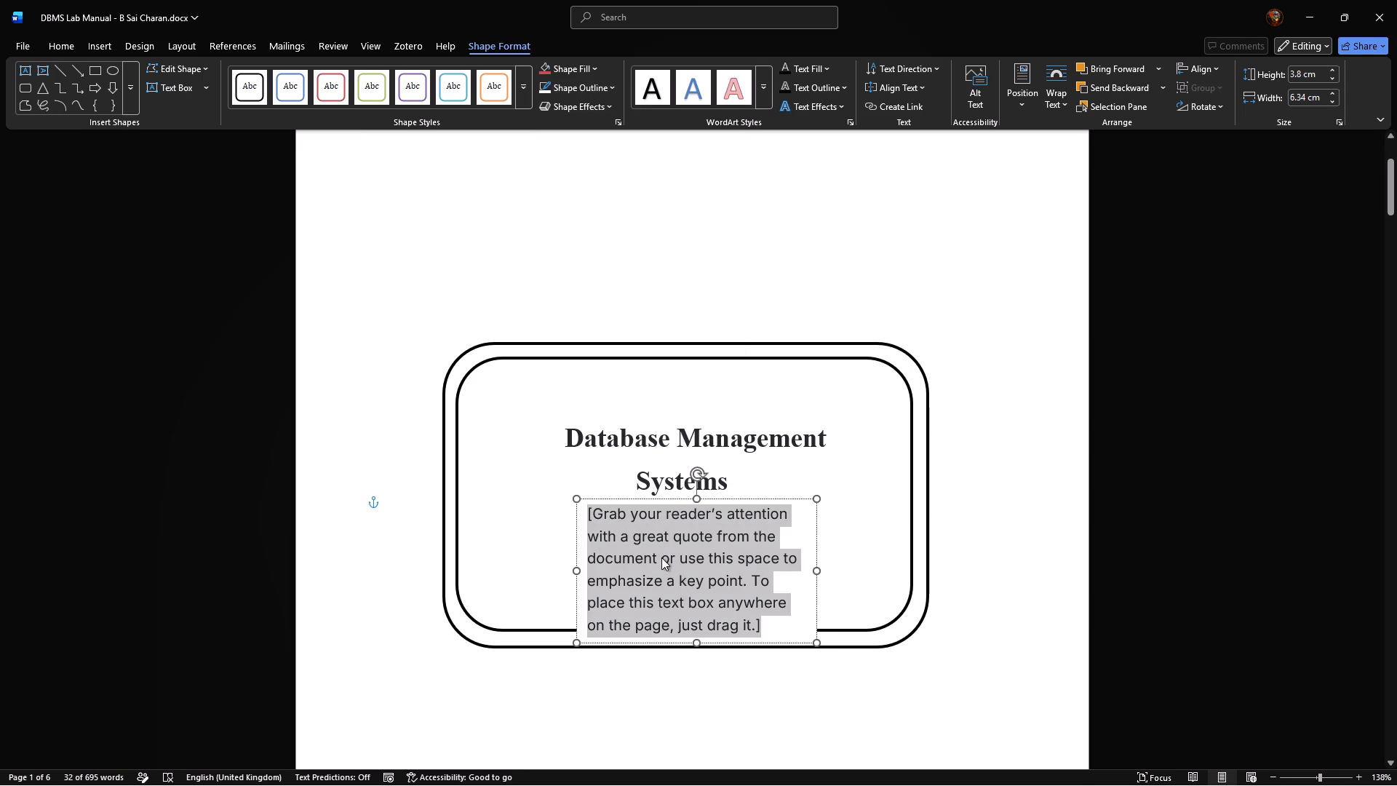
click(725, 570)
click(648, 546)
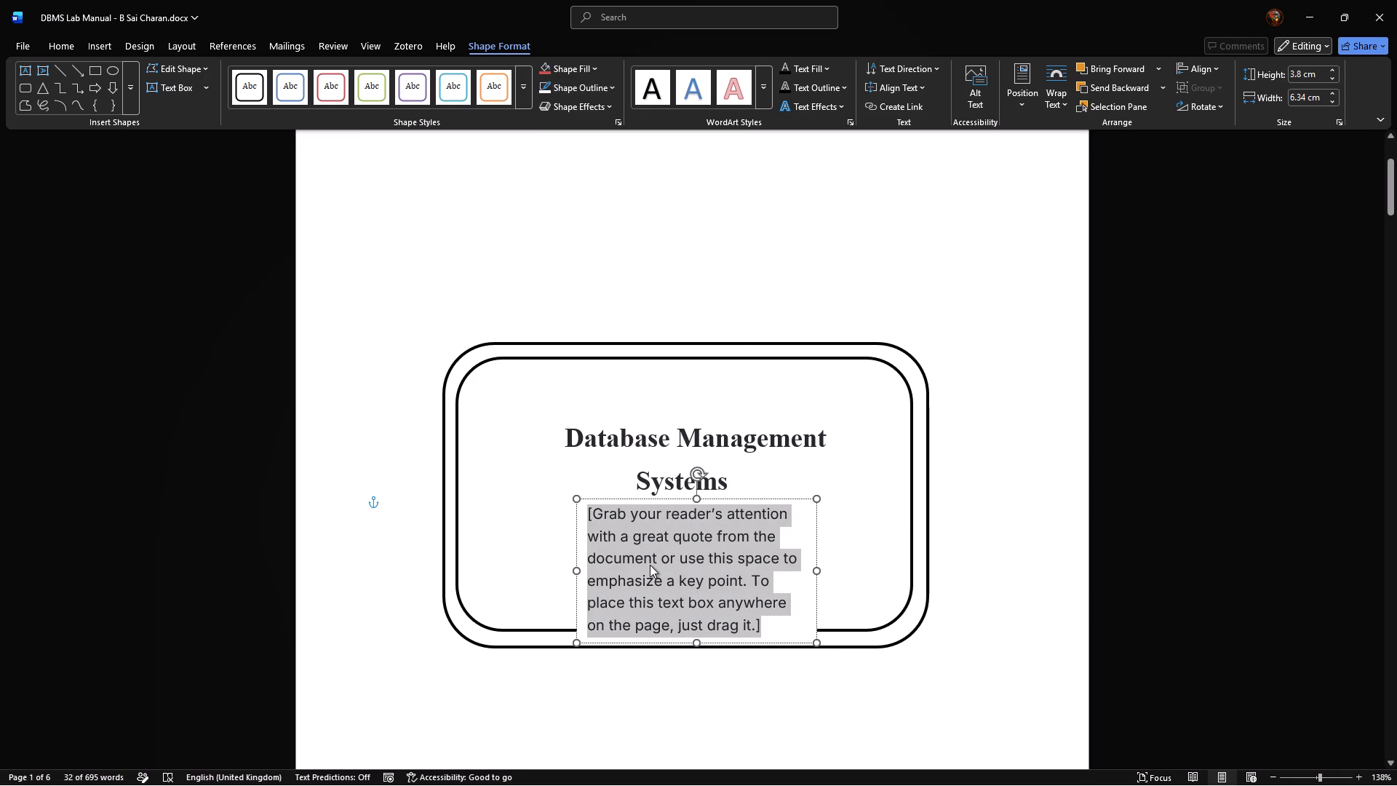
click(650, 565)
key(BackSpace)
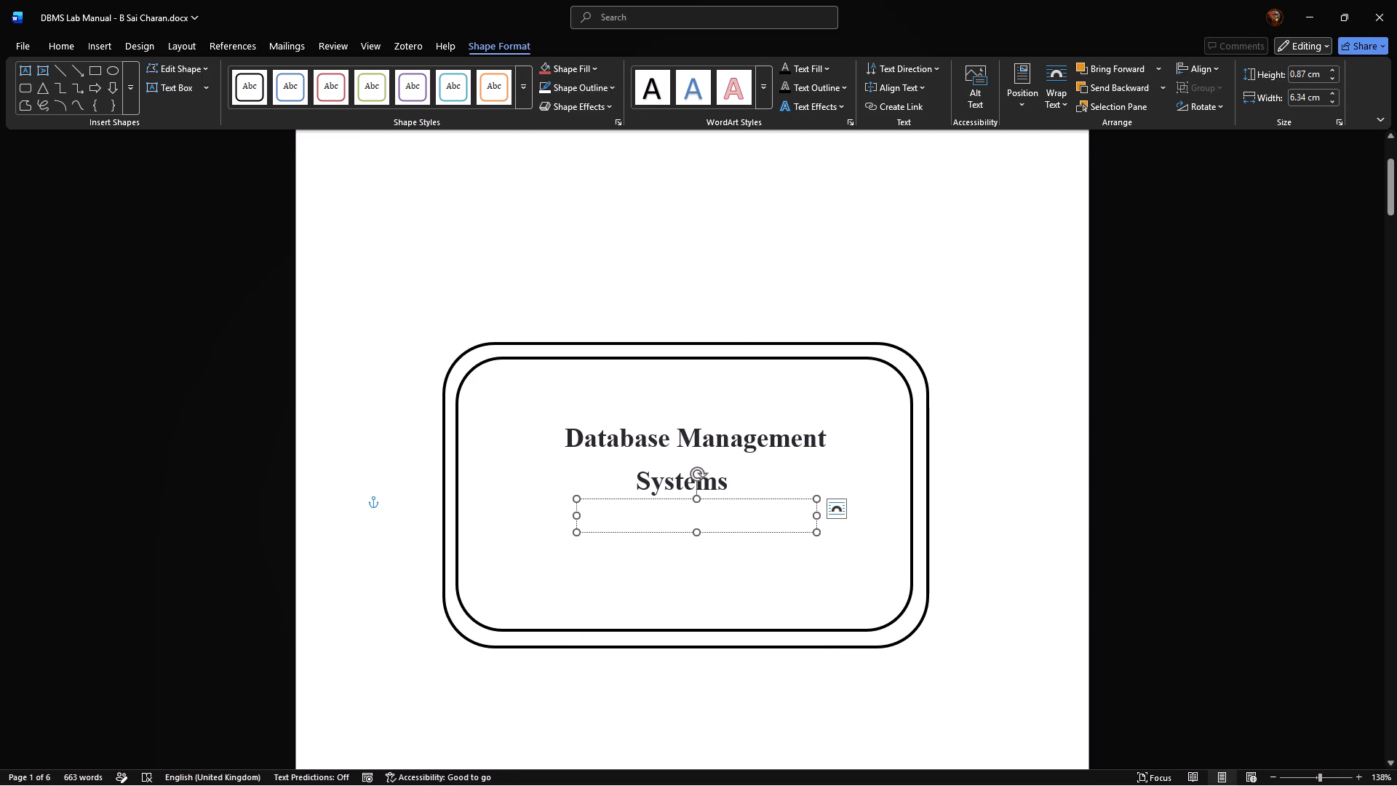
text(LAB PRA)
Format the "LAB PRA" text as bold, 20 pt Times New Roman.
key(ctrl+a)
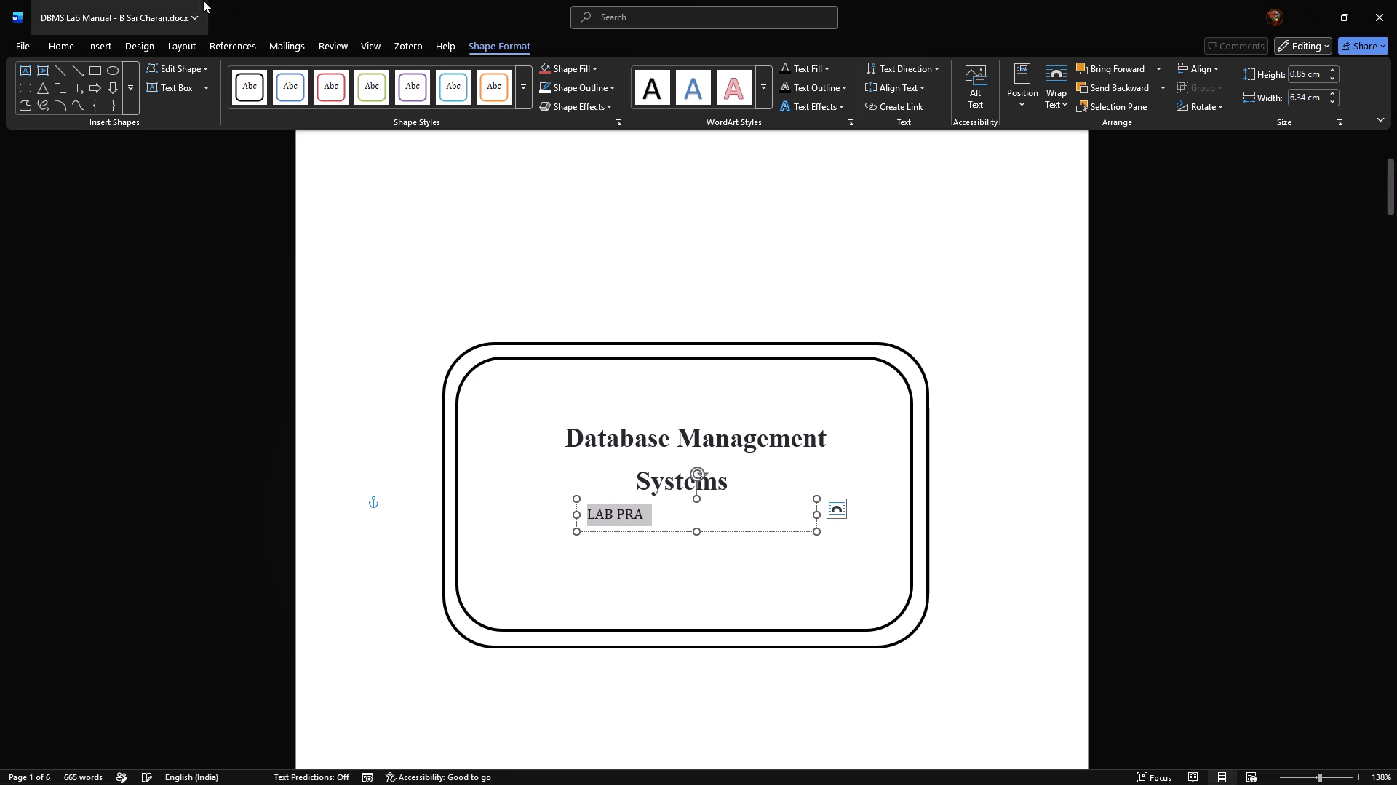
click(61, 47)
click(151, 91)
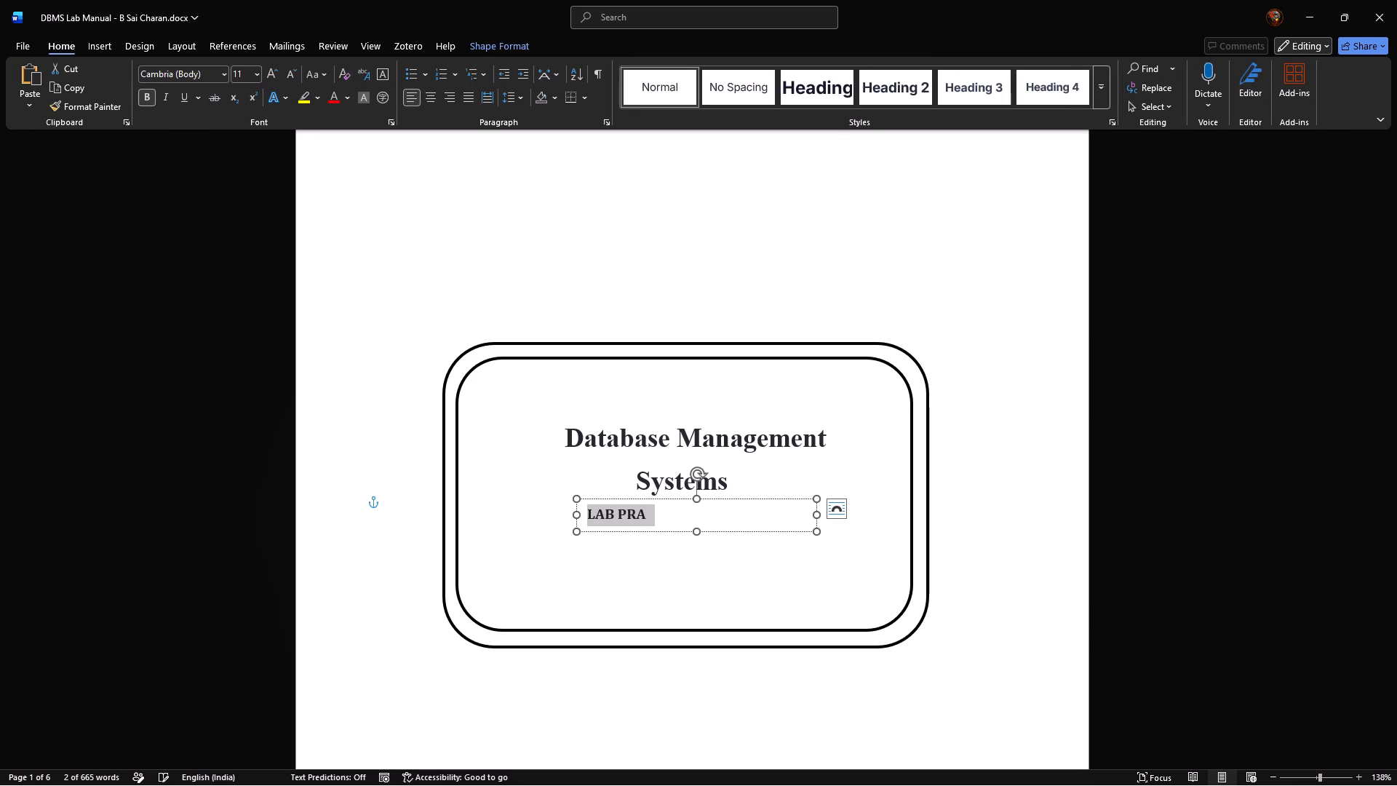
click(258, 70)
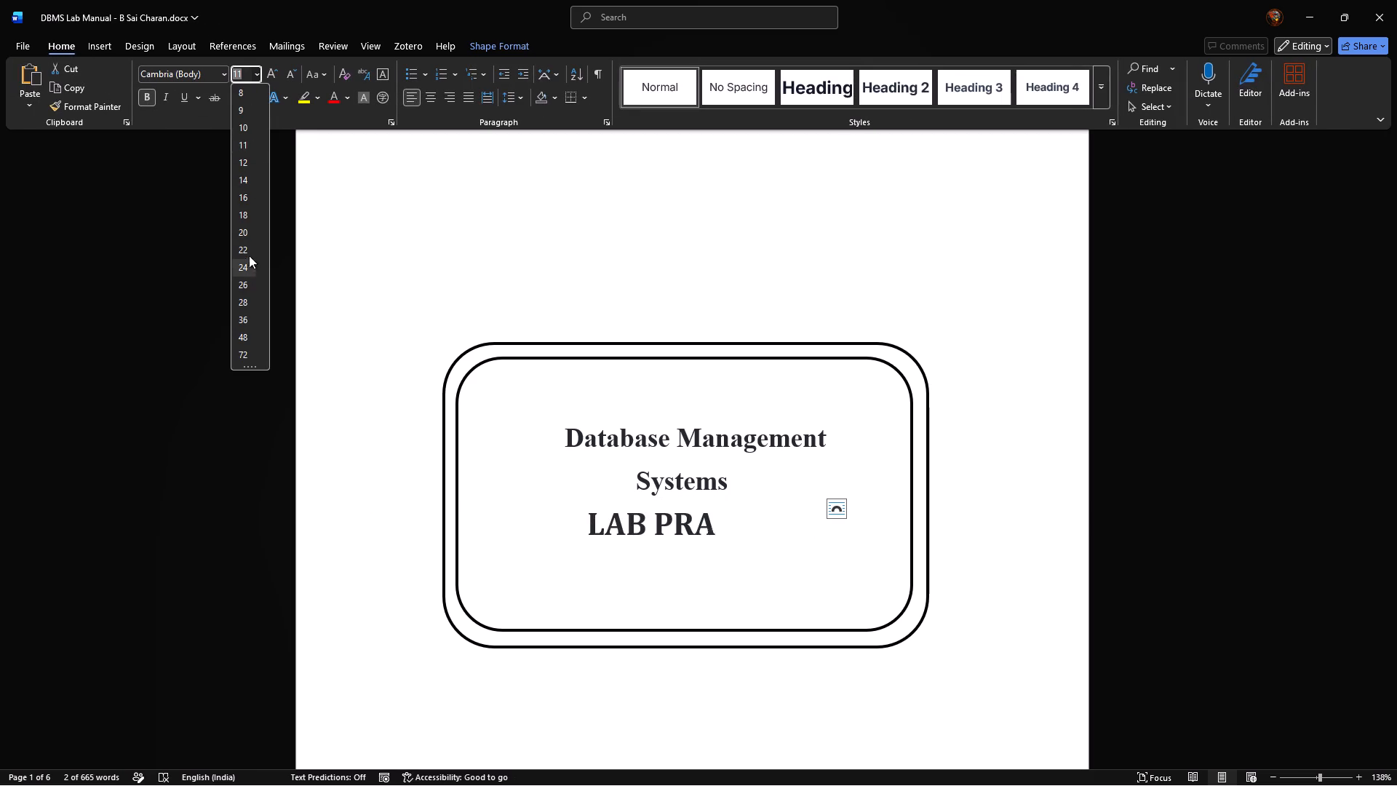
click(245, 236)
click(214, 75)
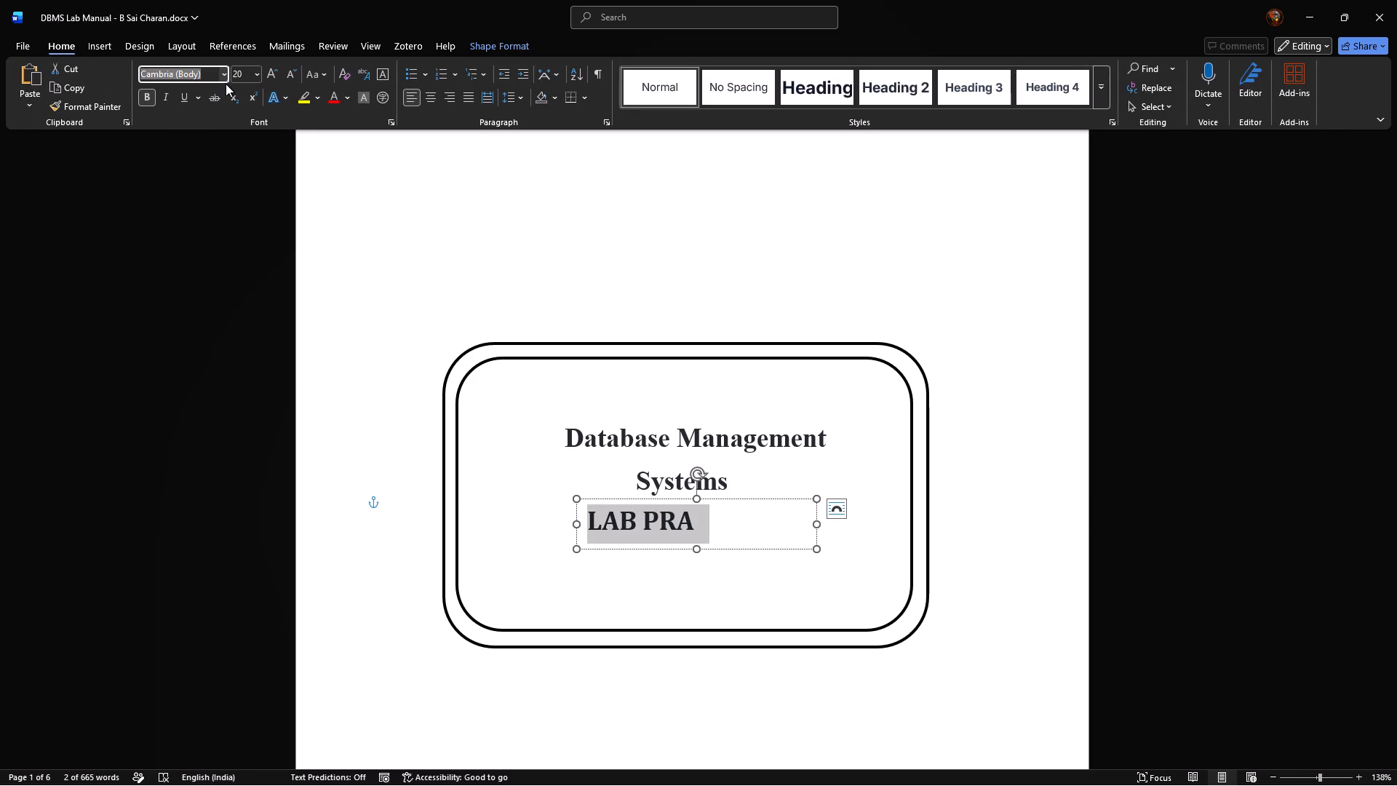
key(t)
key(Return)
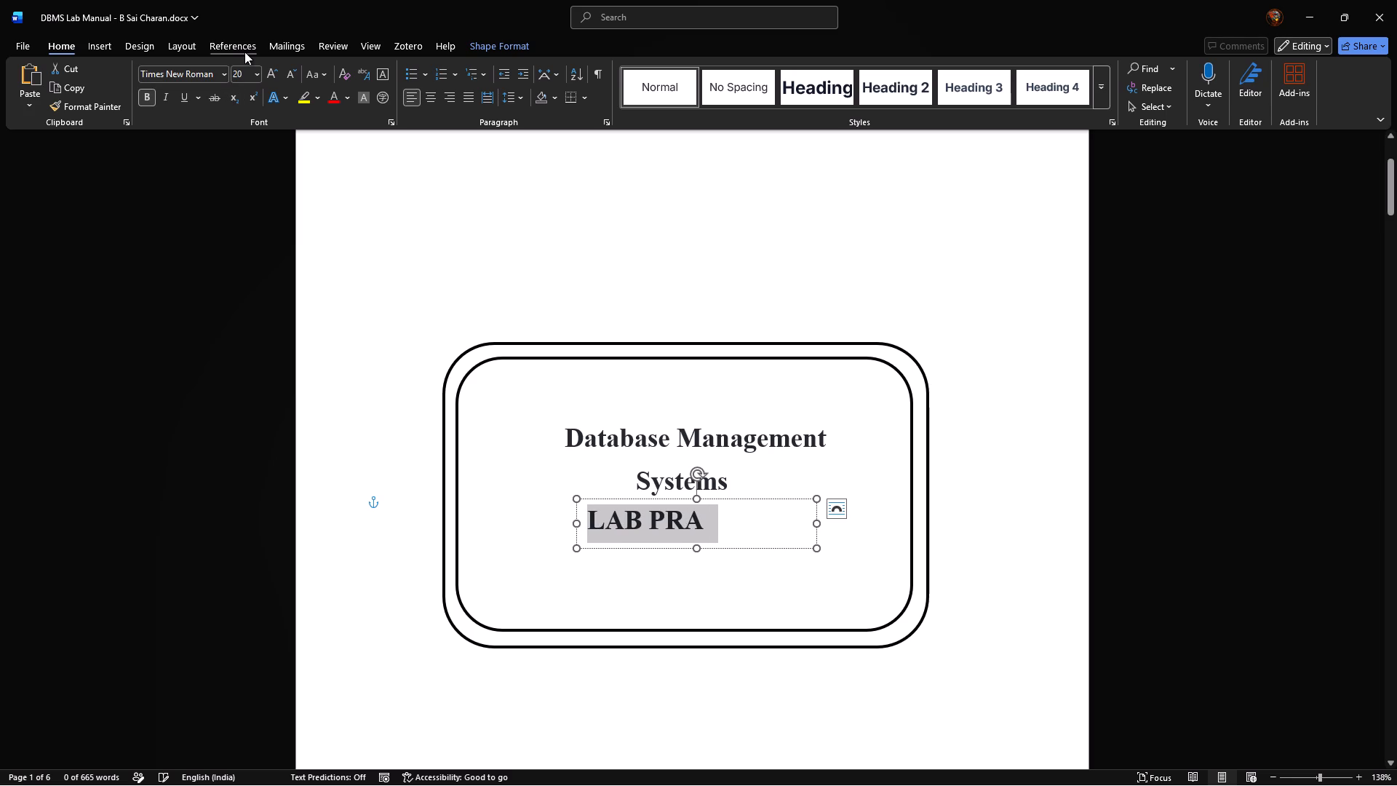
click(631, 600)
Shift the "LAB PRA" text box sideways so its text sits roughly centred beneath "Systems".
click(636, 530)
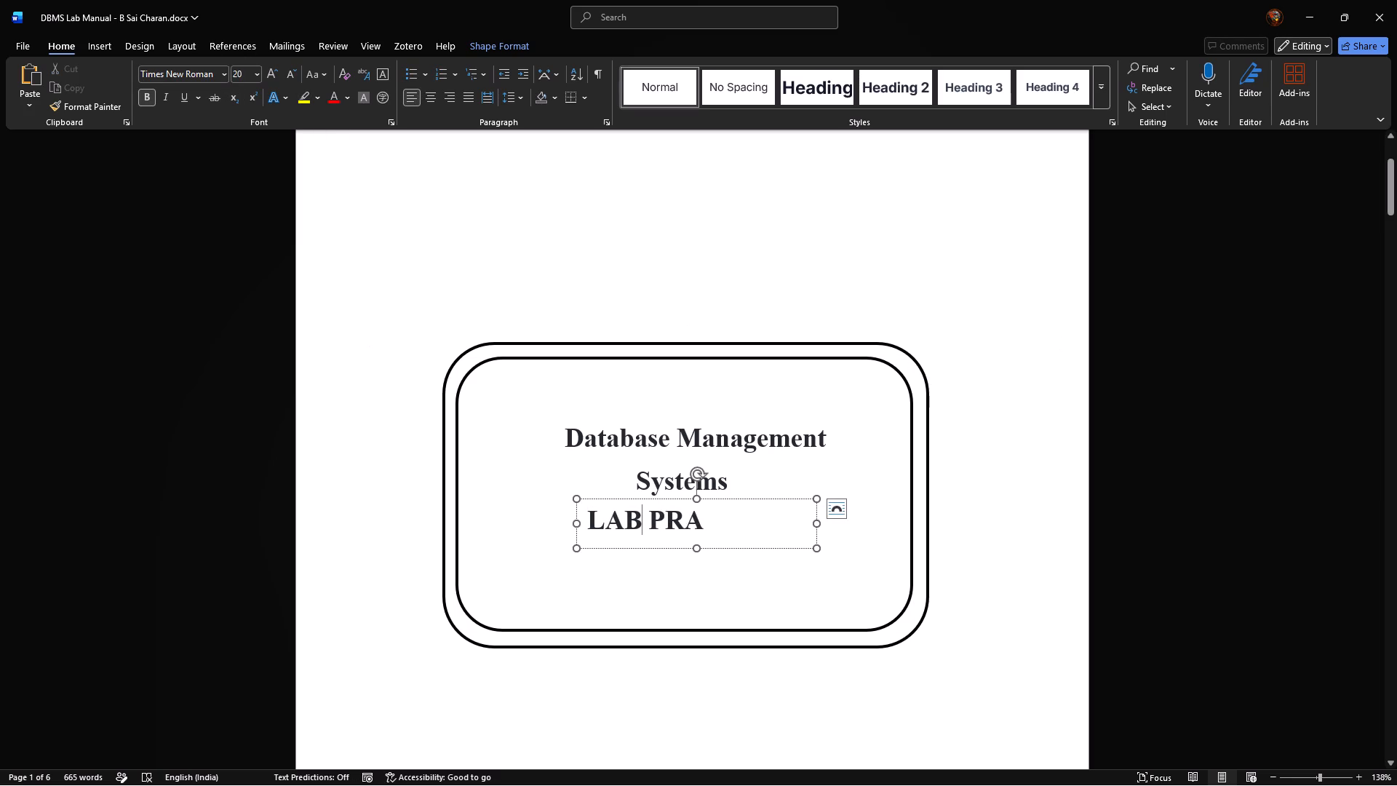
drag(637, 497, 691, 502)
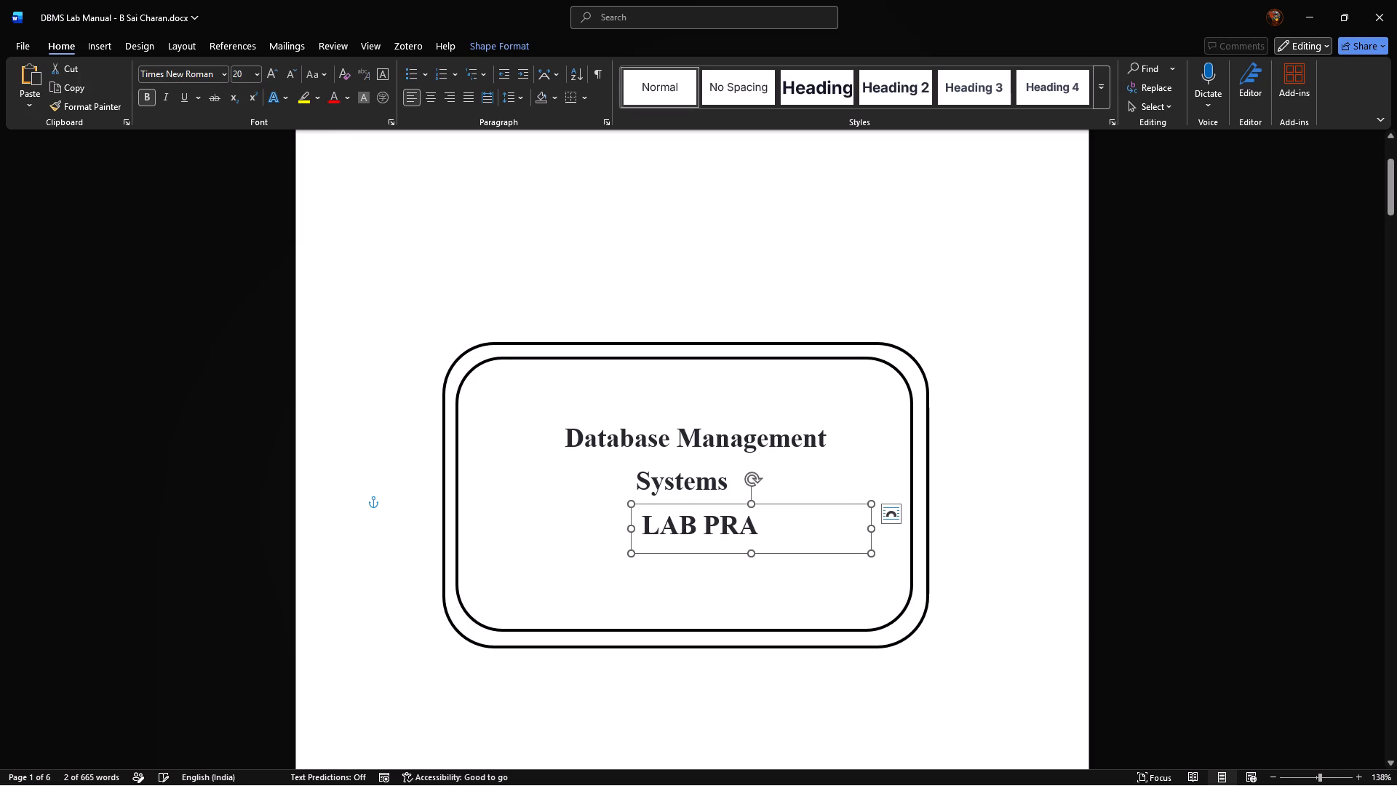
click(995, 447)
click(707, 547)
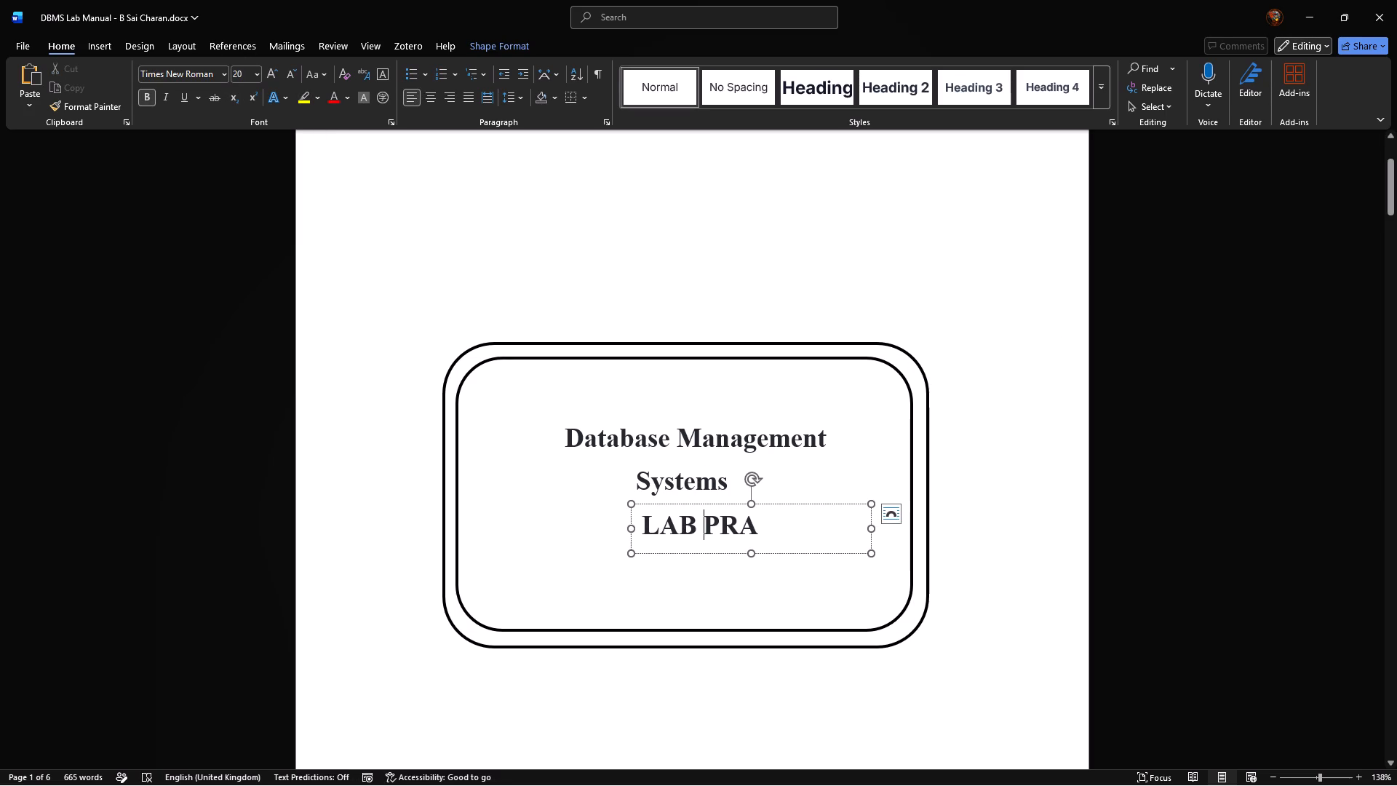
drag(696, 506, 680, 504)
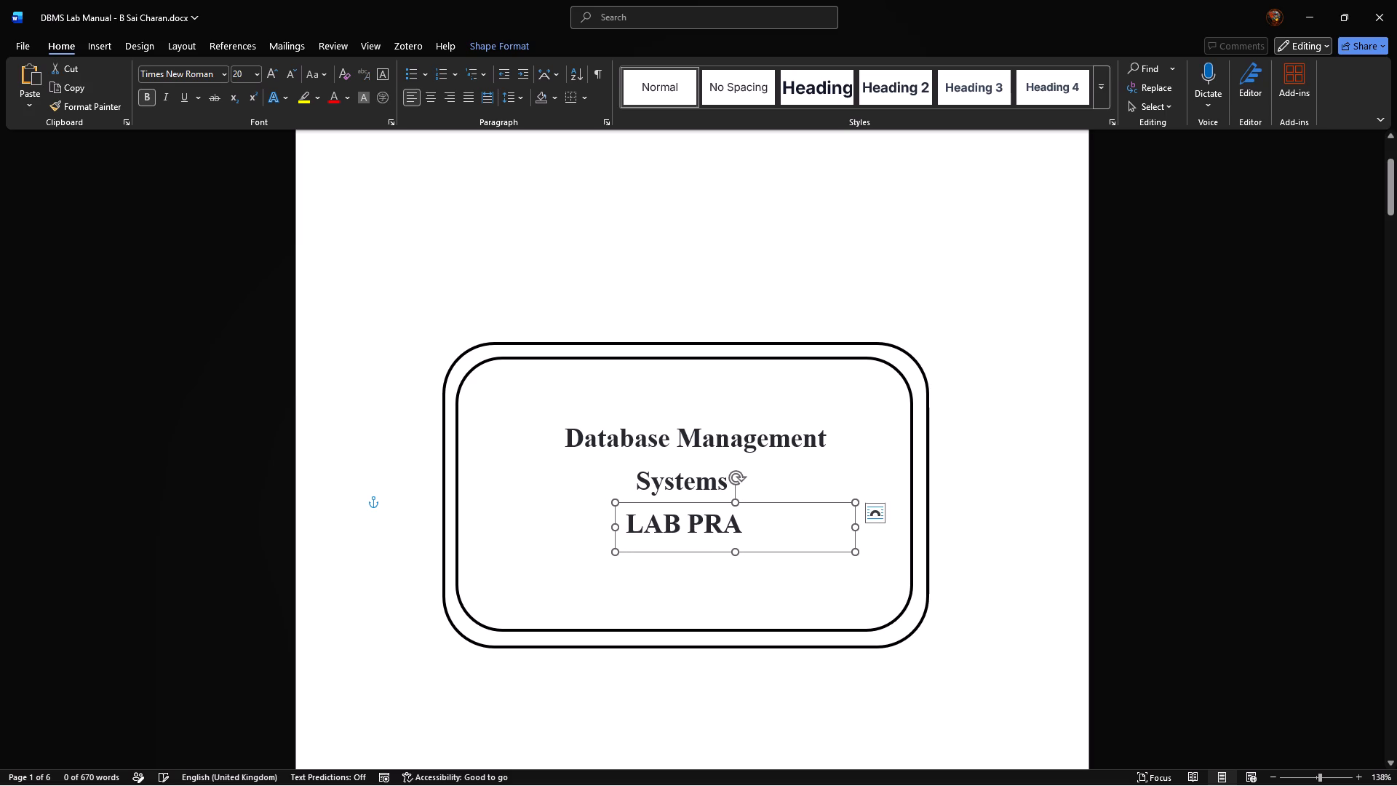
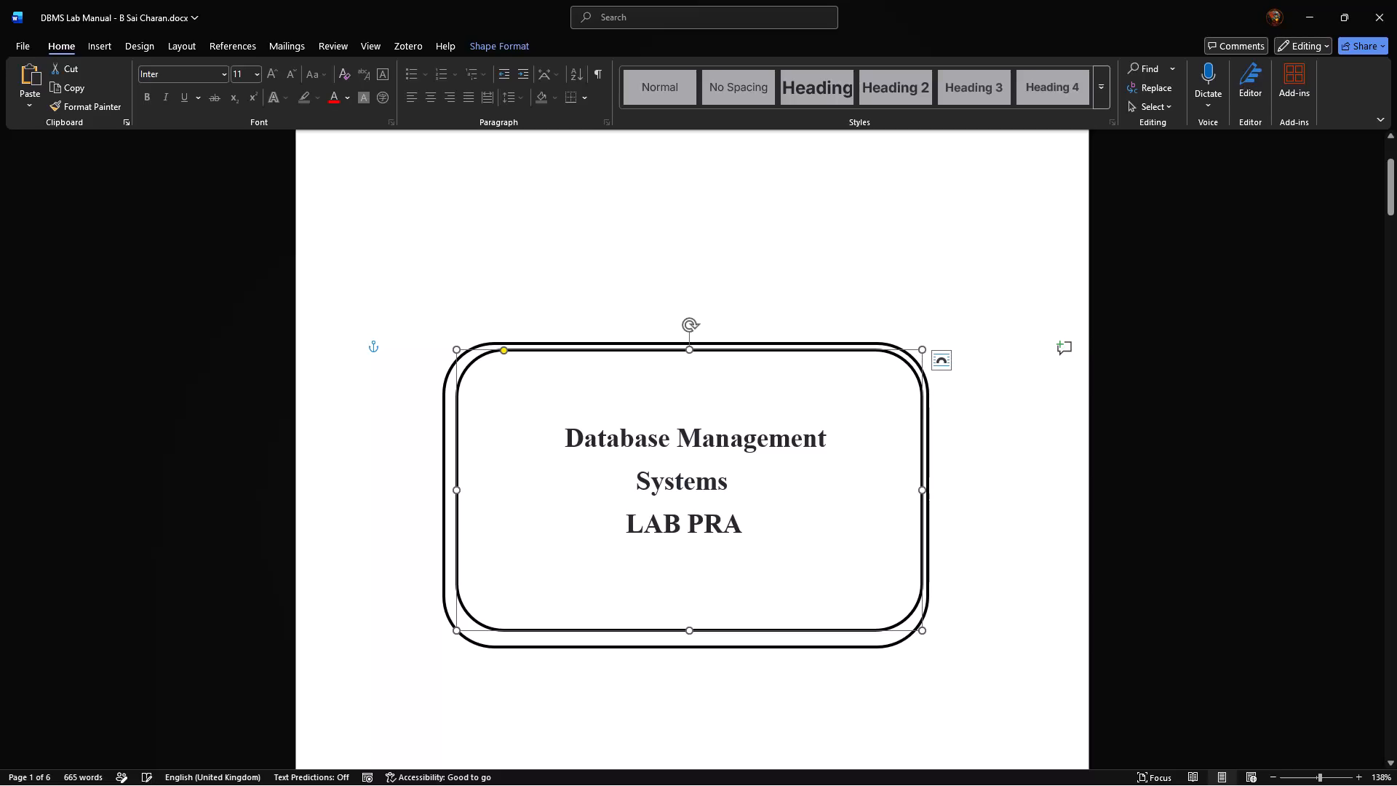
Stretch the inner rounded rectangle's lower-left corner outward until the gap between the two frame borders looks even.
drag(457, 632, 454, 635)
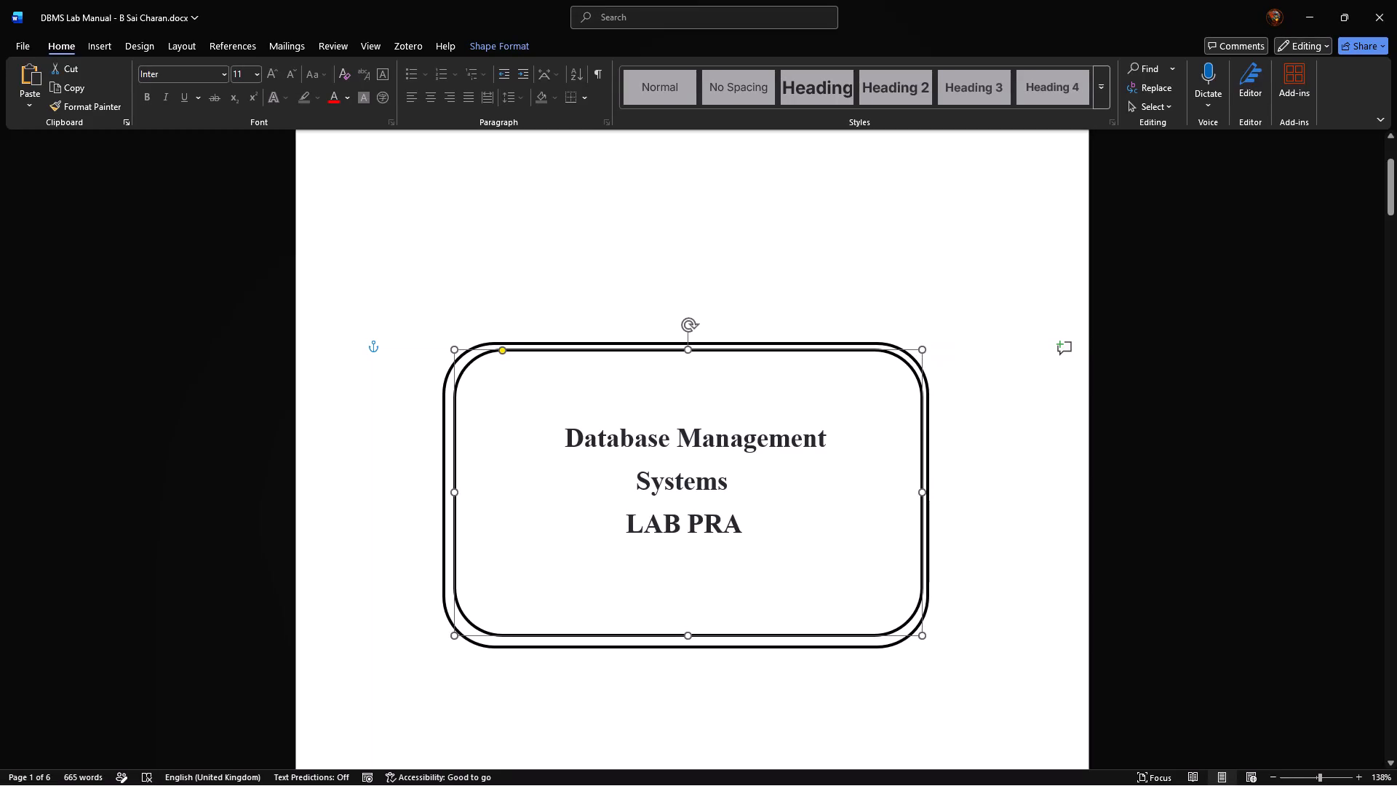
drag(454, 635, 449, 641)
click(967, 453)
Widen the "Database Management" text box on both sides so it nearly spans the inner frame.
click(699, 440)
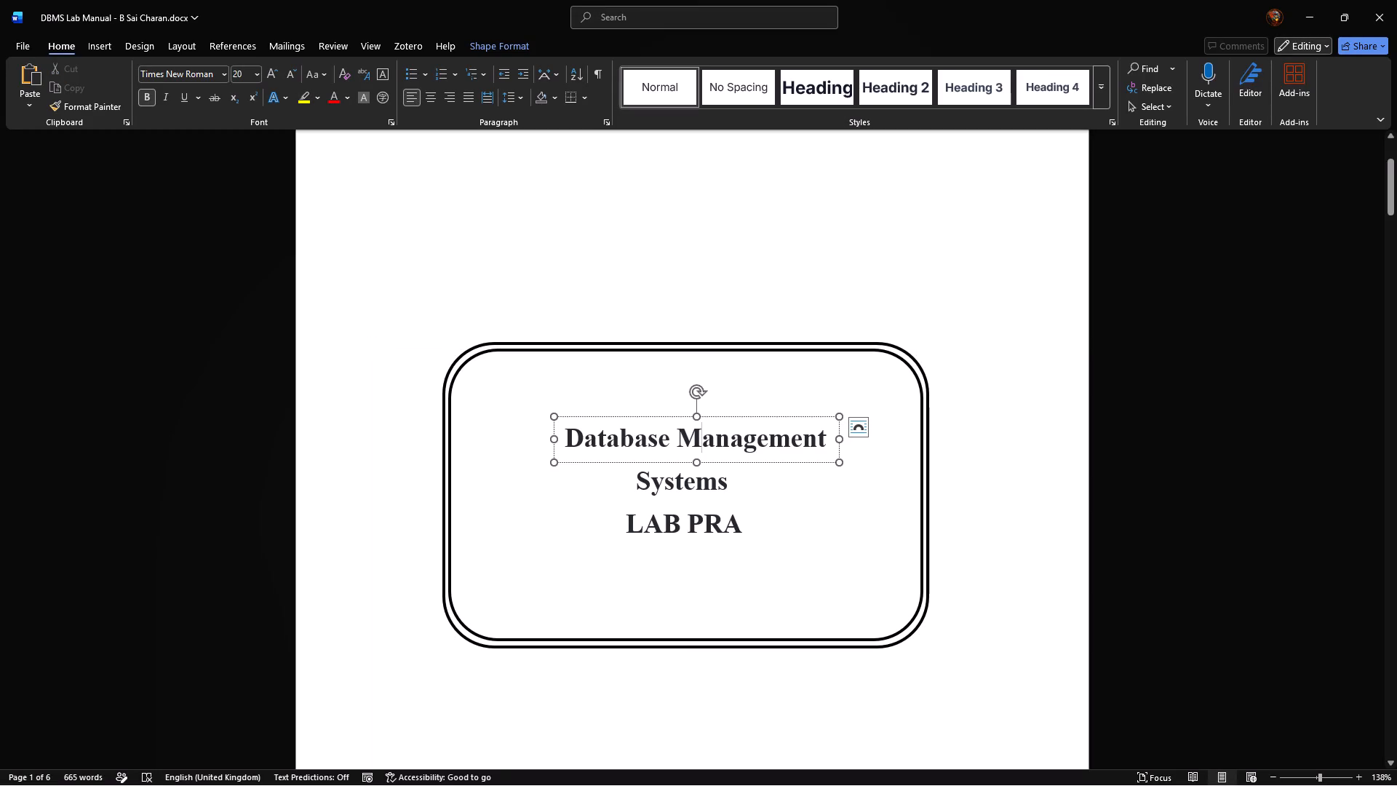
drag(555, 442, 487, 442)
drag(840, 437, 899, 441)
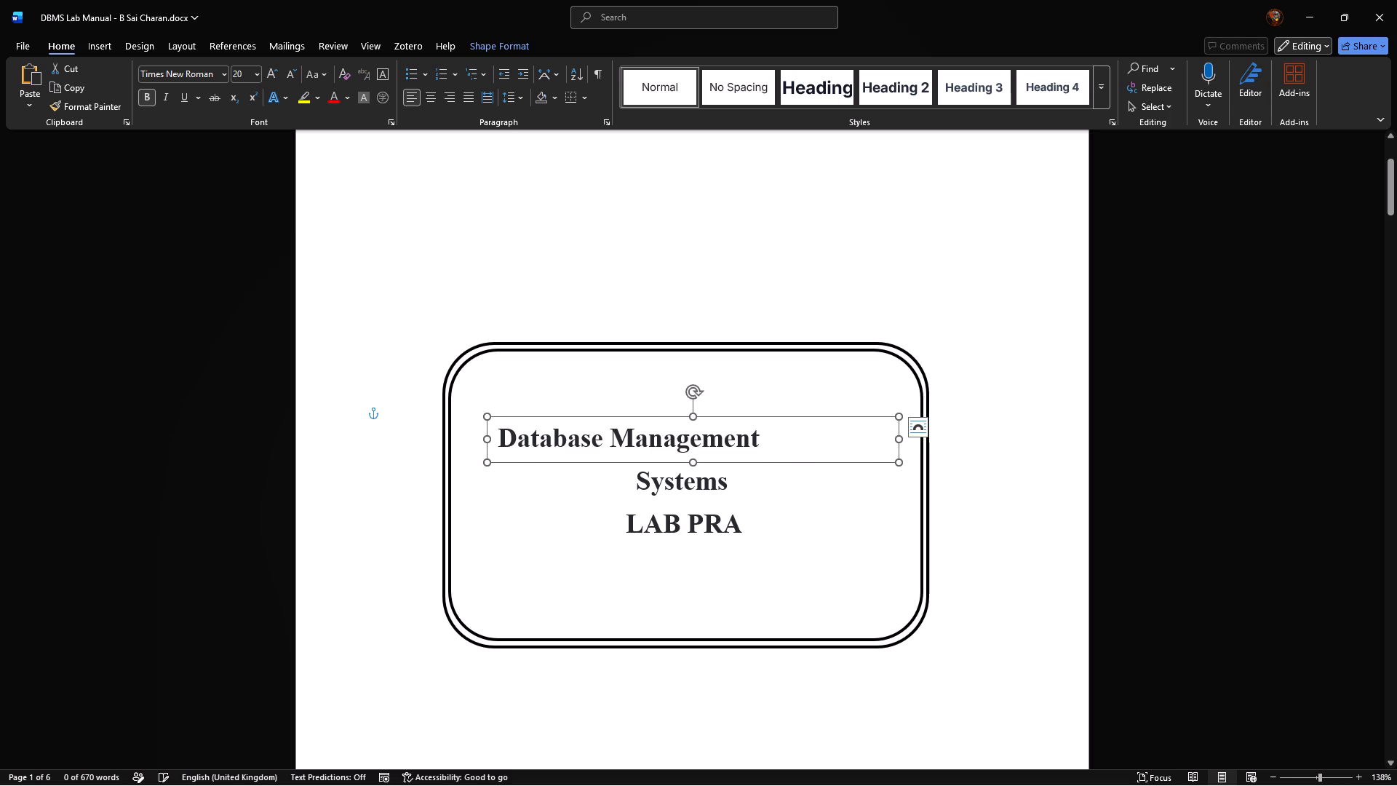
Set the "Database Management" text to 24 pt.
click(661, 438)
key(ctrl+a)
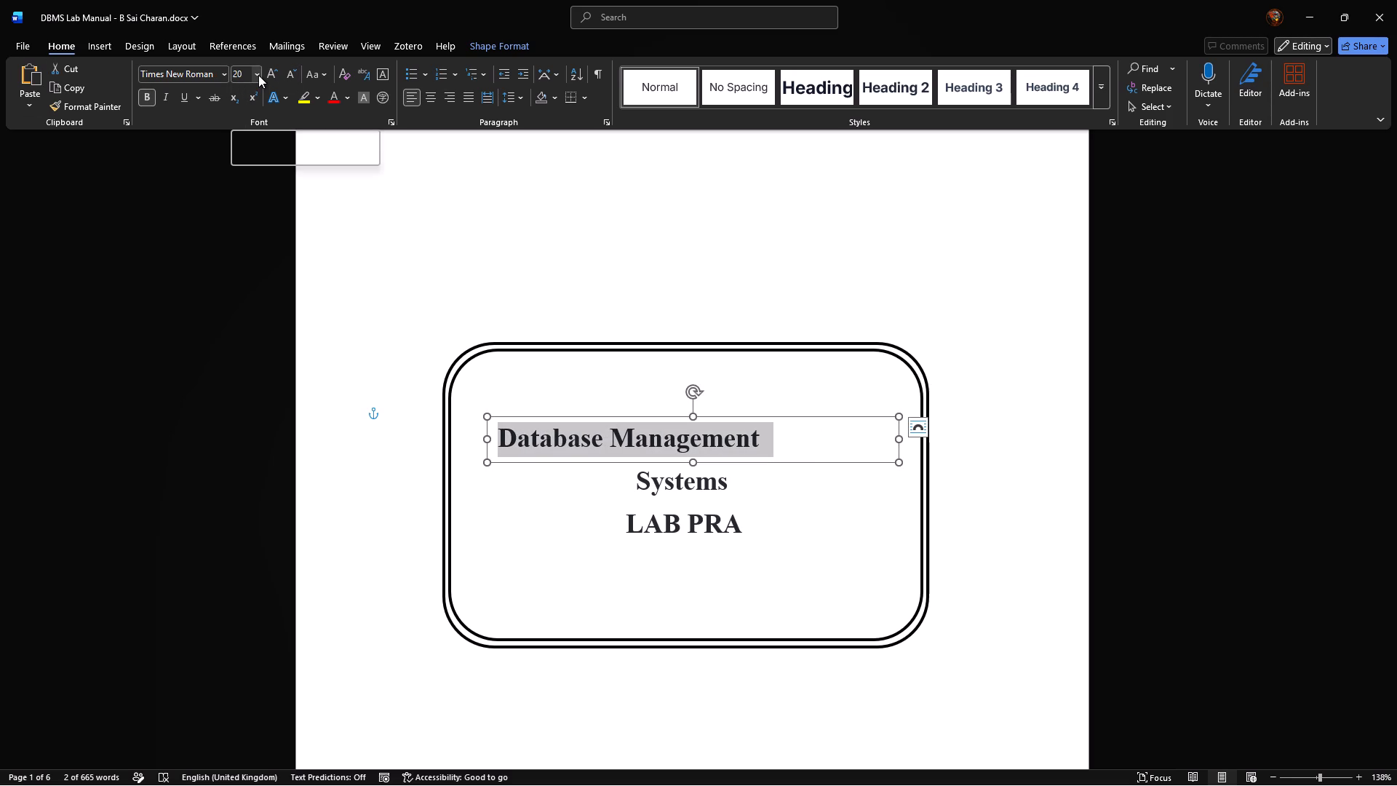
click(258, 75)
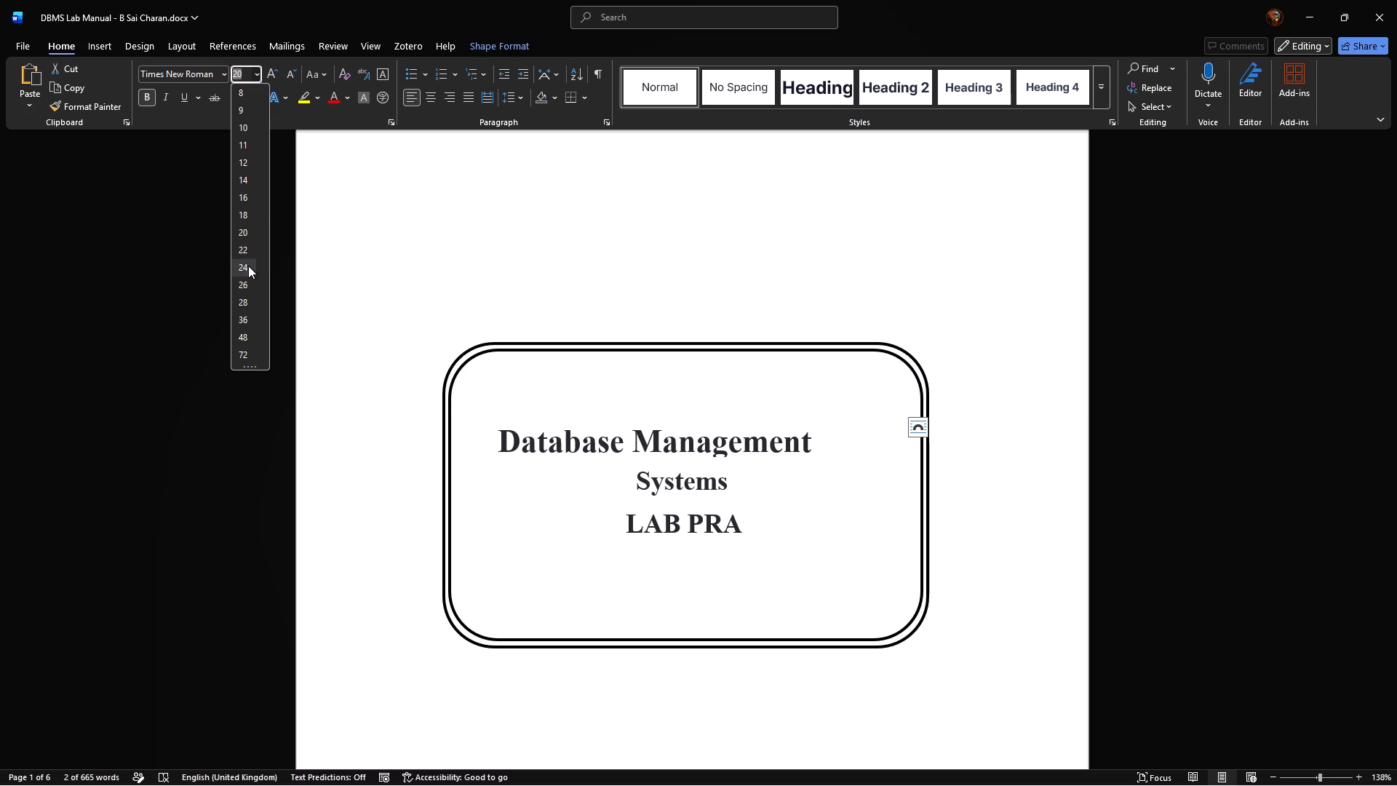
click(248, 266)
Indent "Database Management" with four leading spaces to centre it in the frame and make its text box slightly taller.
click(596, 437)
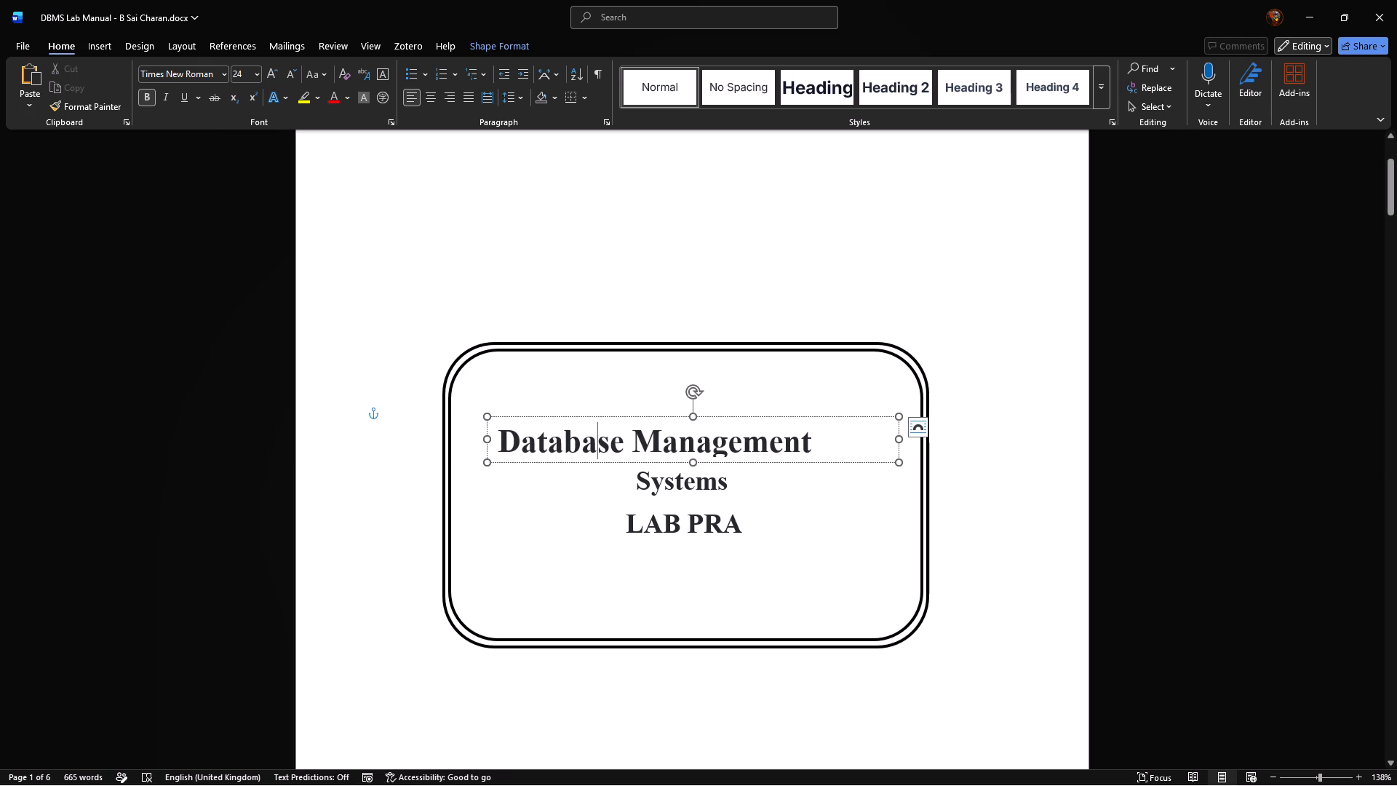
click(502, 437)
key(space)
key(space)
key(space)
key(space)
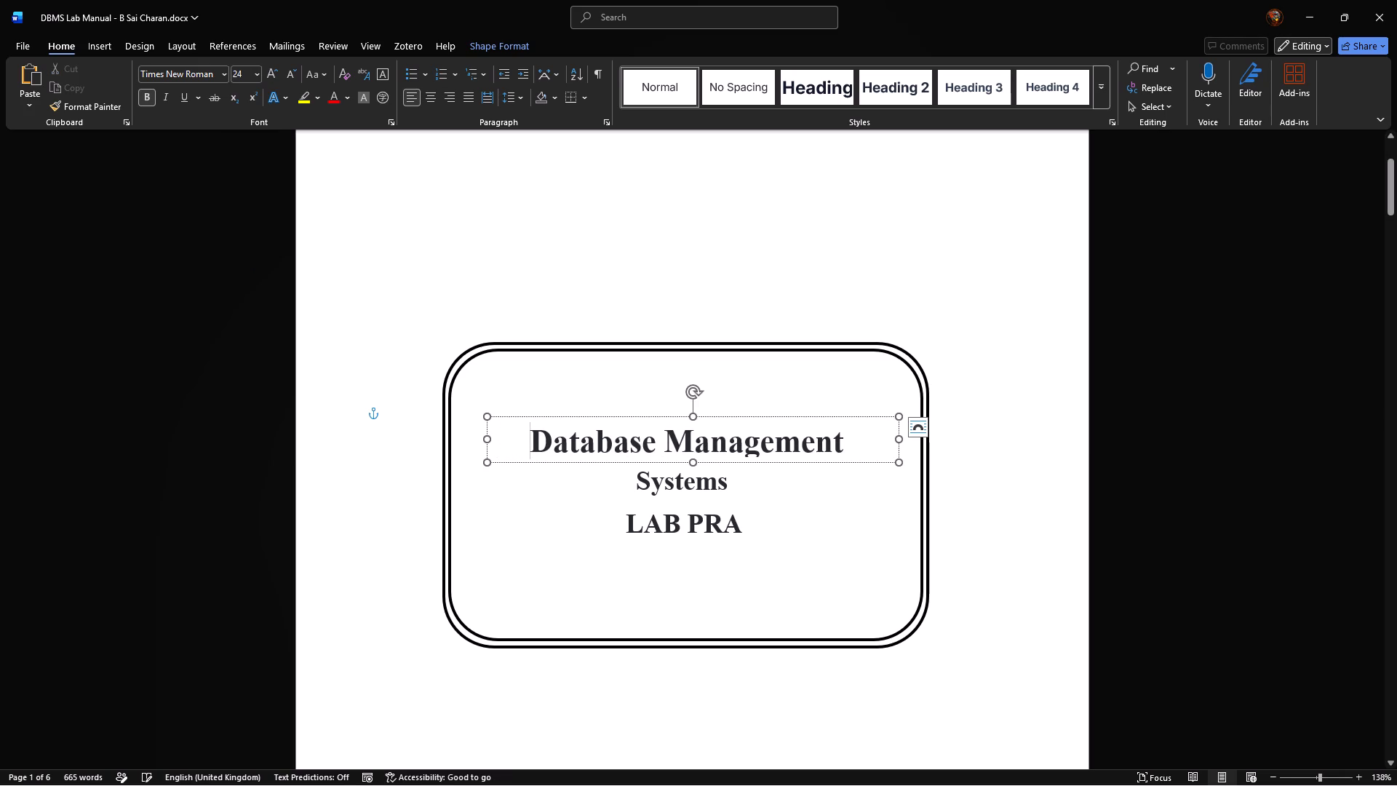
click(691, 465)
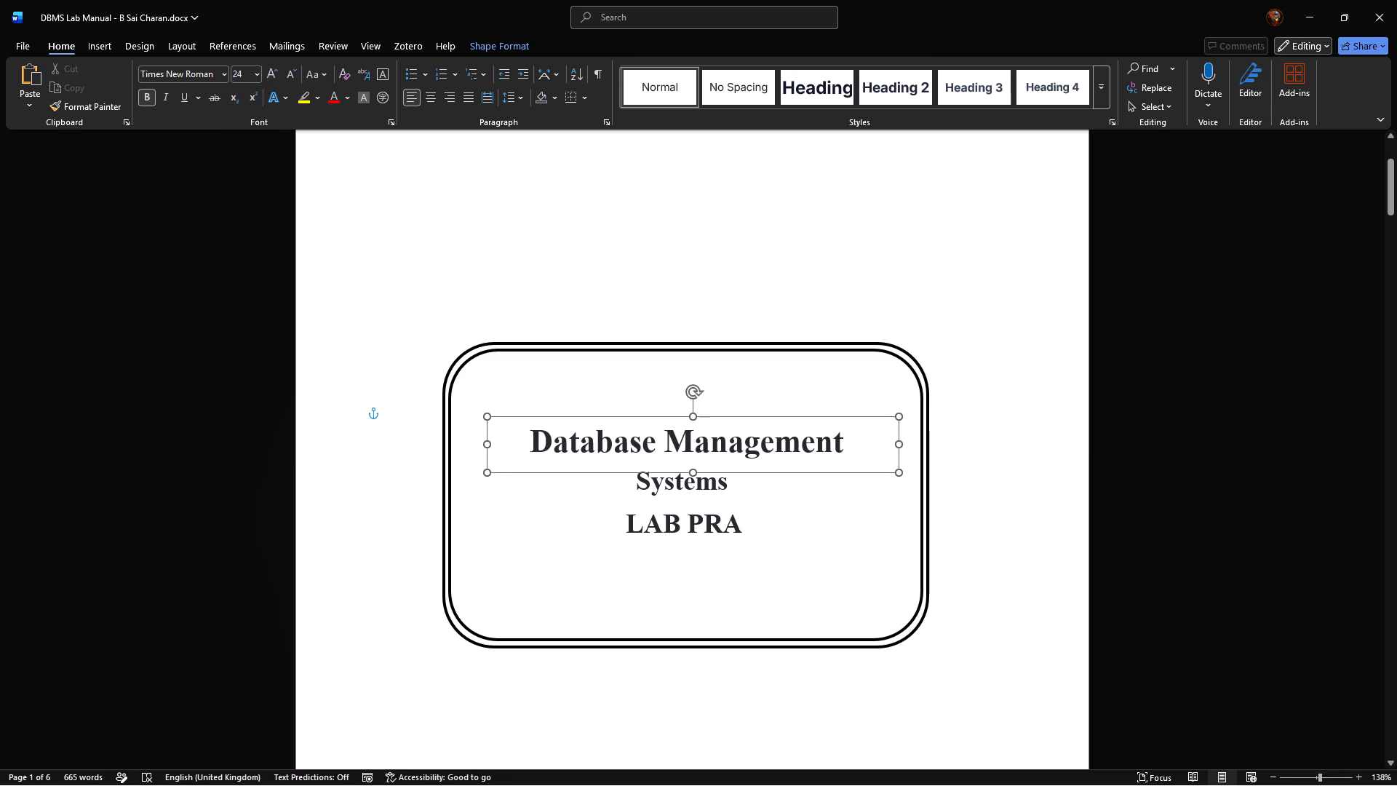
Set the "Systems" text to 24 pt.
click(724, 496)
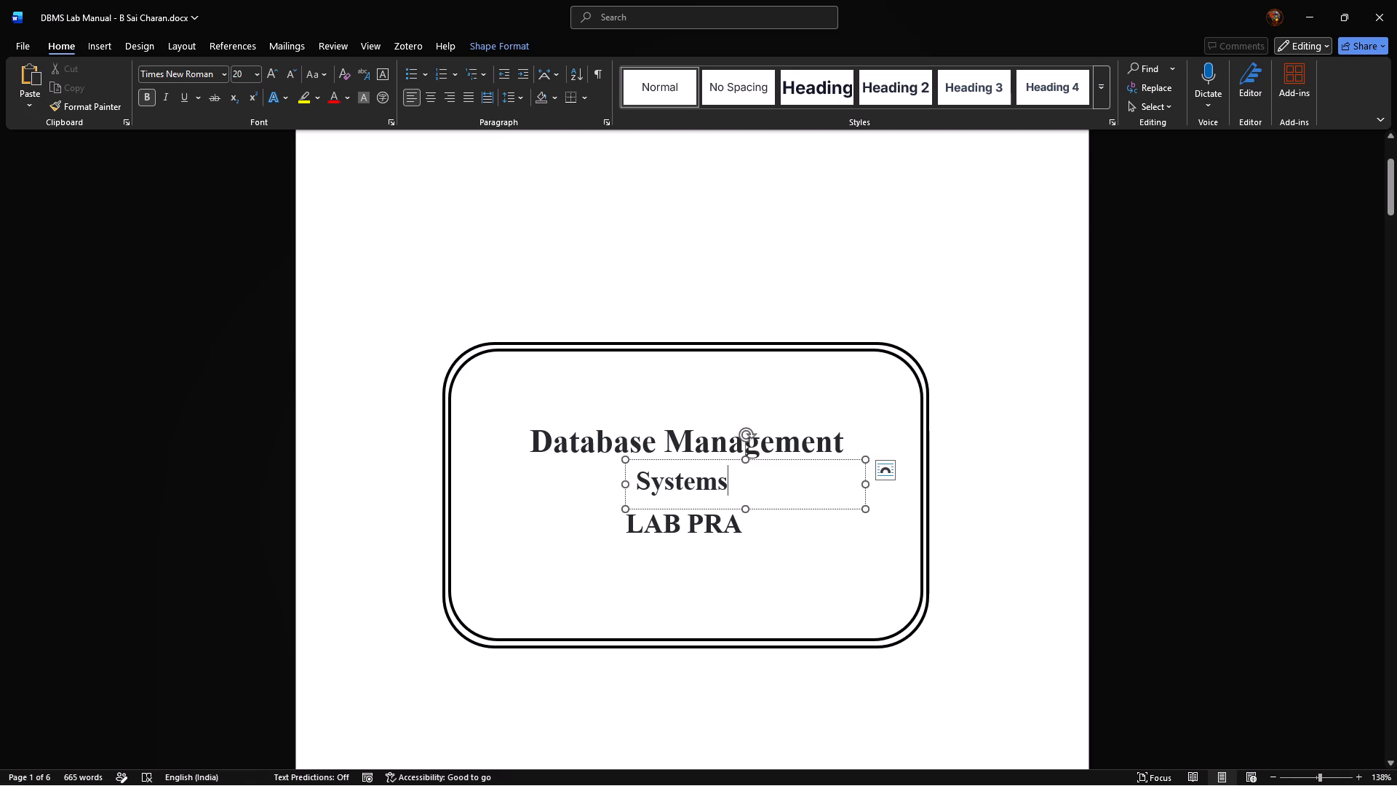
key(ctrl+a)
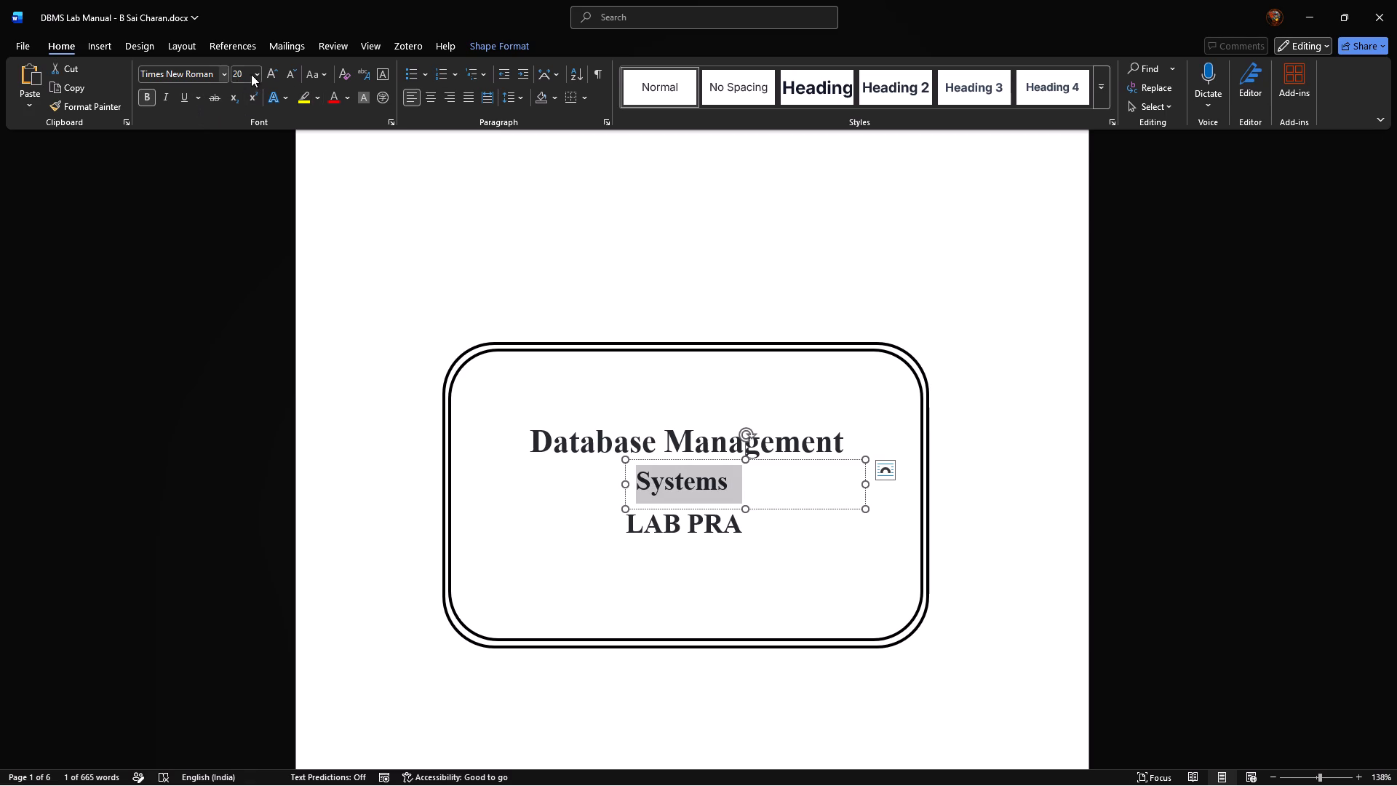
click(255, 74)
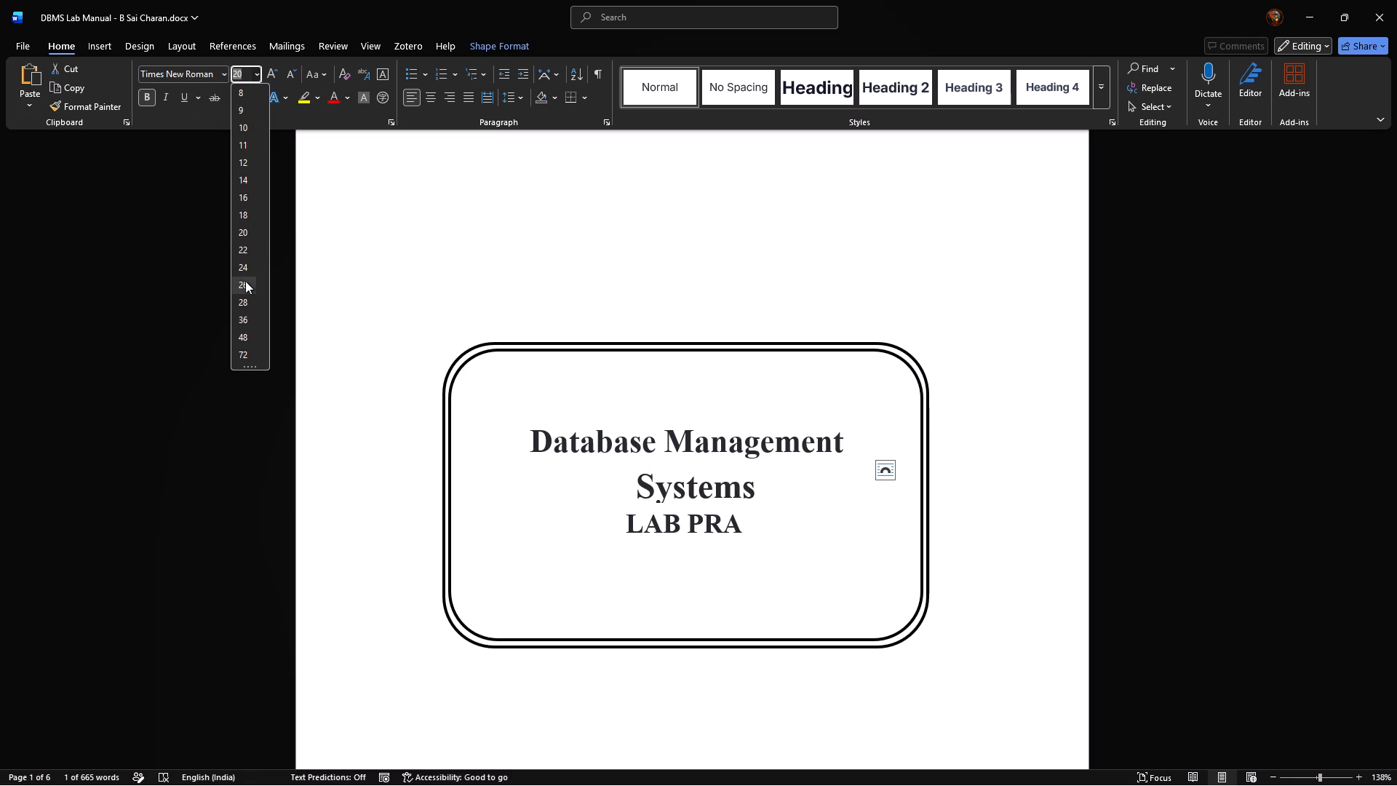
click(245, 270)
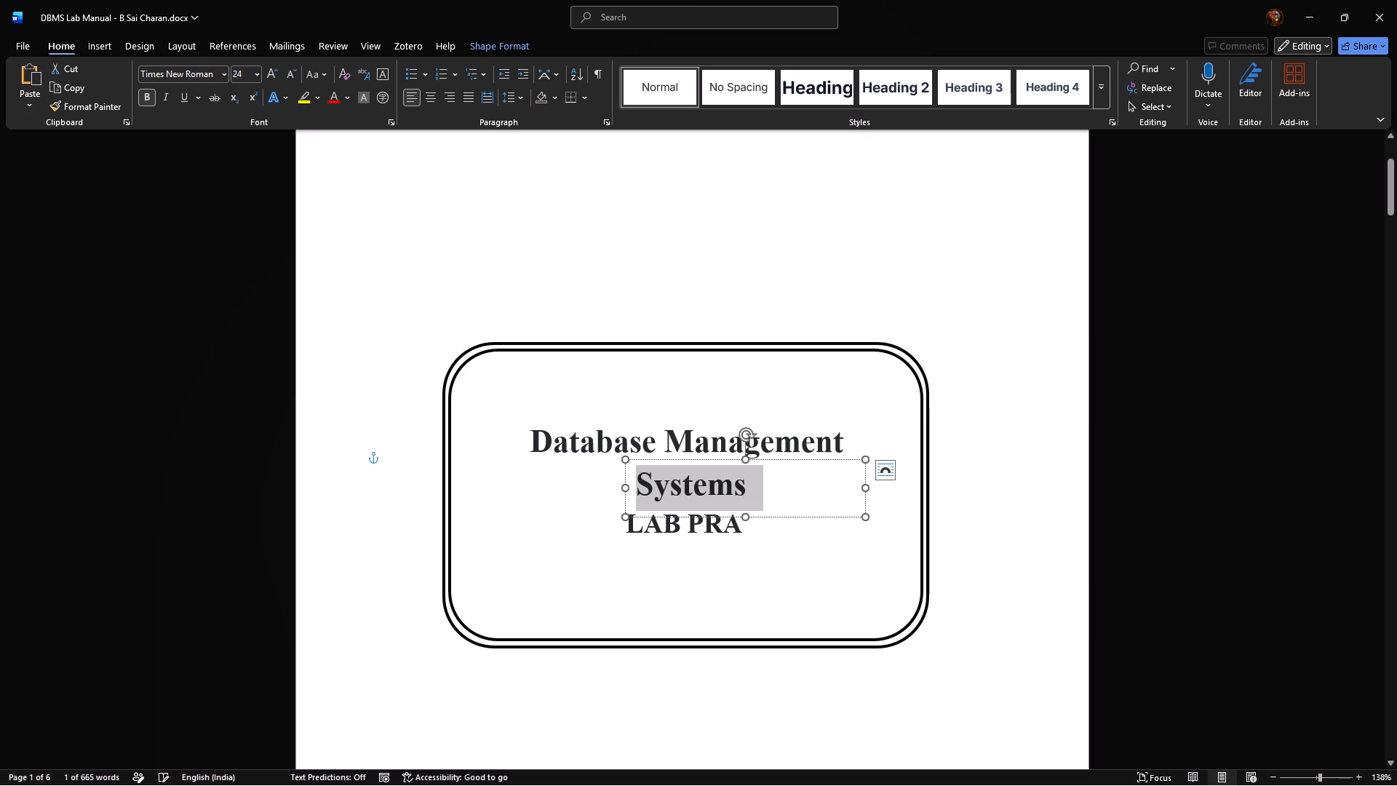
Nudge the "Systems" and "LAB PRA" text boxes vertically to even out the spacing between the title lines.
click(673, 440)
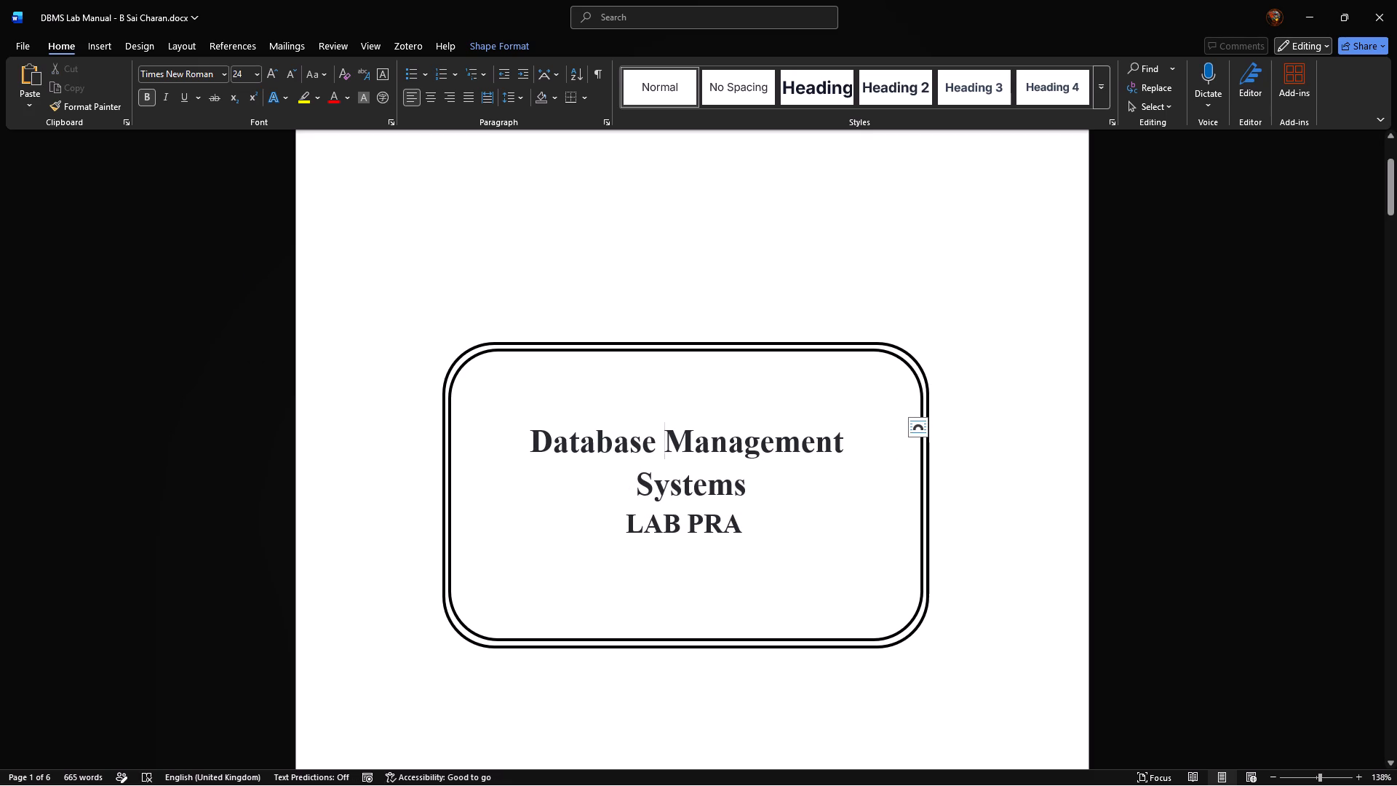
click(689, 480)
click(686, 458)
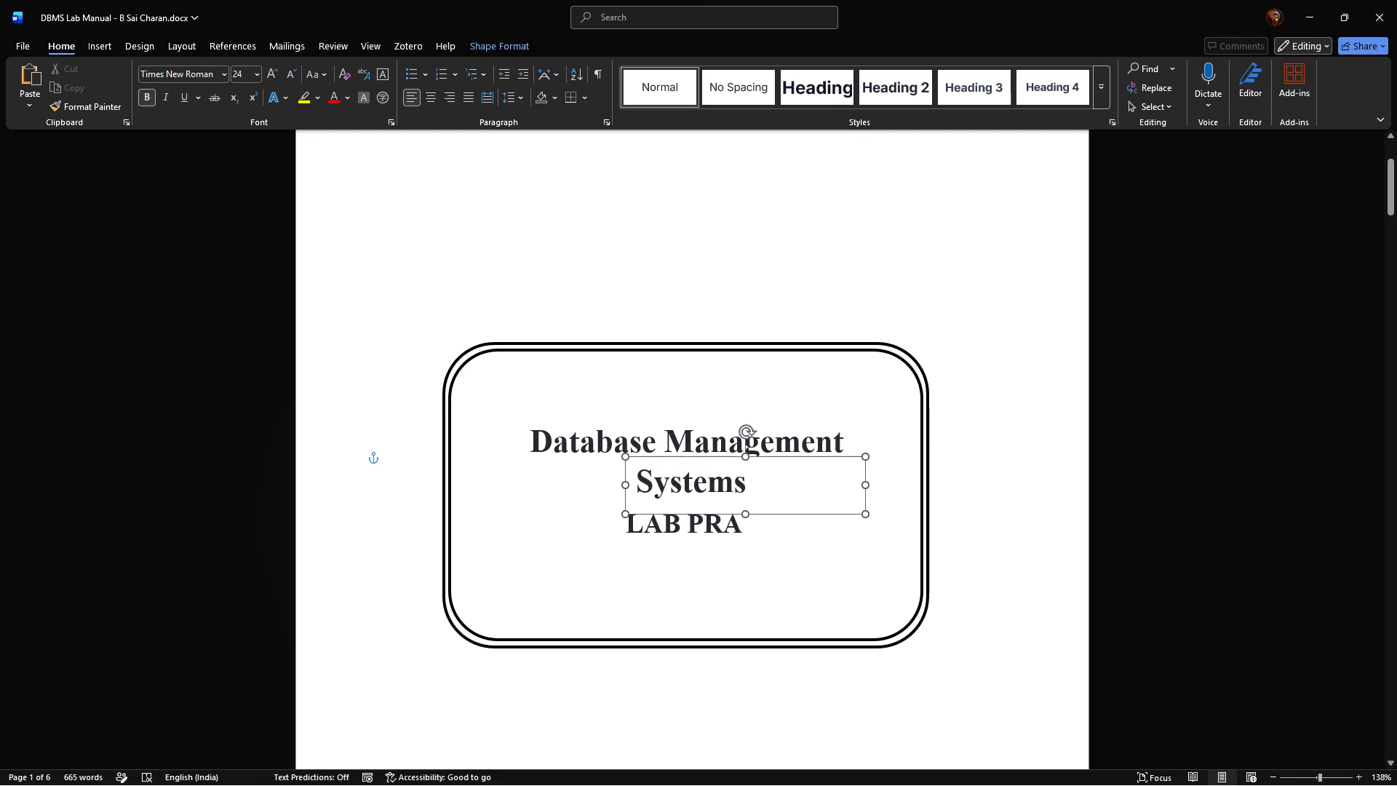
click(792, 564)
click(715, 472)
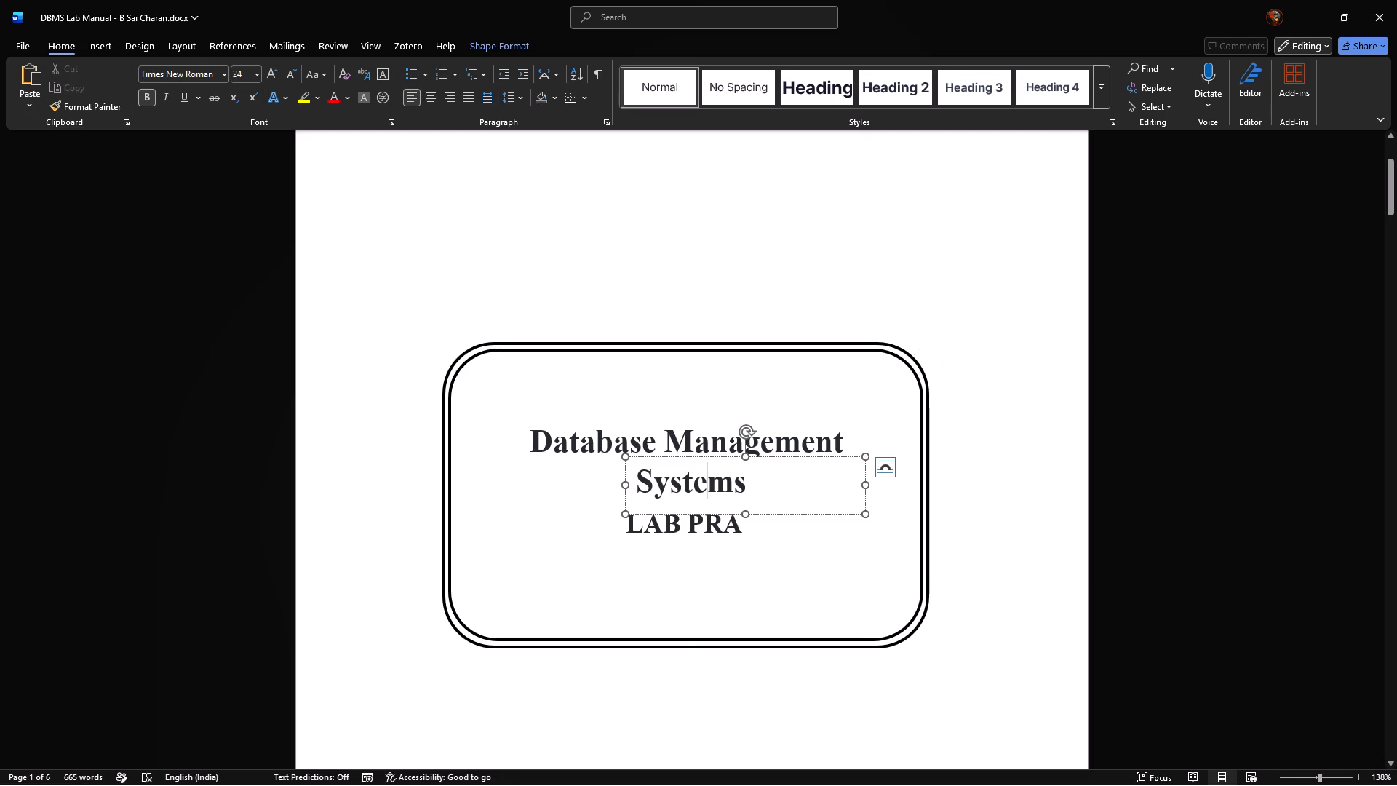
click(709, 456)
click(779, 543)
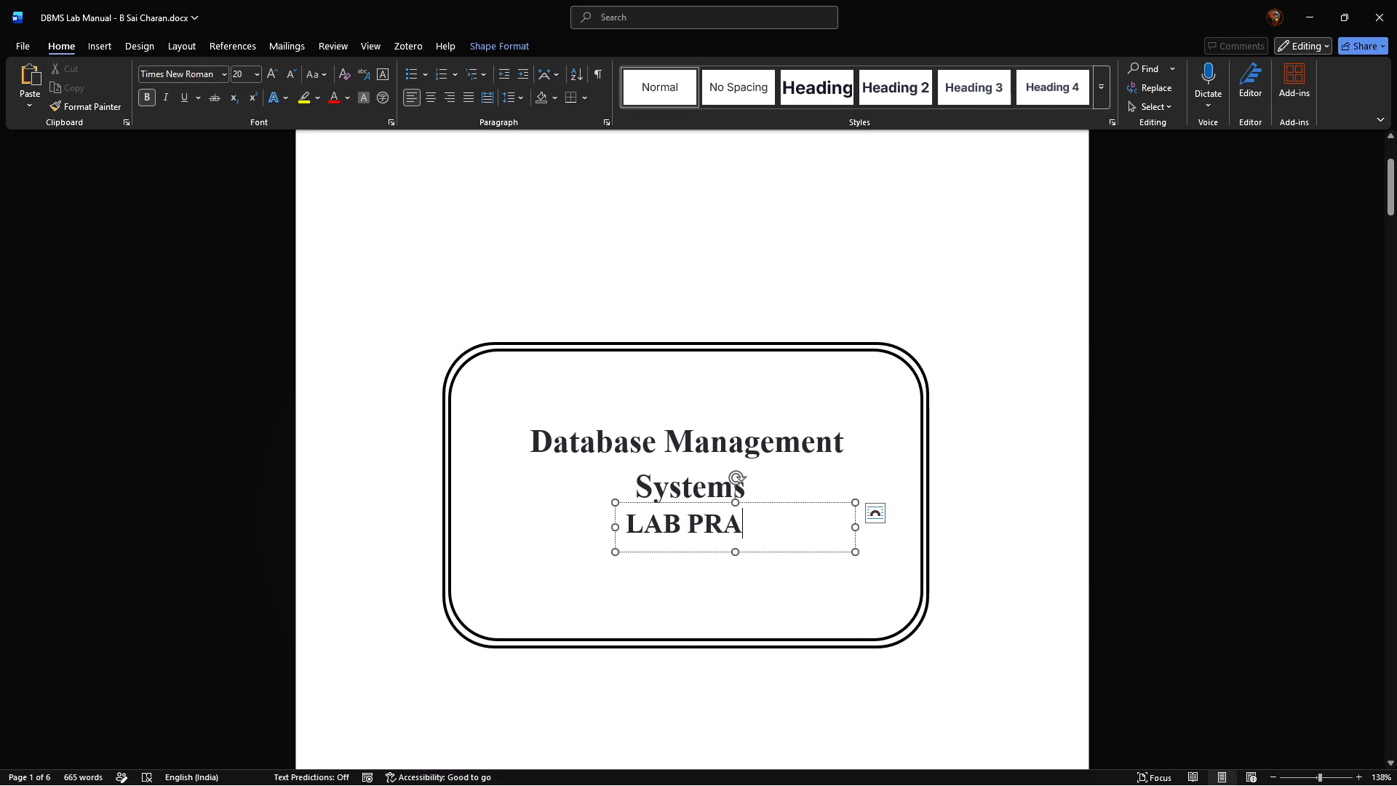
click(681, 502)
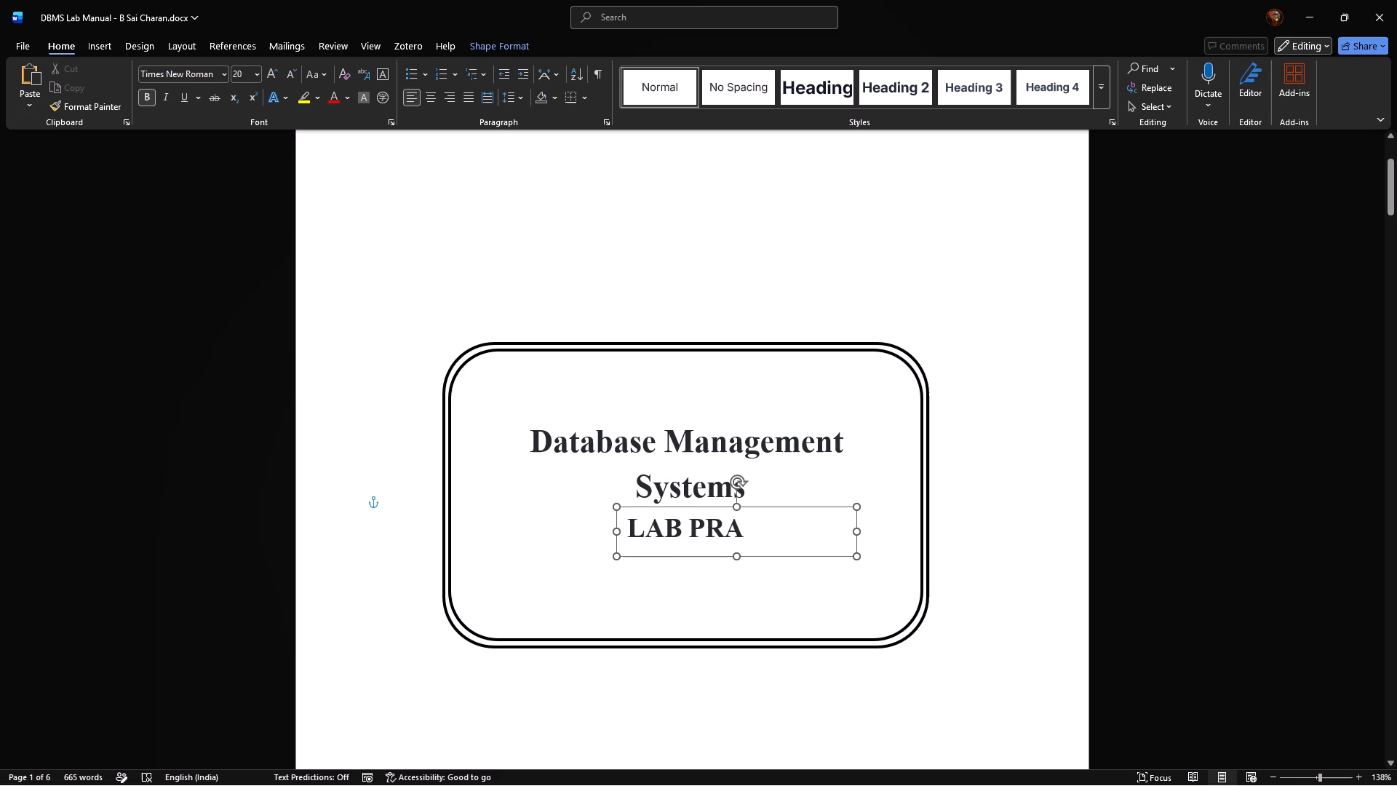
Set the "LAB PRA" text to 24 pt and deselect its text box.
click(689, 528)
key(ctrl+a)
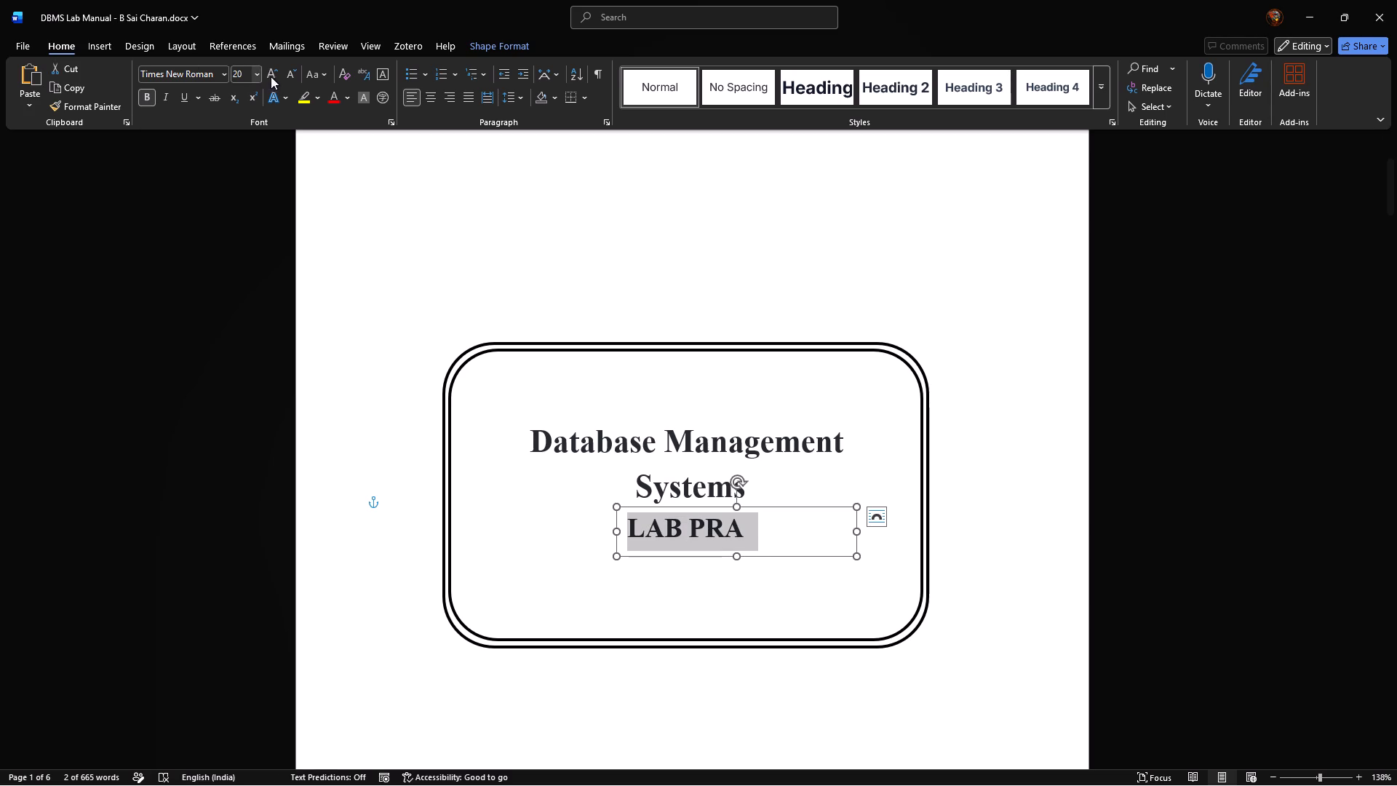
click(255, 74)
click(242, 271)
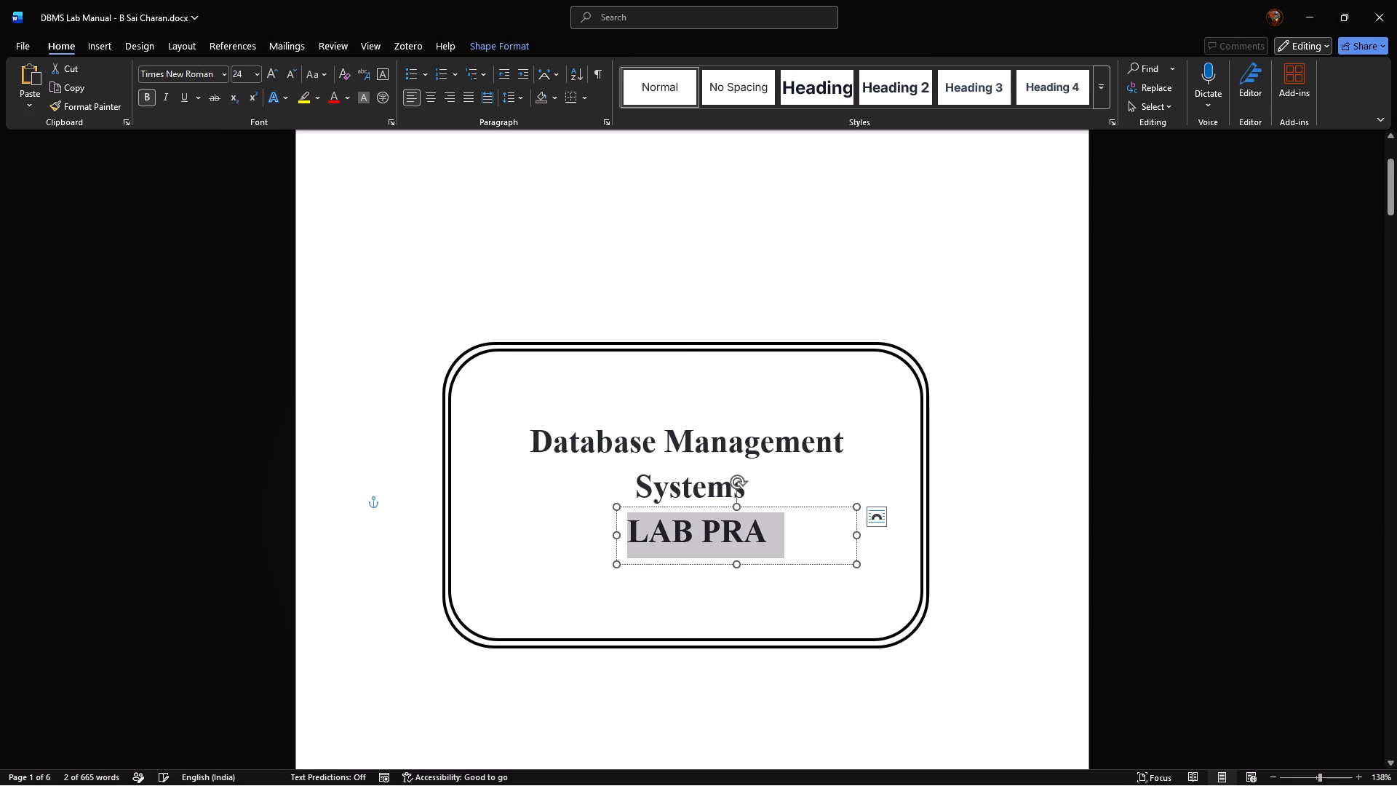
click(608, 568)
click(1019, 445)
Add ten blank lines below the cover frame to push PROBLEM STATEMENT-1 onto the second page.
scroll(929, 402, down, 5)
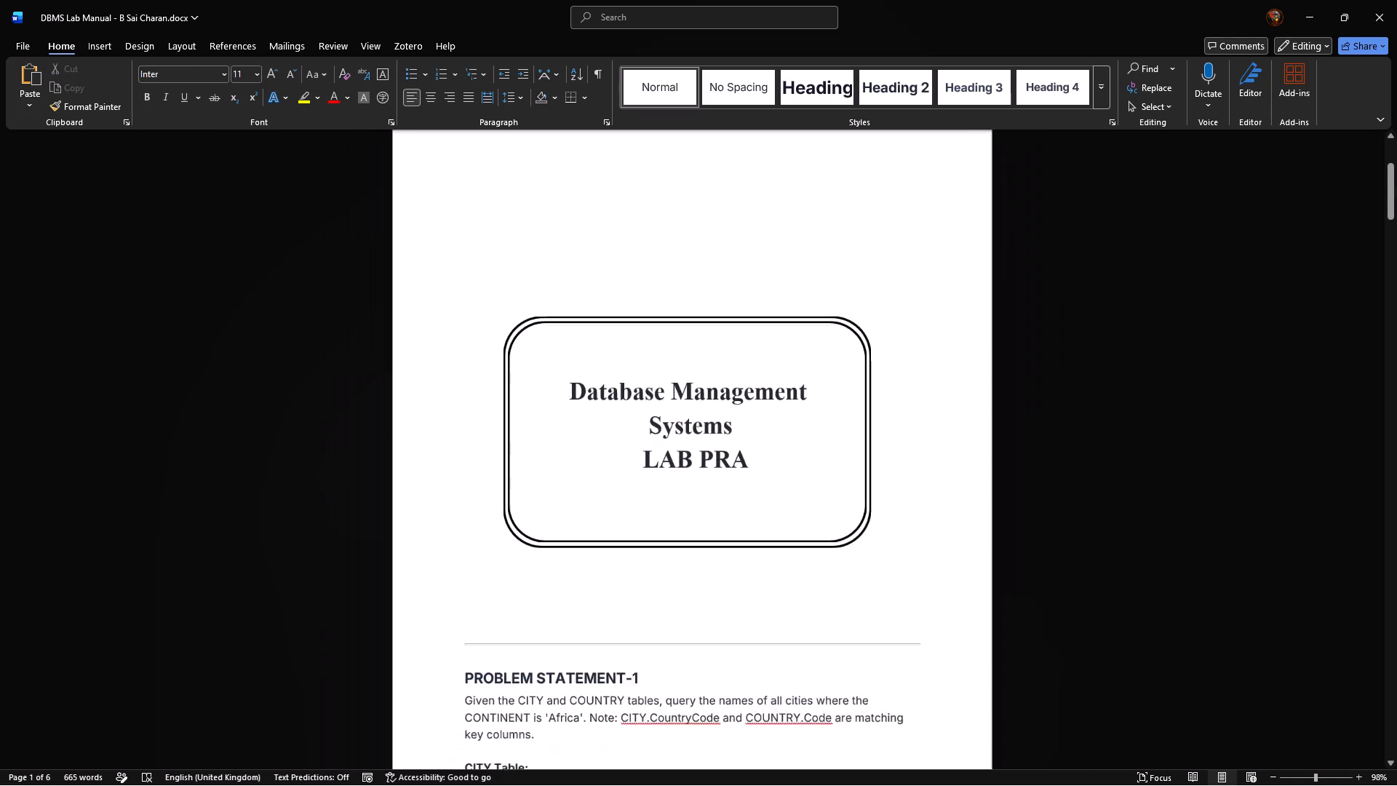
click(399, 581)
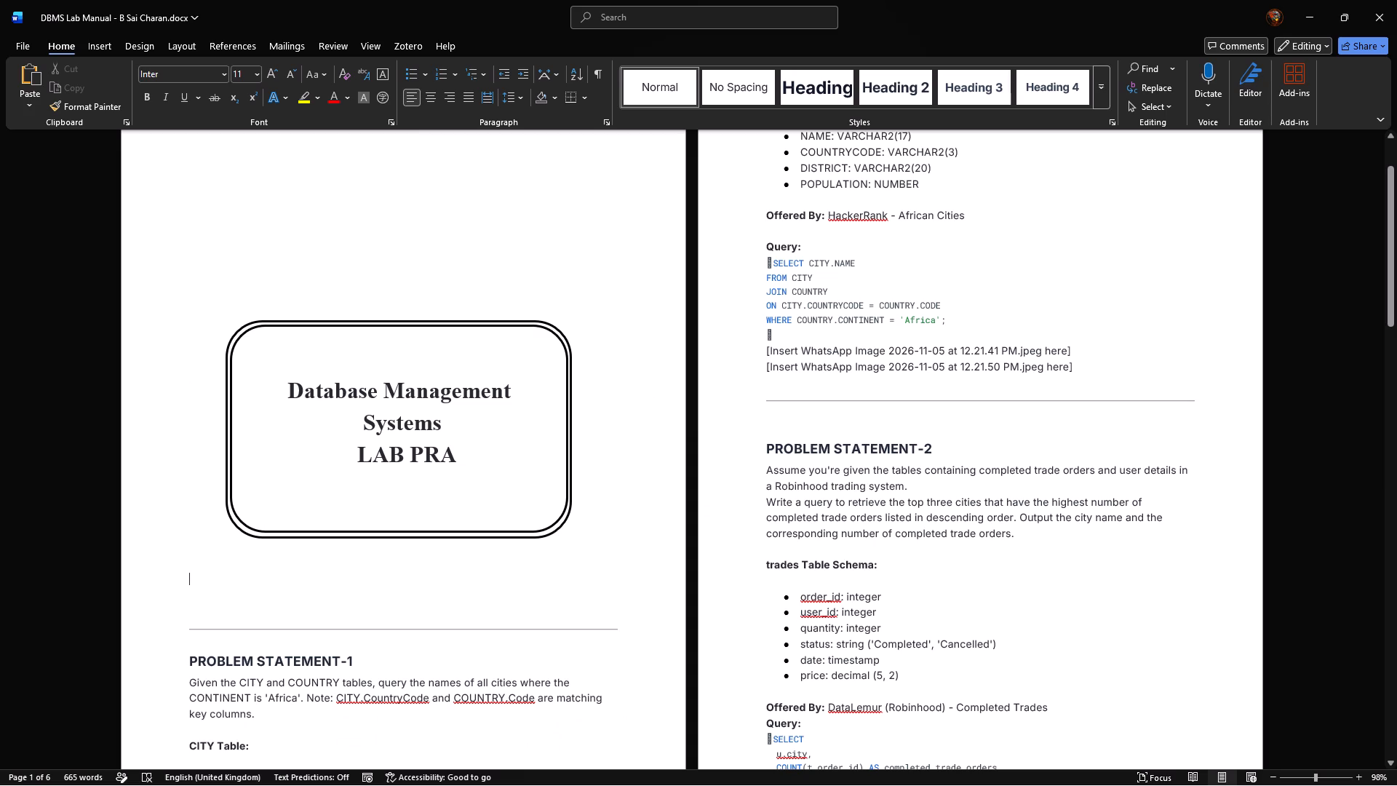
key(Return)
key(Return)
key(Return)
key(Return)
key(Return)
key(Return)
key(Return)
scroll(415, 532, down, 4)
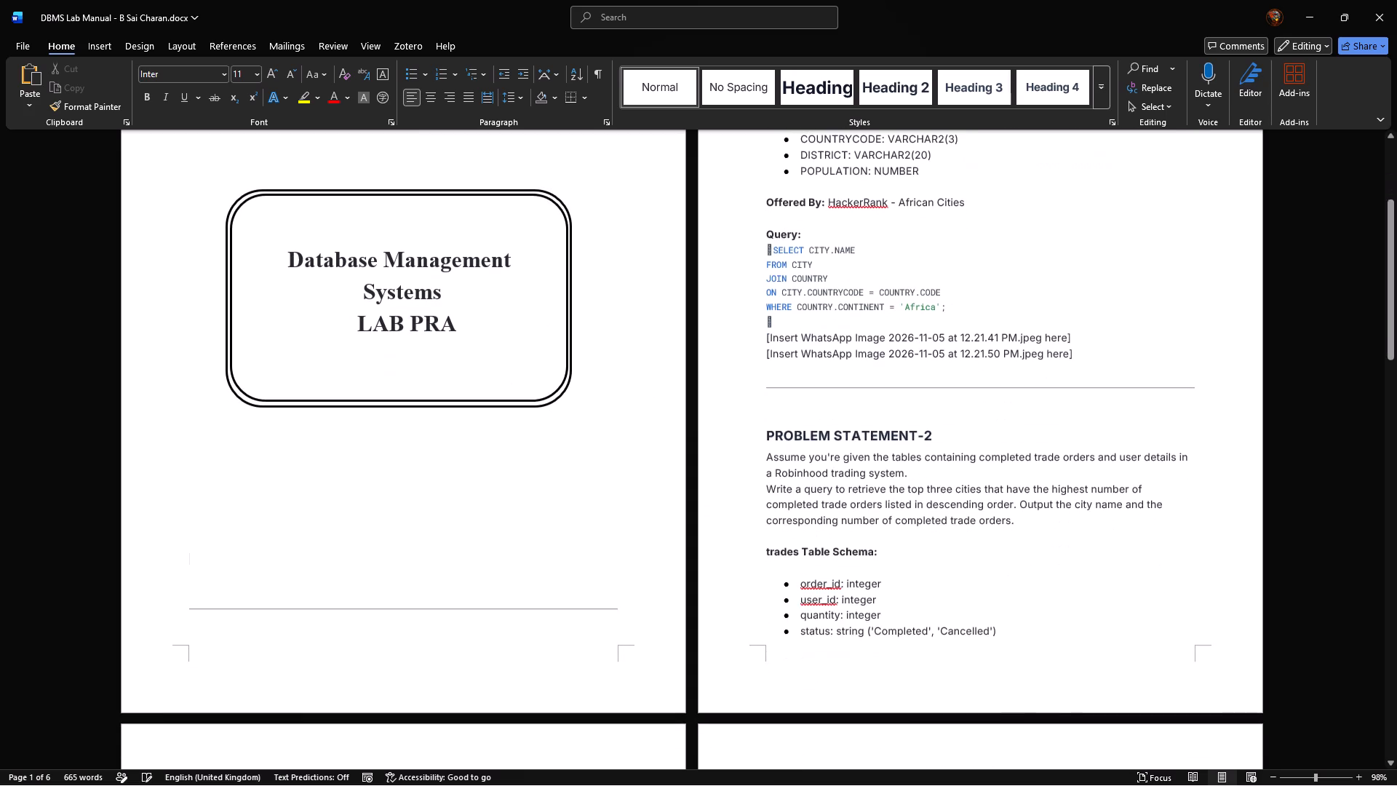
key(Return)
key(Return)
key(Return)
Insert the picture VBIT.png from the Downloads folder on the cover page above the title frame.
scroll(416, 504, up, 5)
click(310, 253)
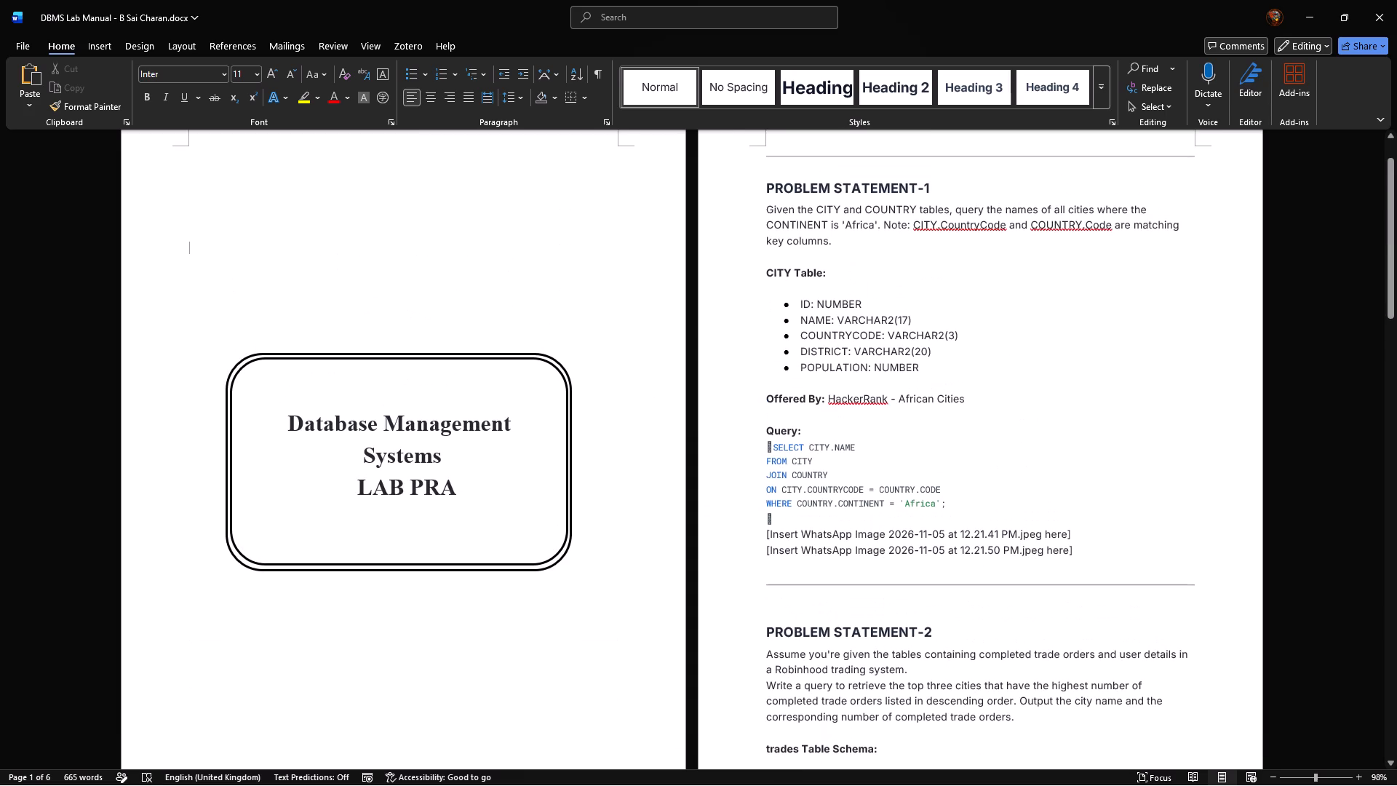
click(82, 44)
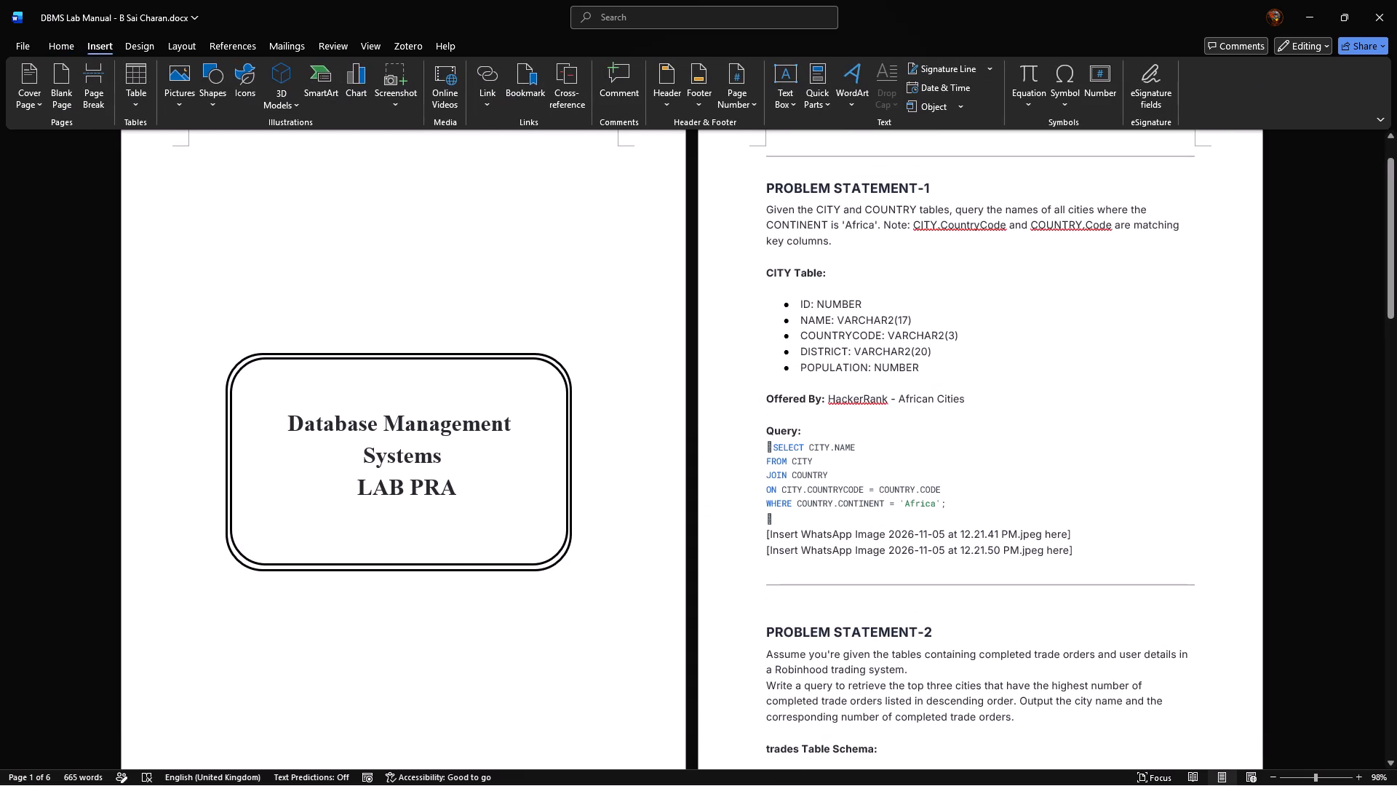
click(184, 92)
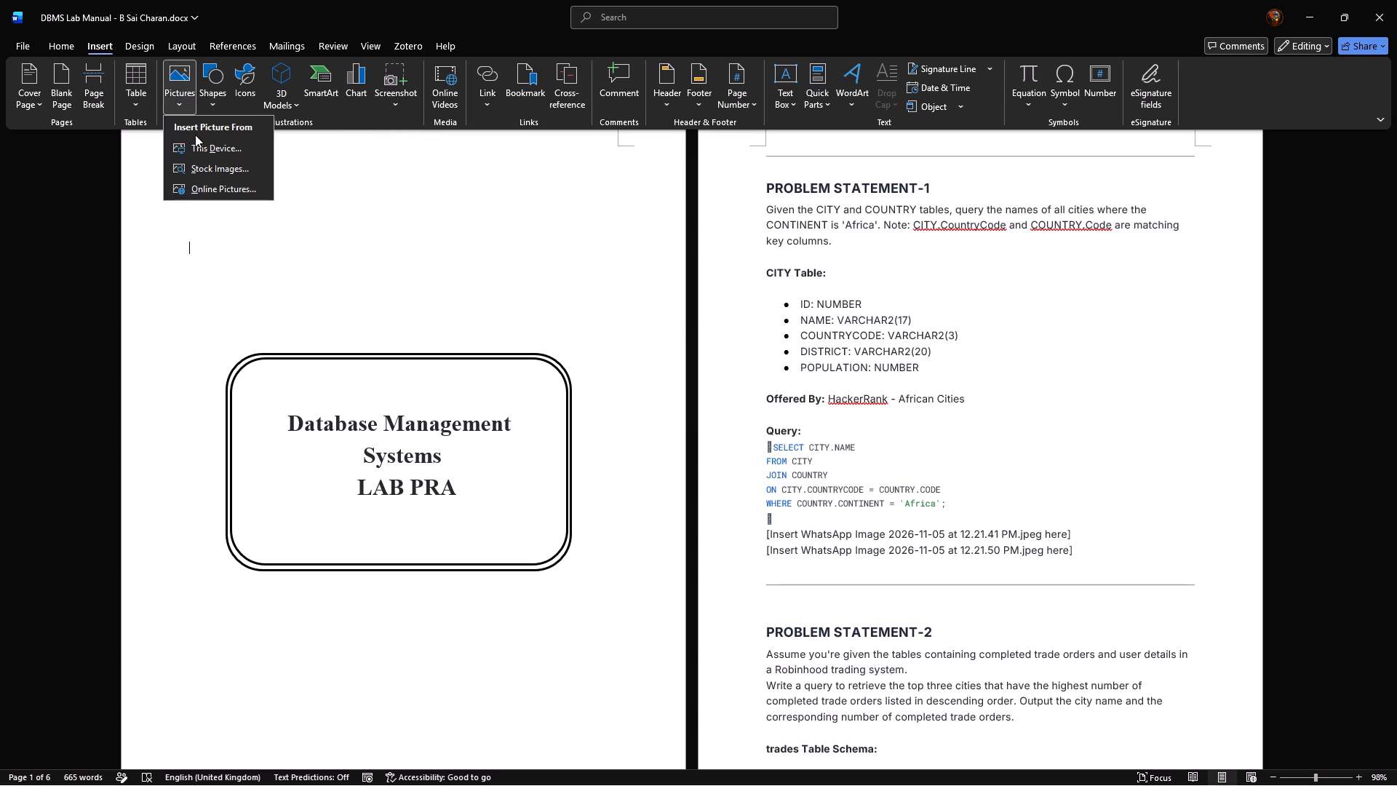
click(207, 143)
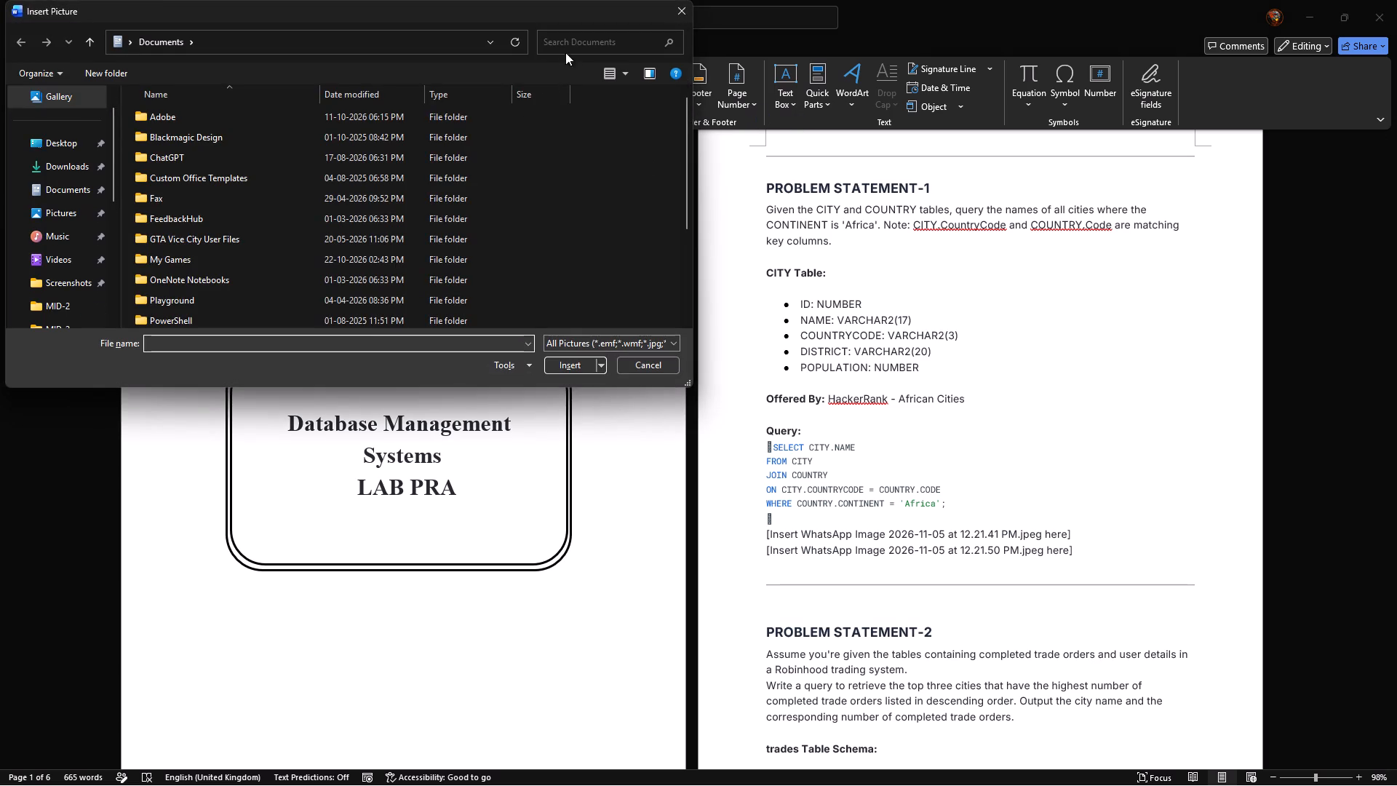
click(565, 44)
text(VBN)
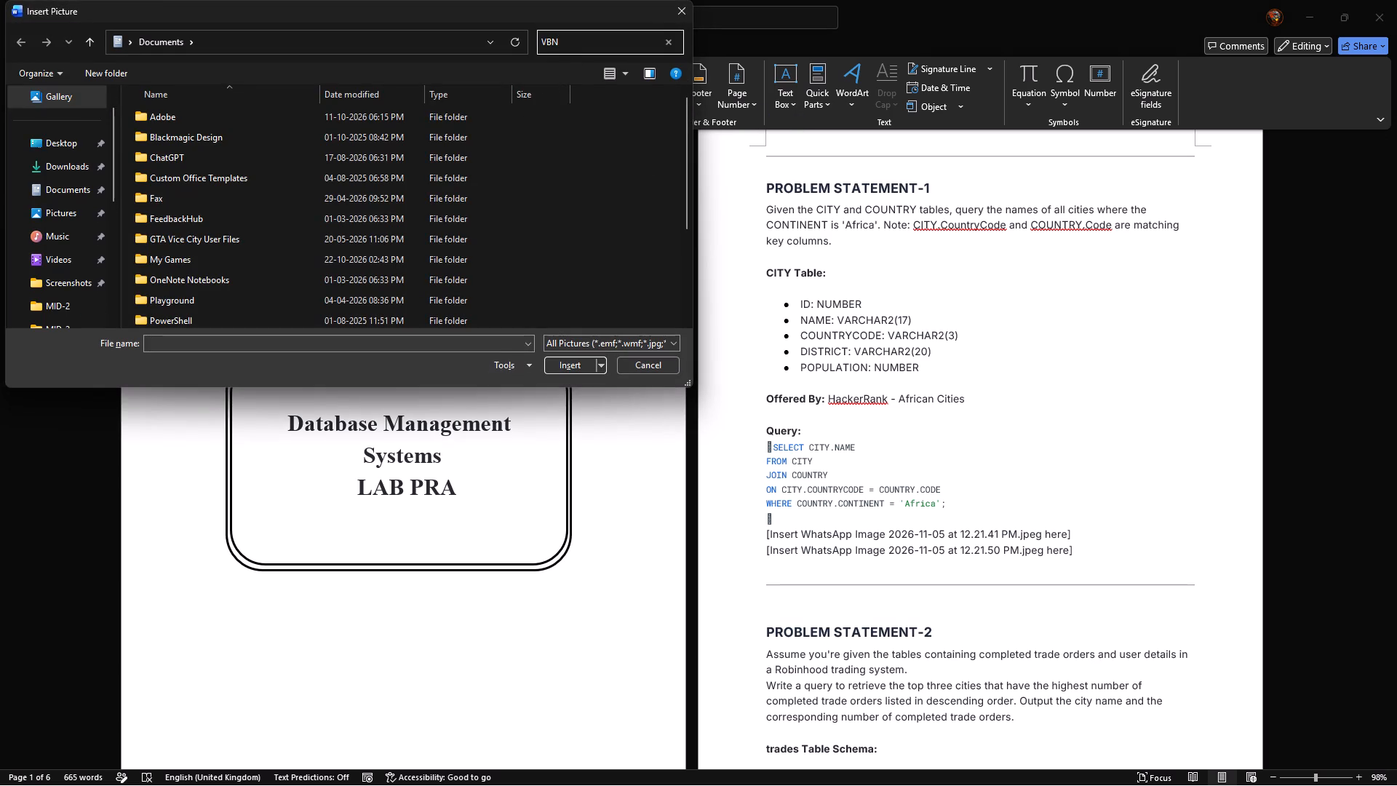
key(BackSpace)
key(i)
key(t)
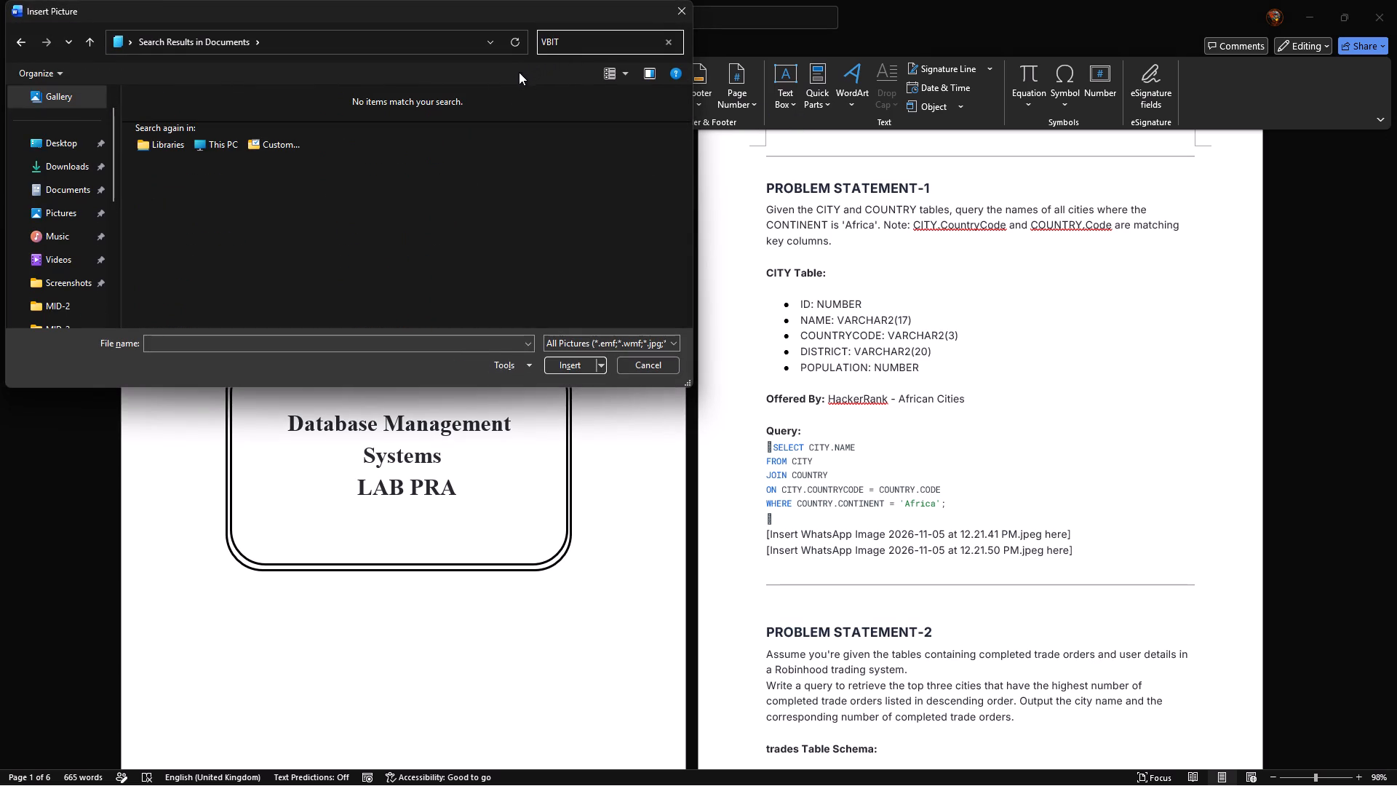
click(58, 170)
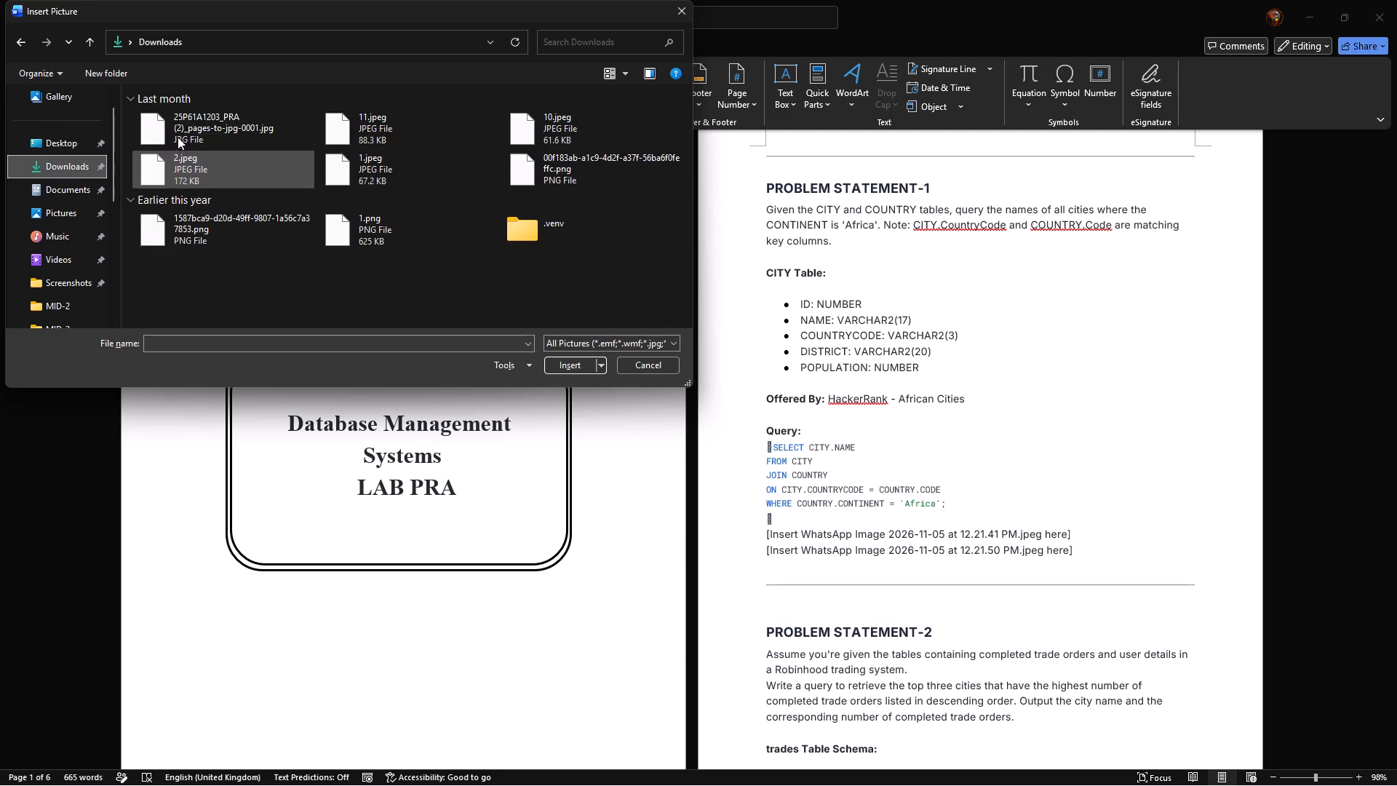
scroll(184, 133, up, 5)
click(645, 44)
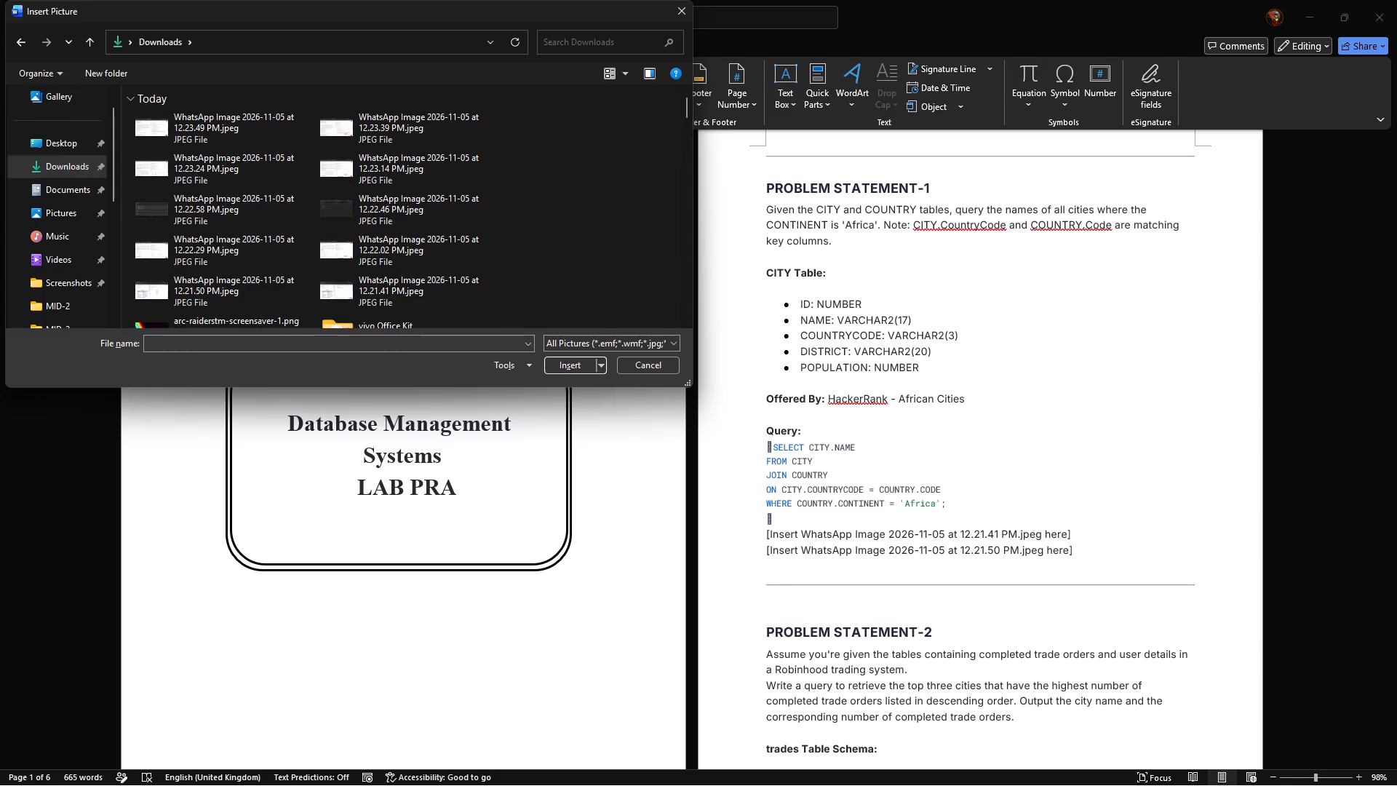
text(VBIT)
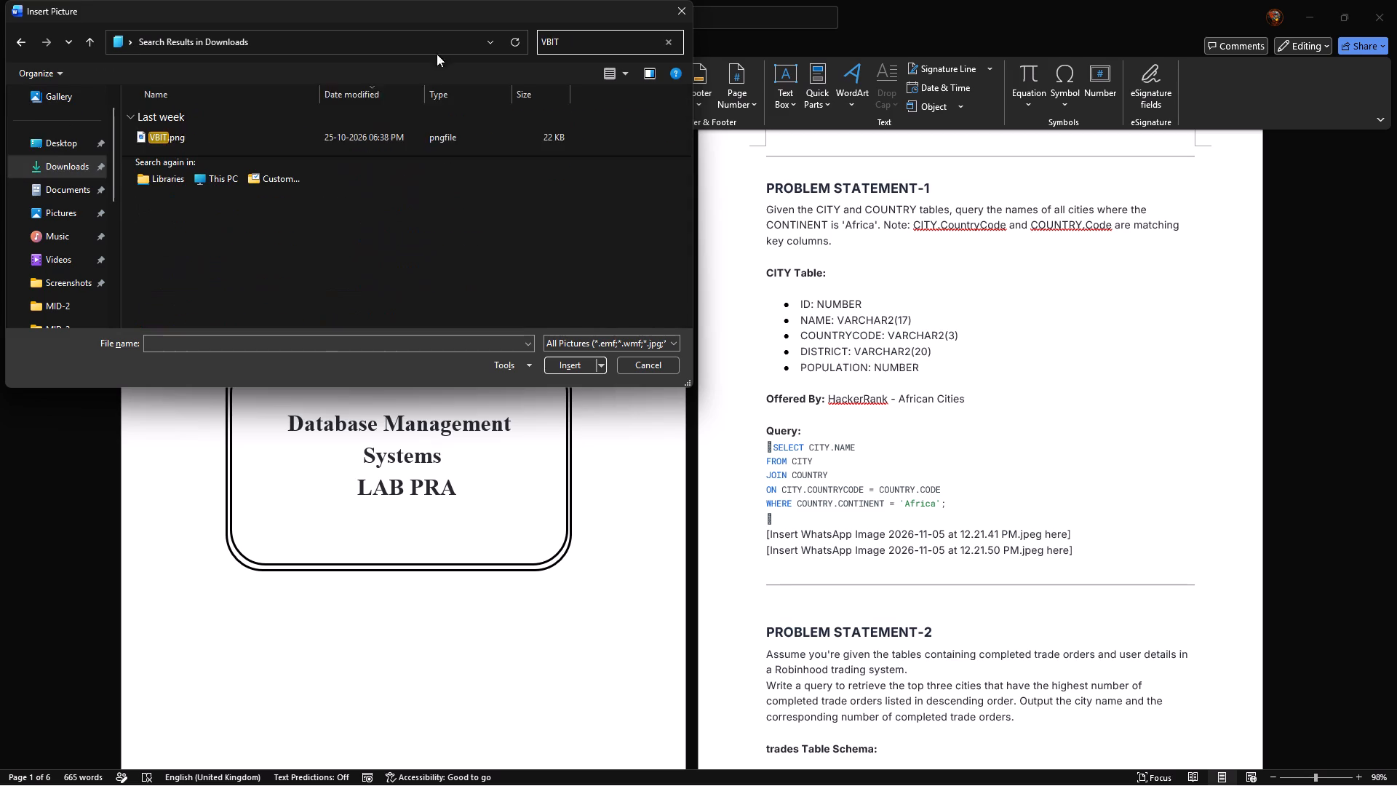
double_click(176, 132)
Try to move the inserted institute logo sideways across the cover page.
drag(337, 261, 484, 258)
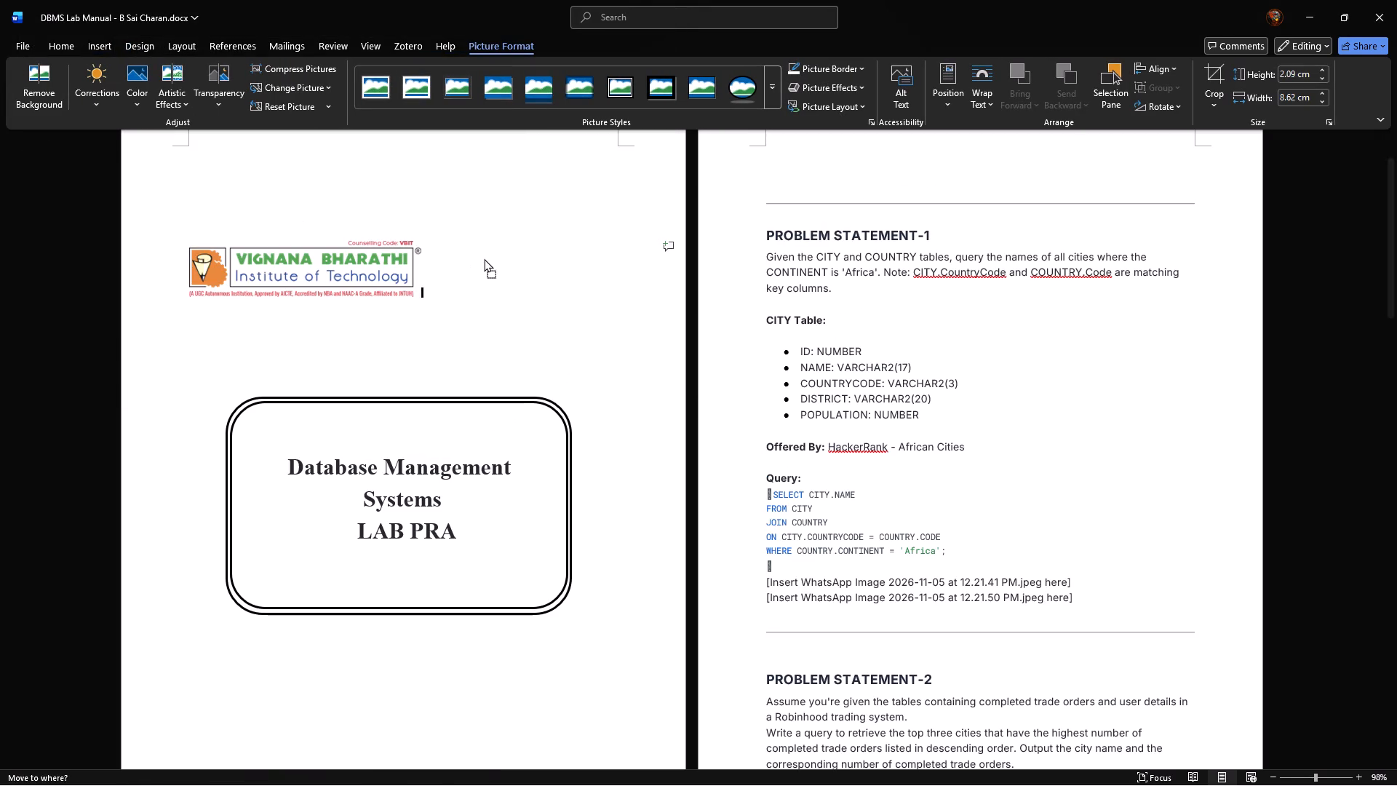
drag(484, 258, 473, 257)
Enlarge the institute logo to about 15.35 cm wide and 3.24 cm high.
drag(425, 272, 423, 271)
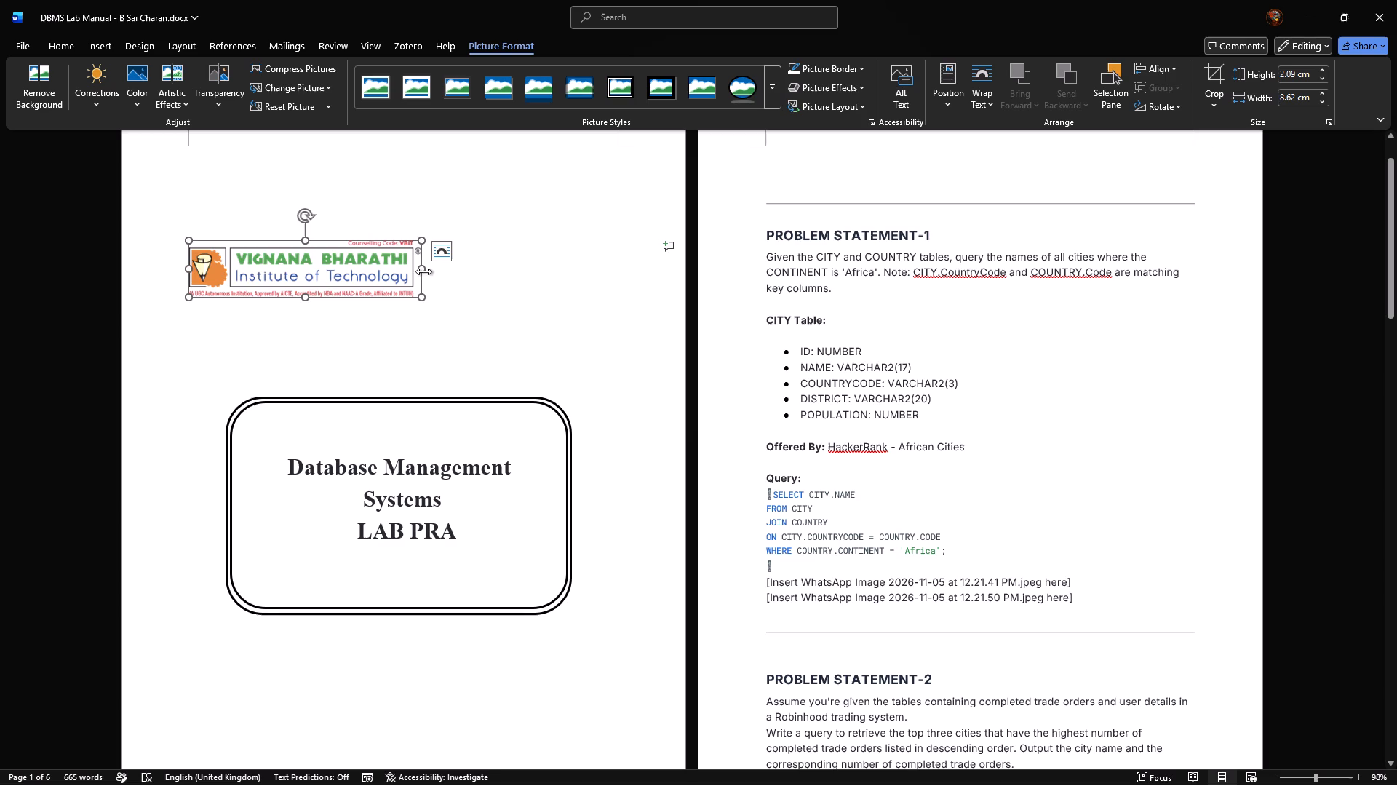
drag(423, 271, 603, 256)
drag(397, 298, 399, 328)
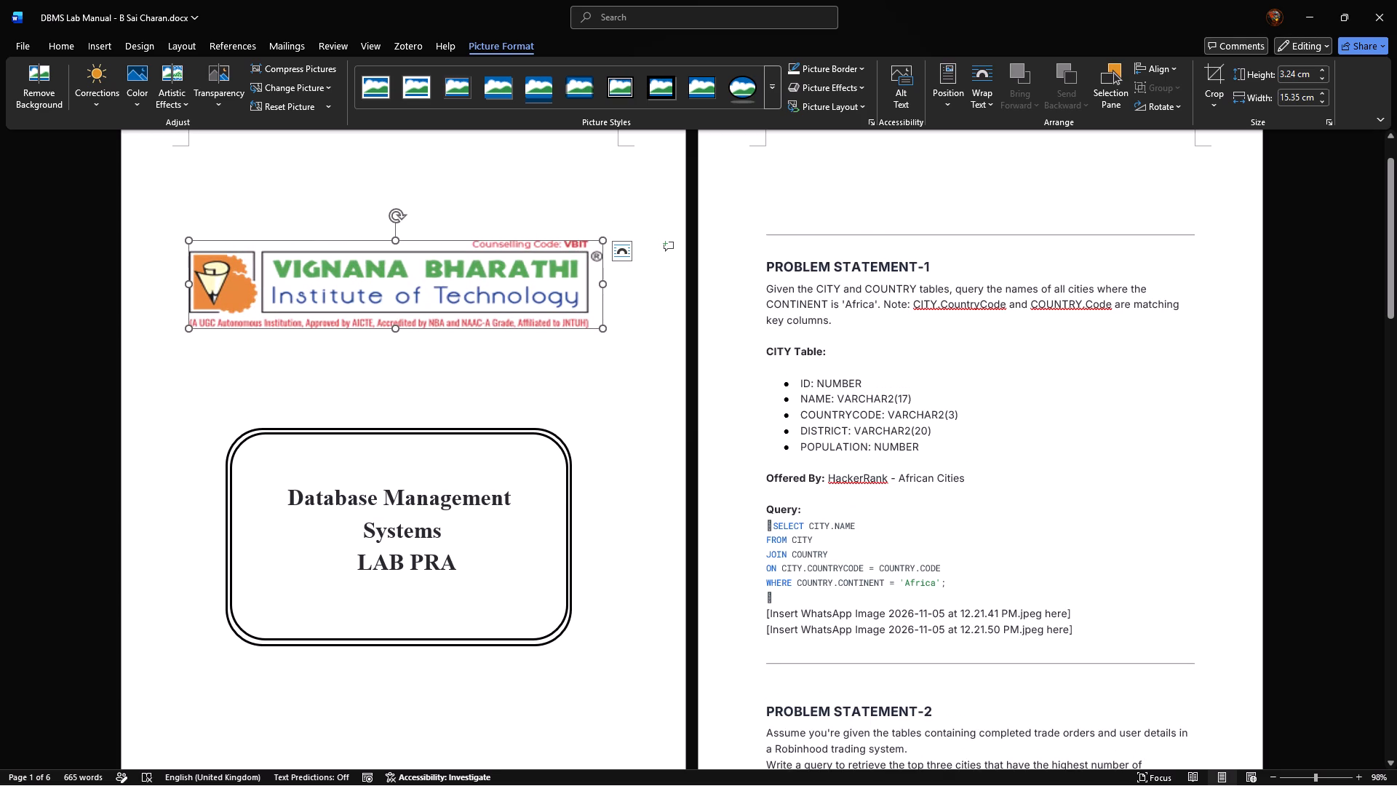
Centre the institute logo between the page margins, and try right alignment.
click(230, 269)
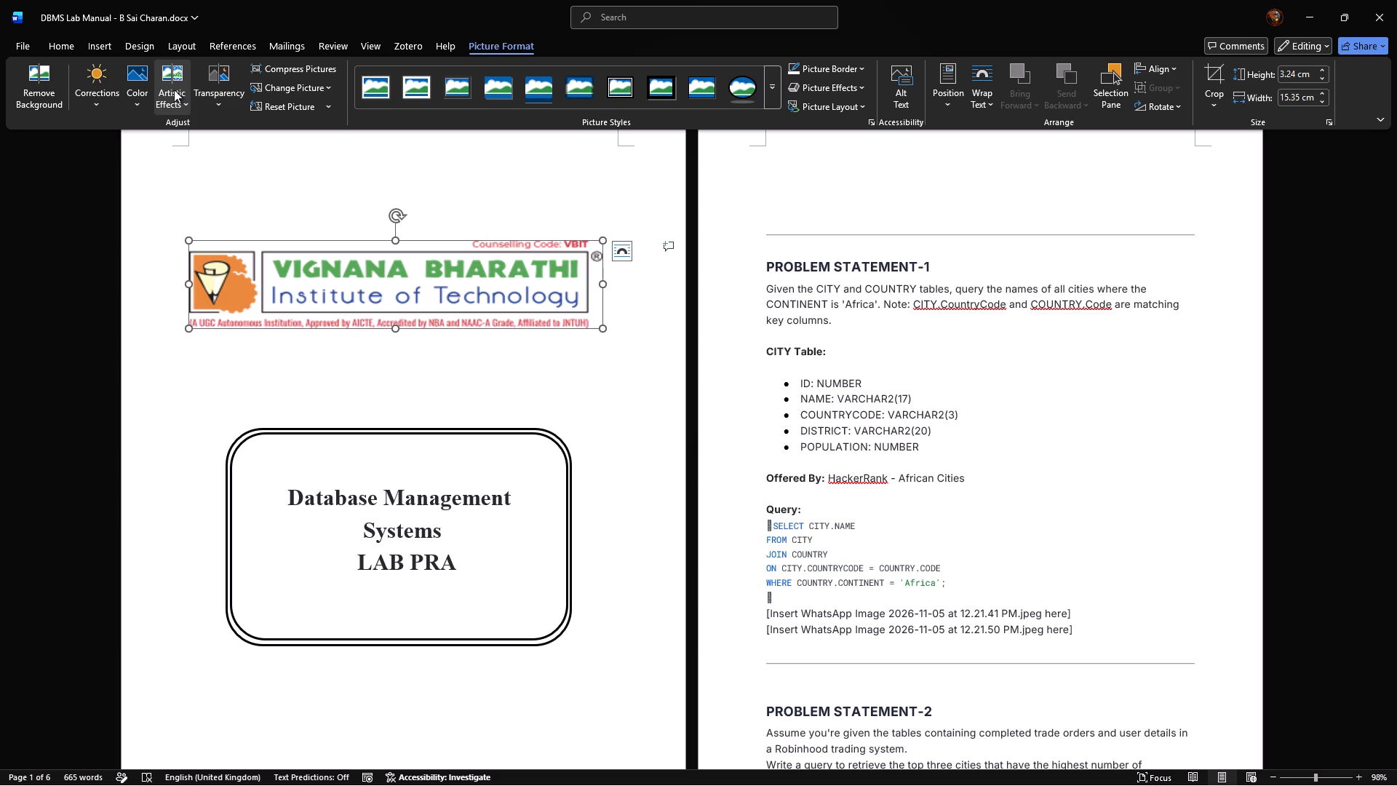
click(71, 50)
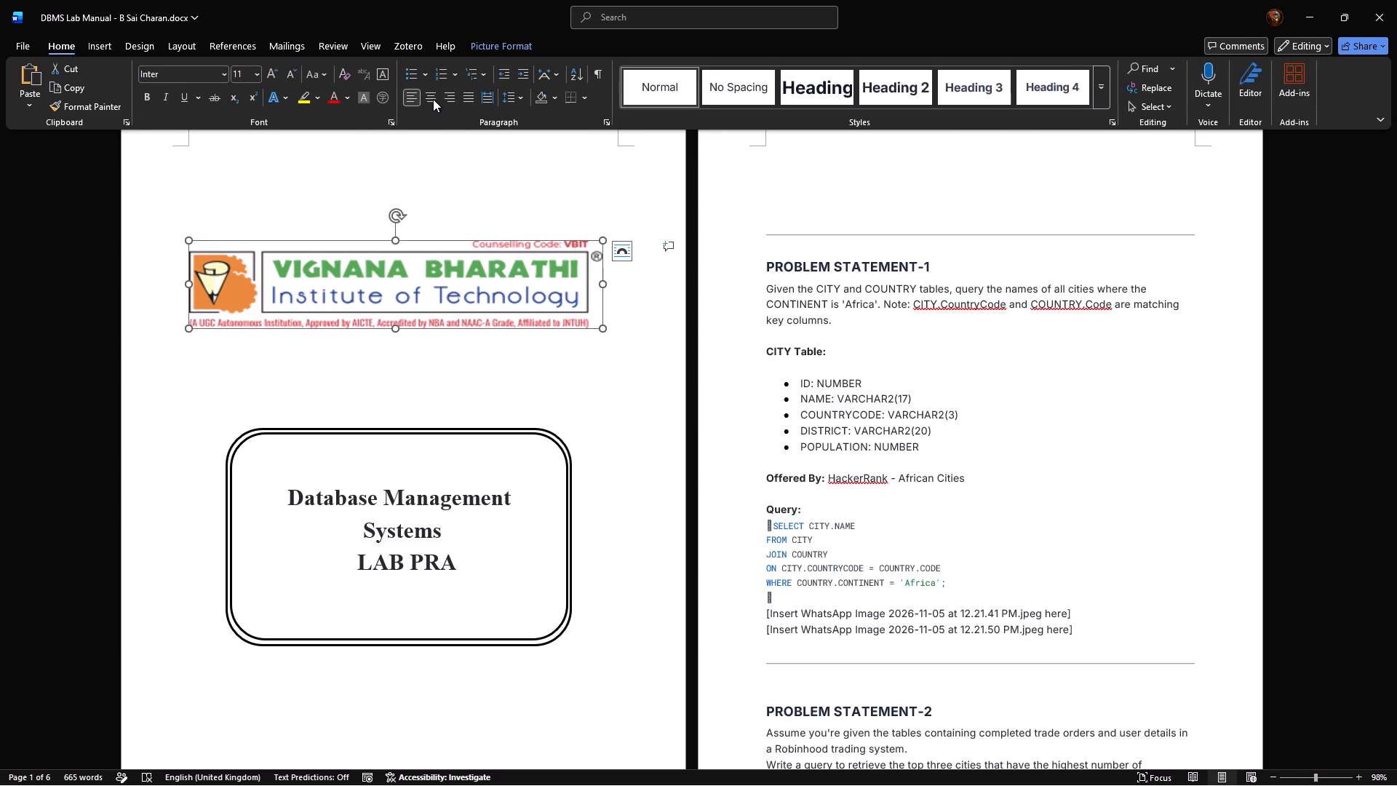
click(433, 100)
click(453, 100)
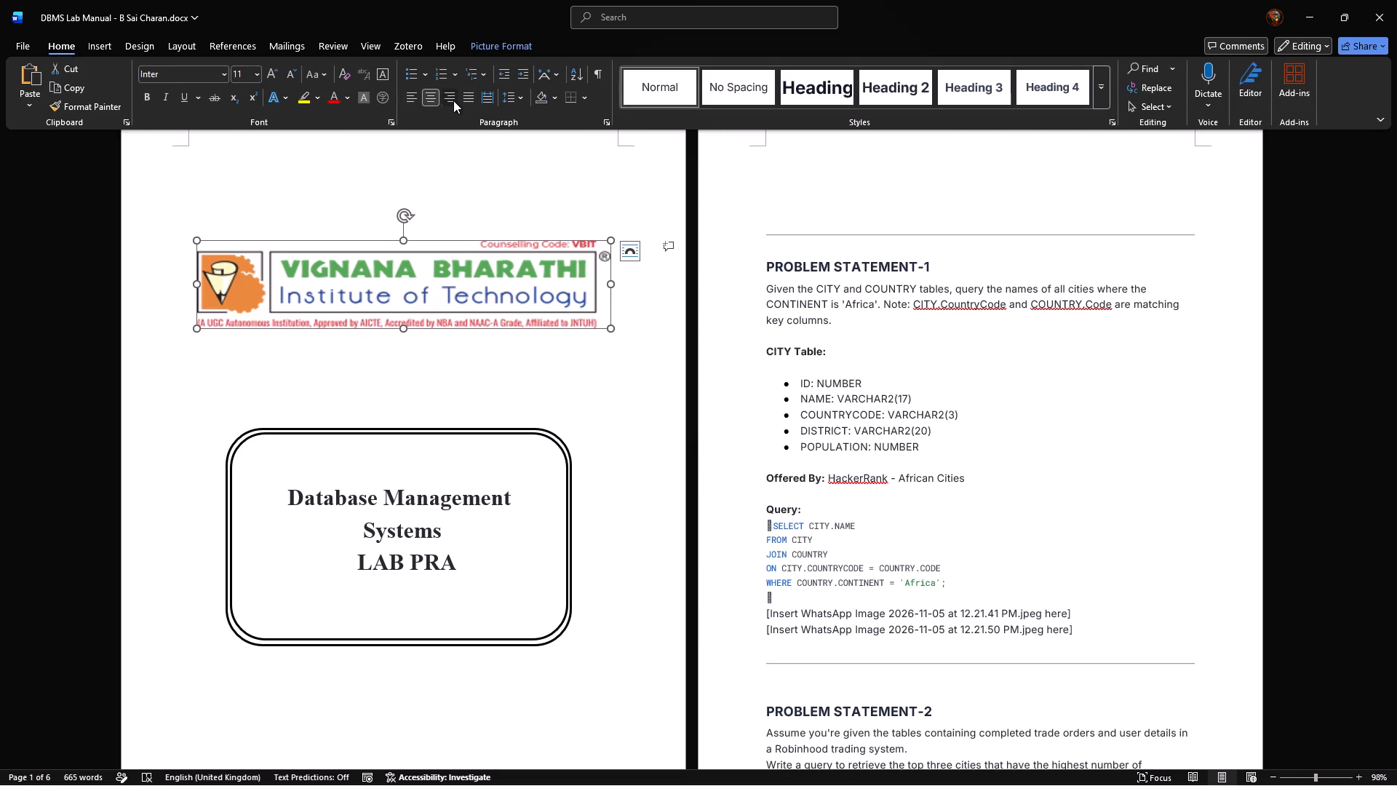
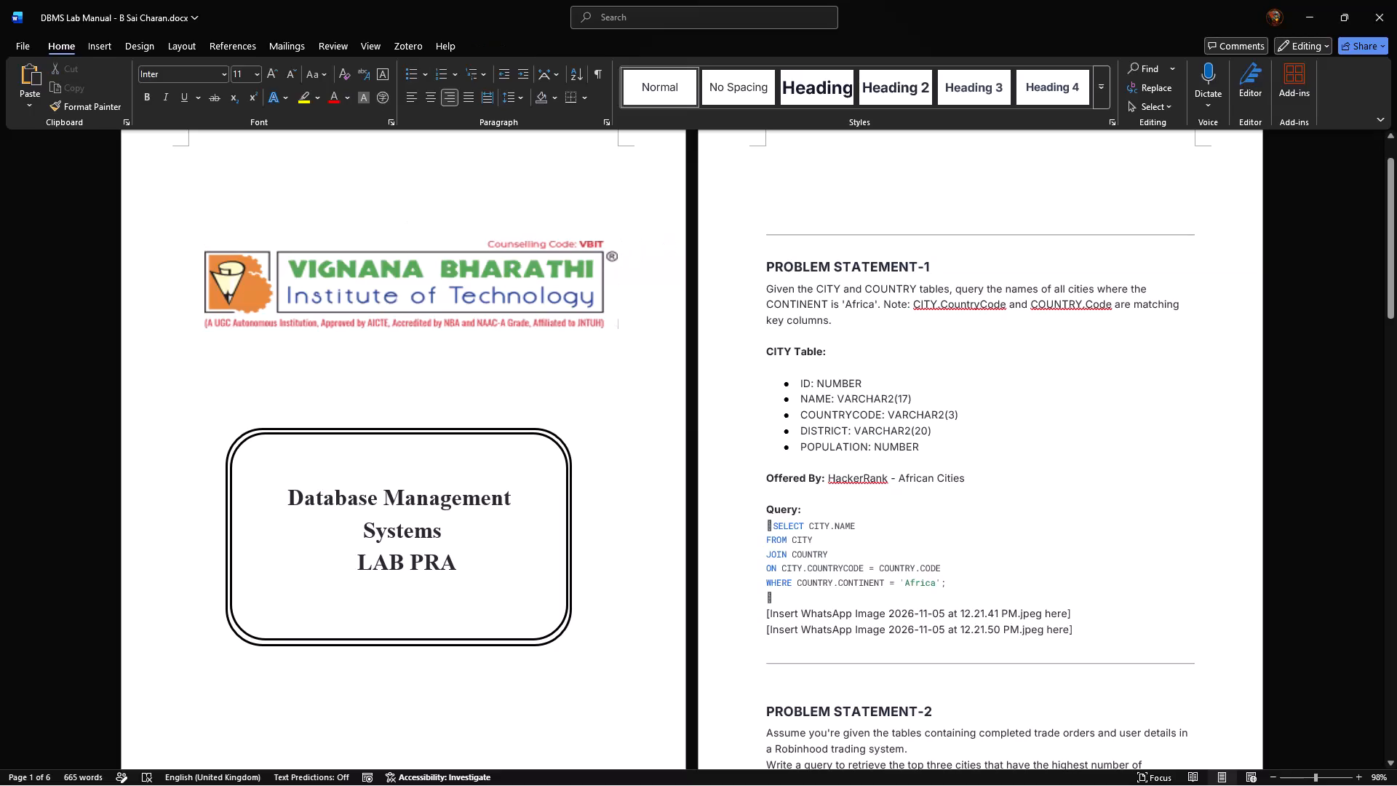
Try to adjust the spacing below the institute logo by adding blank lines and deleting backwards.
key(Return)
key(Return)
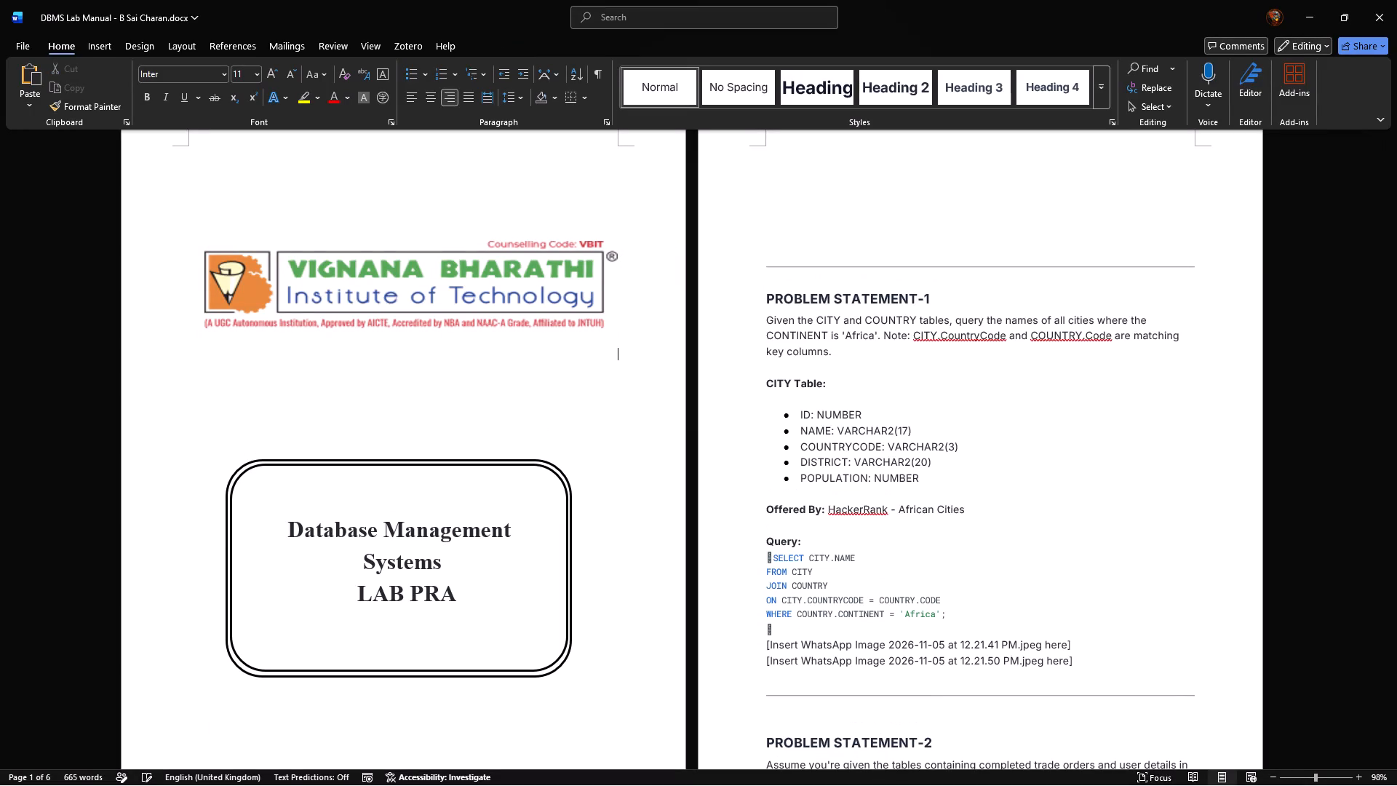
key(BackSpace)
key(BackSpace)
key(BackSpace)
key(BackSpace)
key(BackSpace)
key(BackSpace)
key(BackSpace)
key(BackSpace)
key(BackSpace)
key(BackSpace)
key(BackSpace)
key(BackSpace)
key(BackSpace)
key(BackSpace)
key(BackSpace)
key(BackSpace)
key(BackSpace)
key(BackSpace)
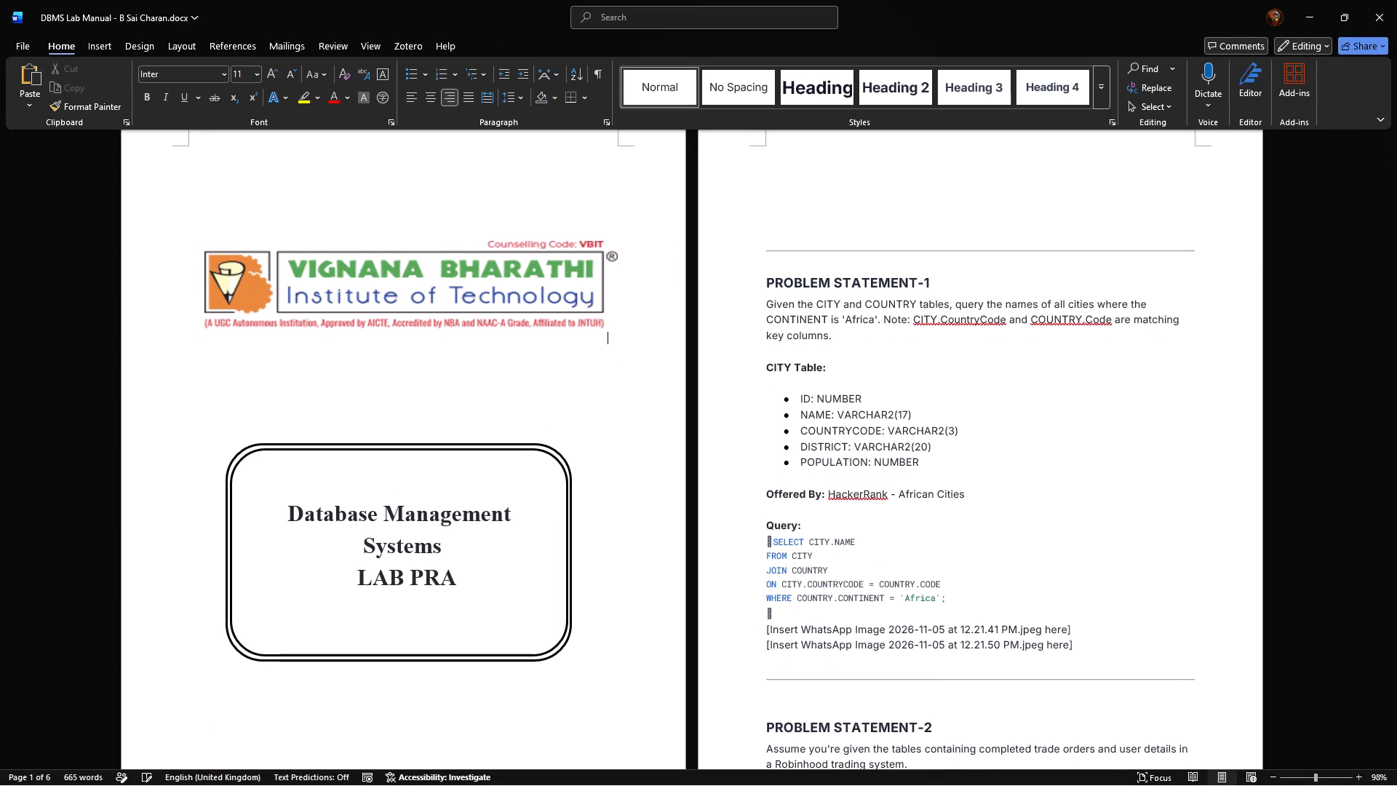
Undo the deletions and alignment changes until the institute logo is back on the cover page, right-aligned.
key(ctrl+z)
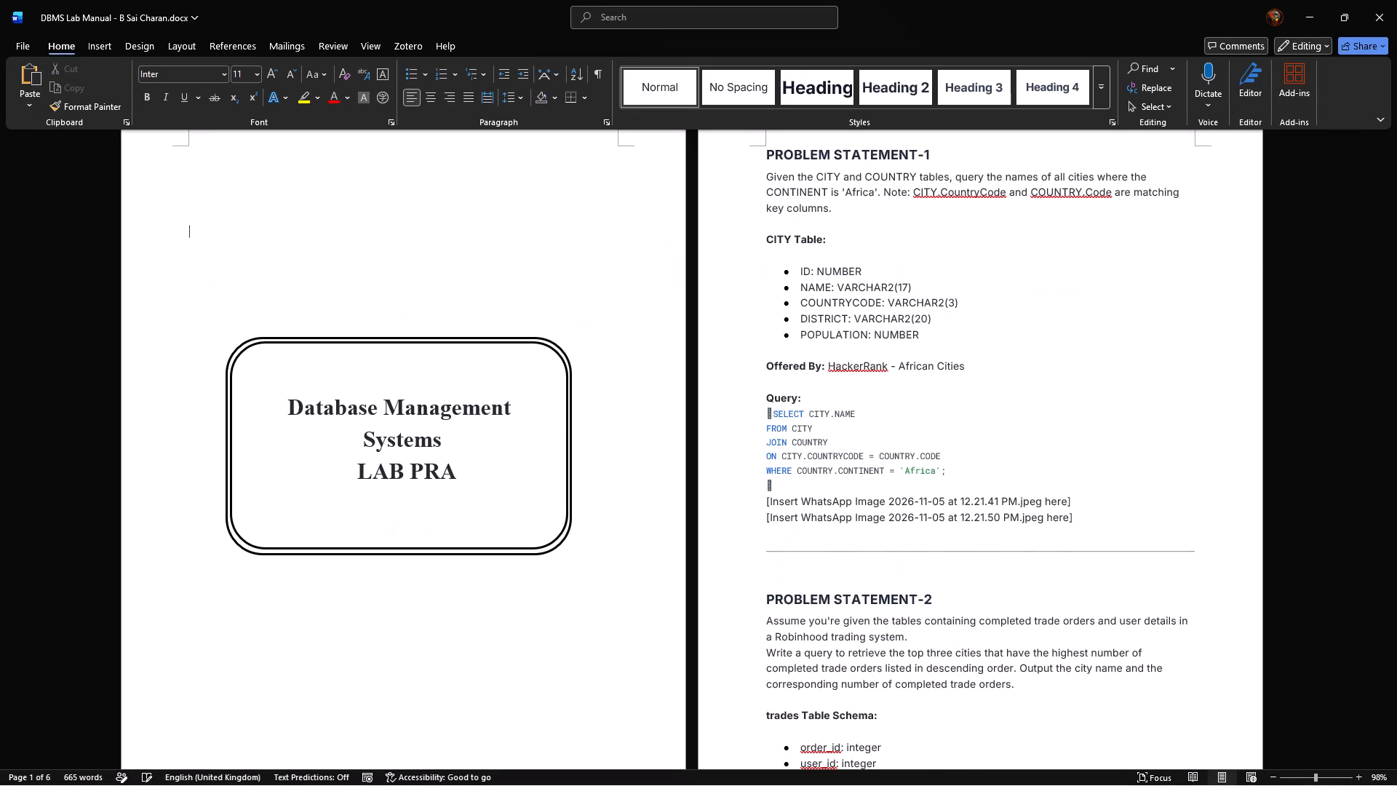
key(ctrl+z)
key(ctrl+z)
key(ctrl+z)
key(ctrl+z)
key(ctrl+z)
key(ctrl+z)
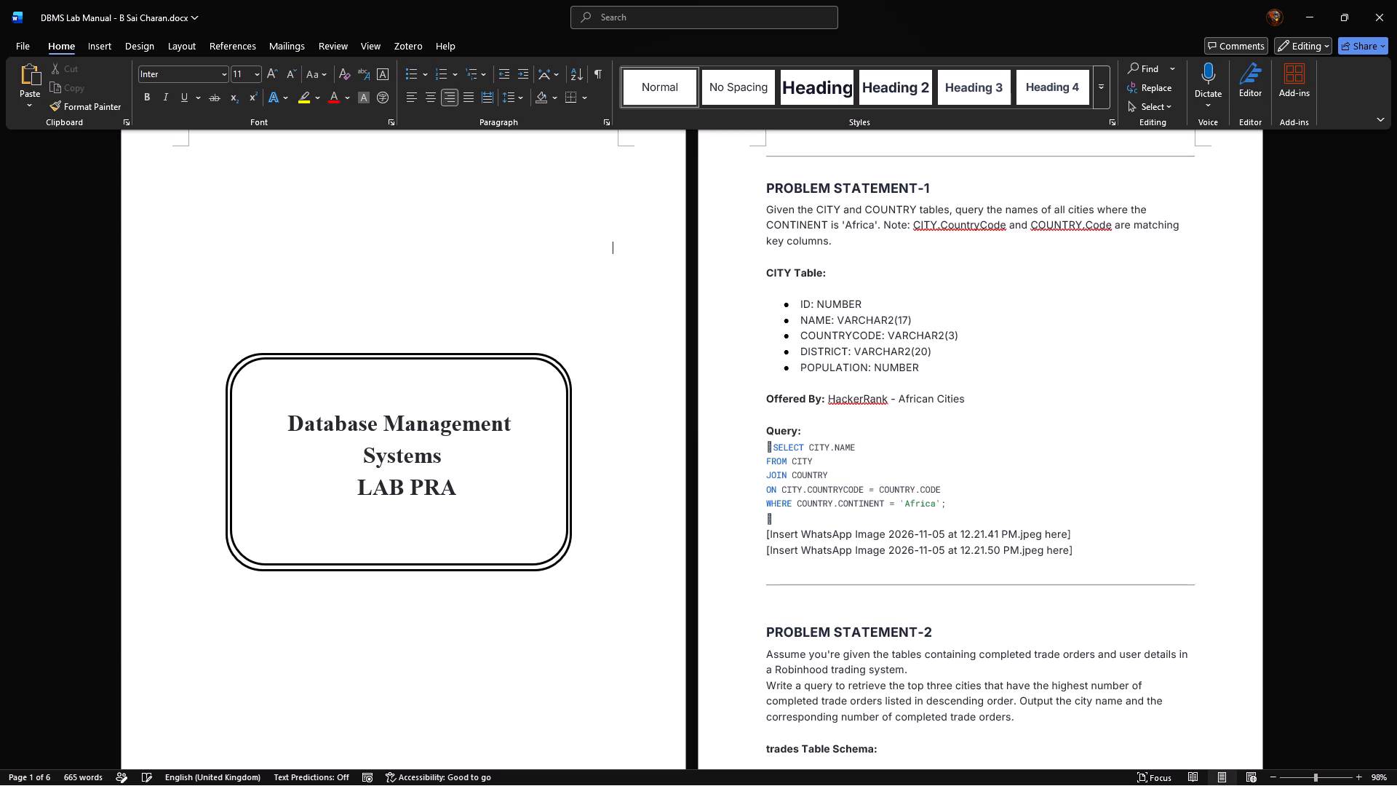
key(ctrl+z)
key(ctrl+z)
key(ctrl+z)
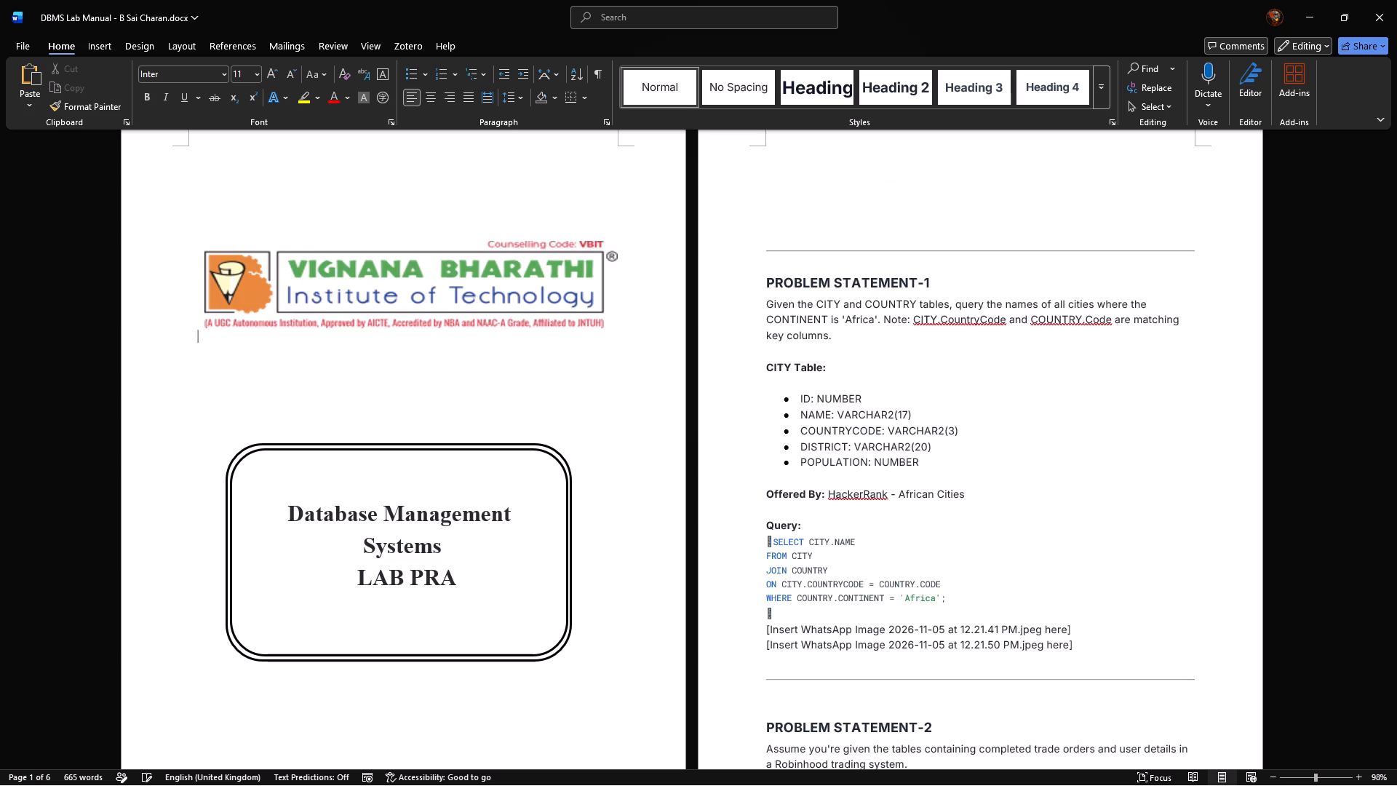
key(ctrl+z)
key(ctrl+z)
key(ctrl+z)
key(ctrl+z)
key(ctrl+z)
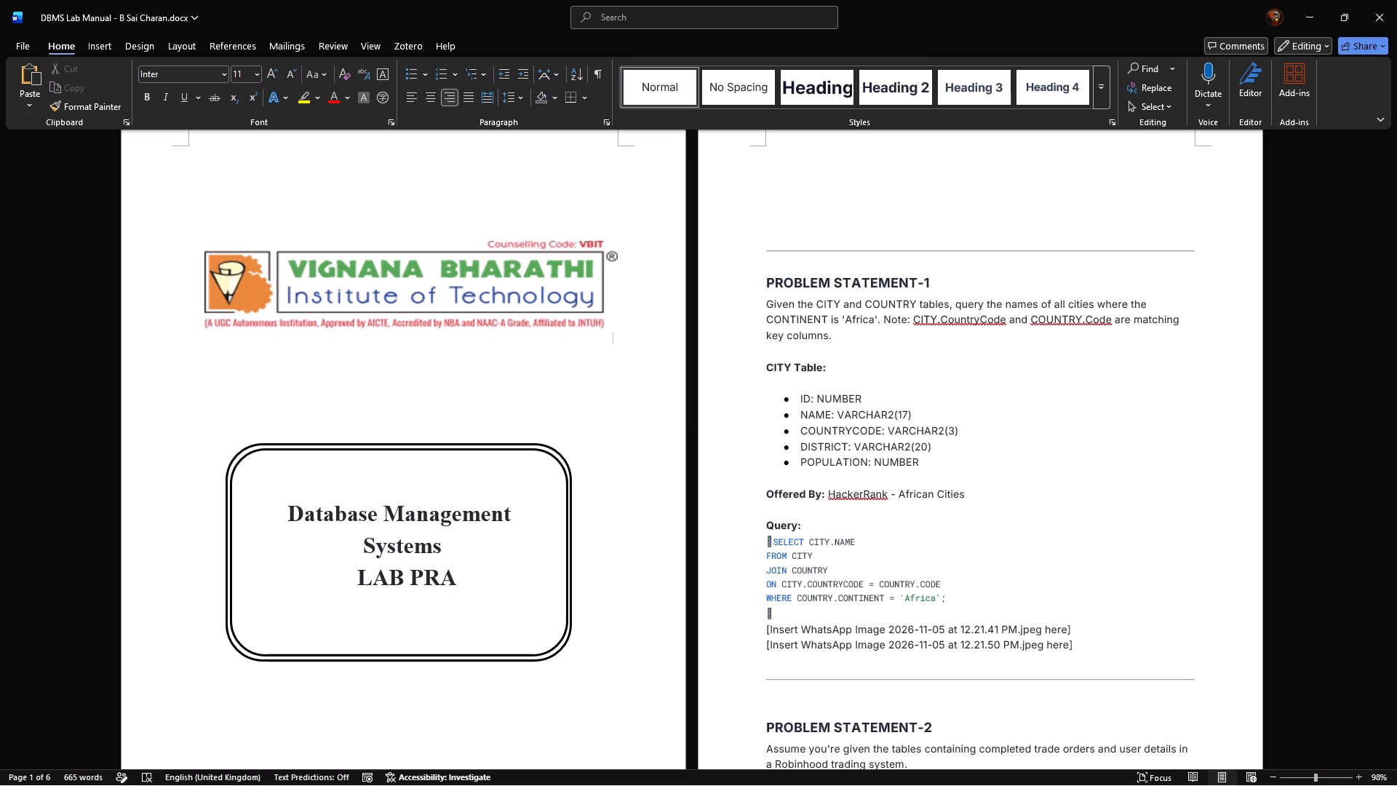
Move the institute logo up to the first line at the top margin of the cover page.
click(354, 312)
drag(376, 285, 380, 247)
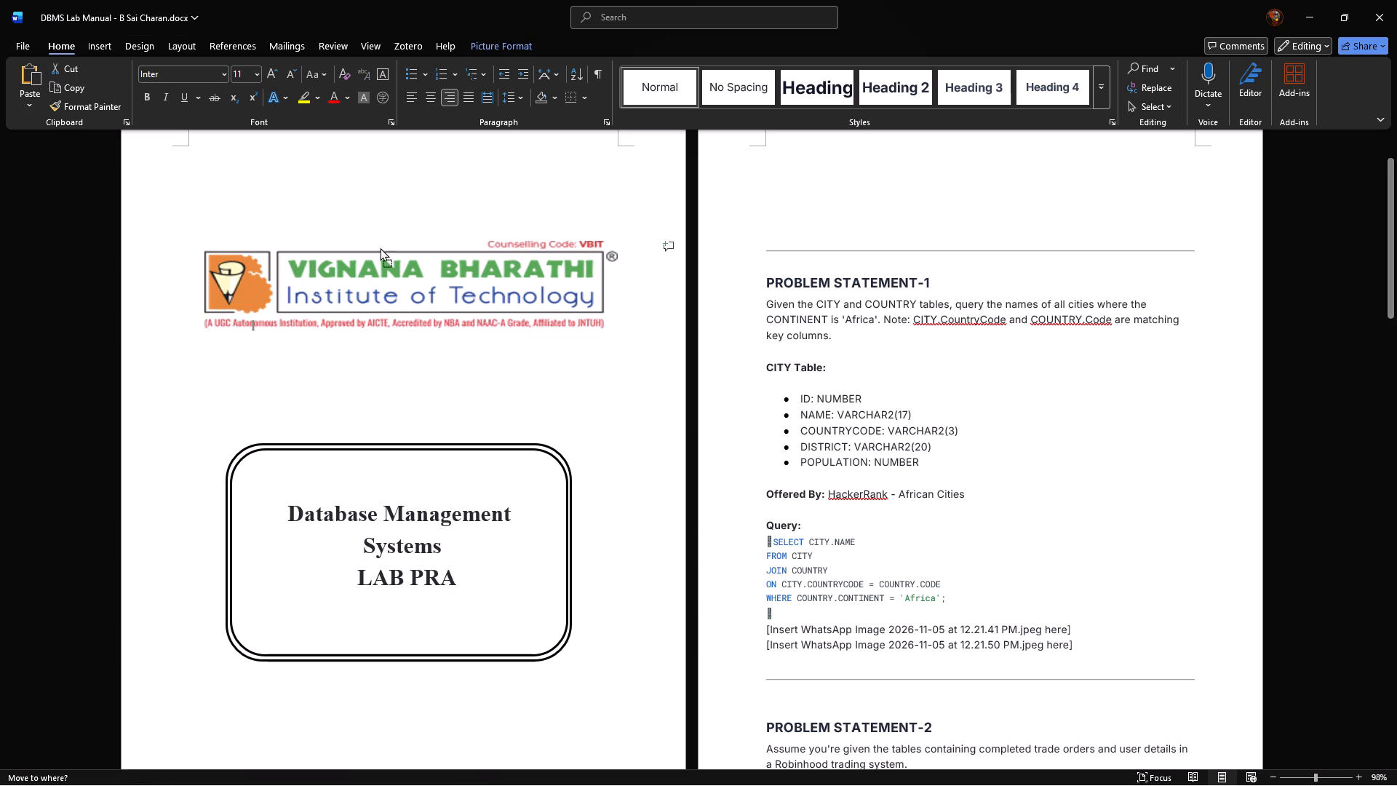
drag(380, 247, 373, 212)
drag(401, 250, 446, 205)
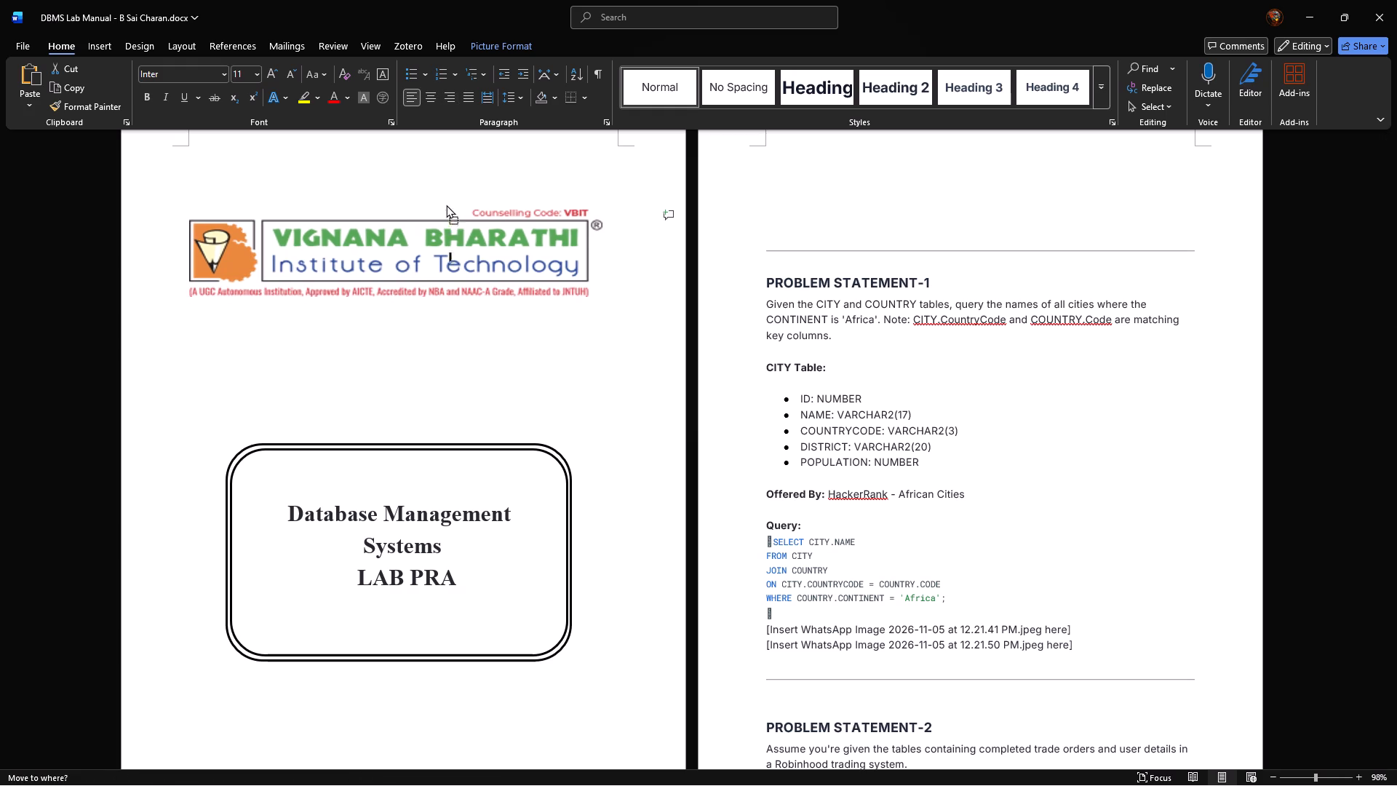
drag(446, 205, 444, 190)
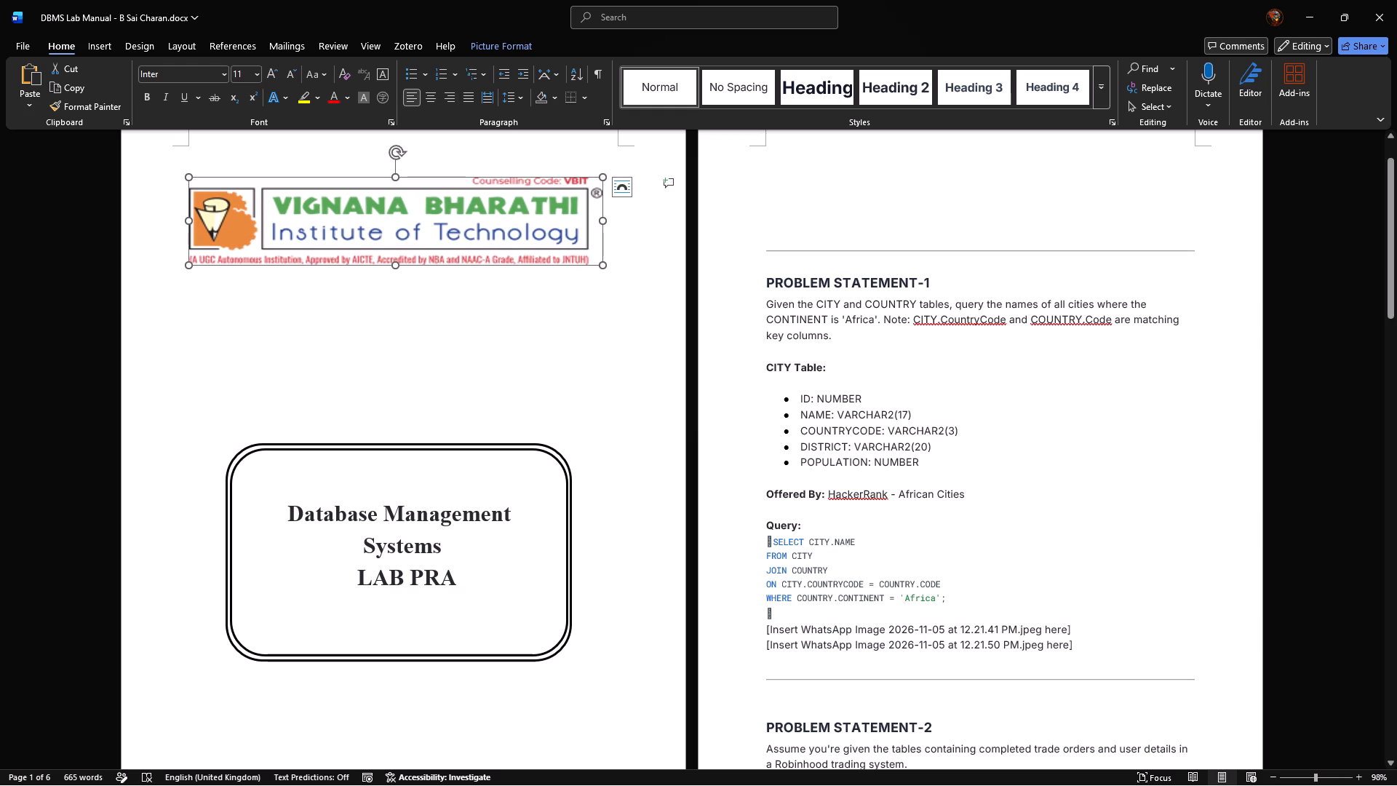
Right-align the institute logo on the cover page.
click(178, 220)
click(421, 229)
click(454, 98)
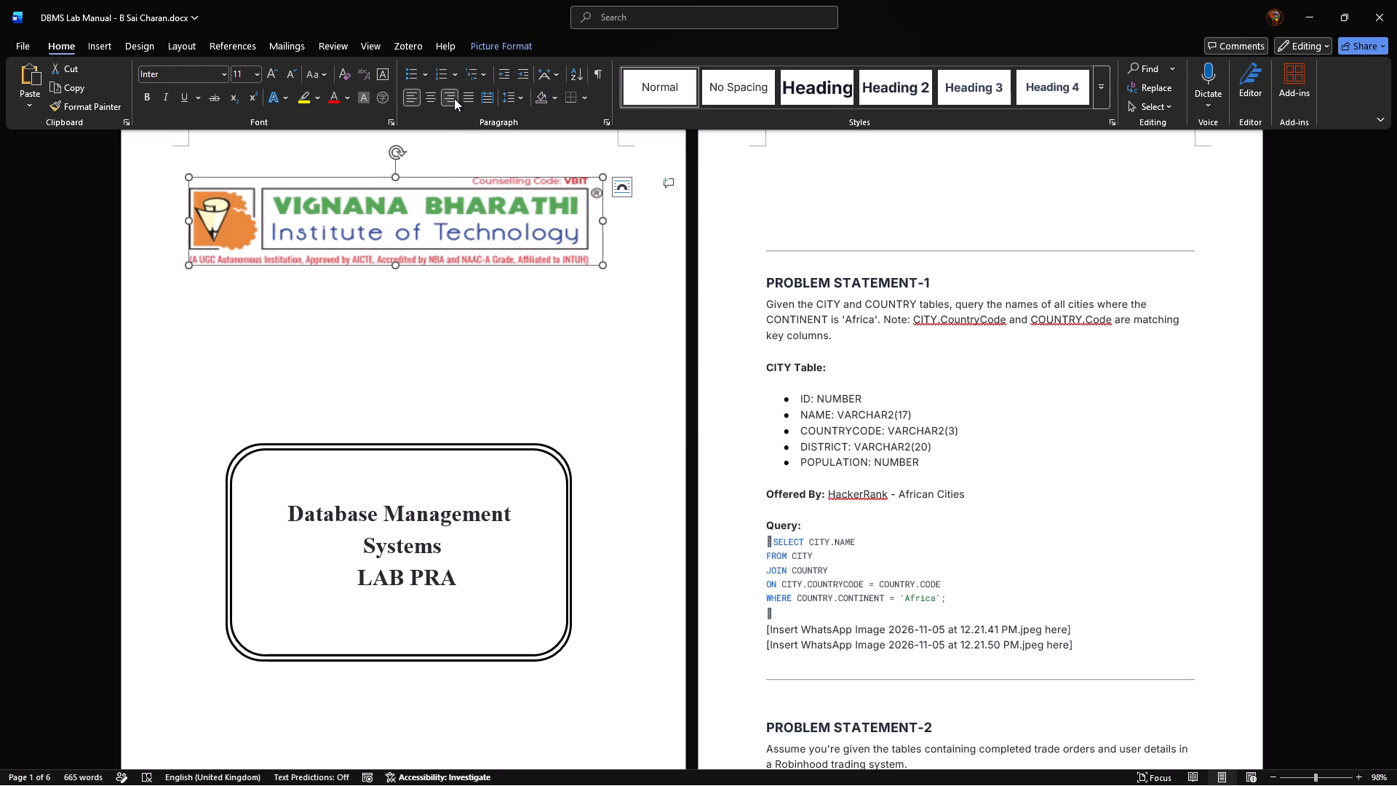
Delete surplus blank lines between the institute logo and the title frame, undoing any deletion that removes the logo.
click(506, 333)
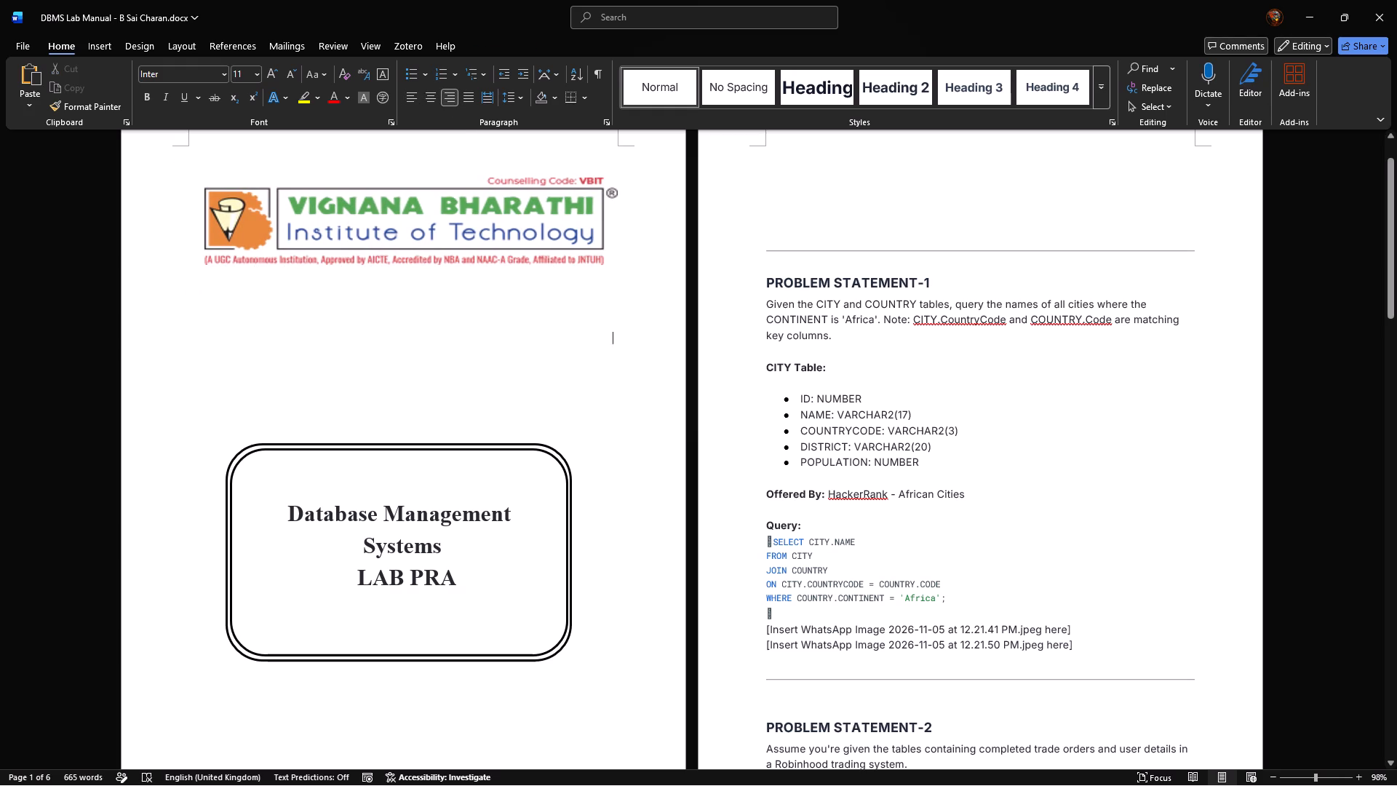
key(BackSpace)
key(BackSpace)
key(BackSpace)
key(BackSpace)
key(BackSpace)
key(BackSpace)
key(BackSpace)
key(BackSpace)
key(BackSpace)
key(BackSpace)
key(BackSpace)
key(BackSpace)
key(BackSpace)
key(BackSpace)
key(BackSpace)
key(BackSpace)
key(BackSpace)
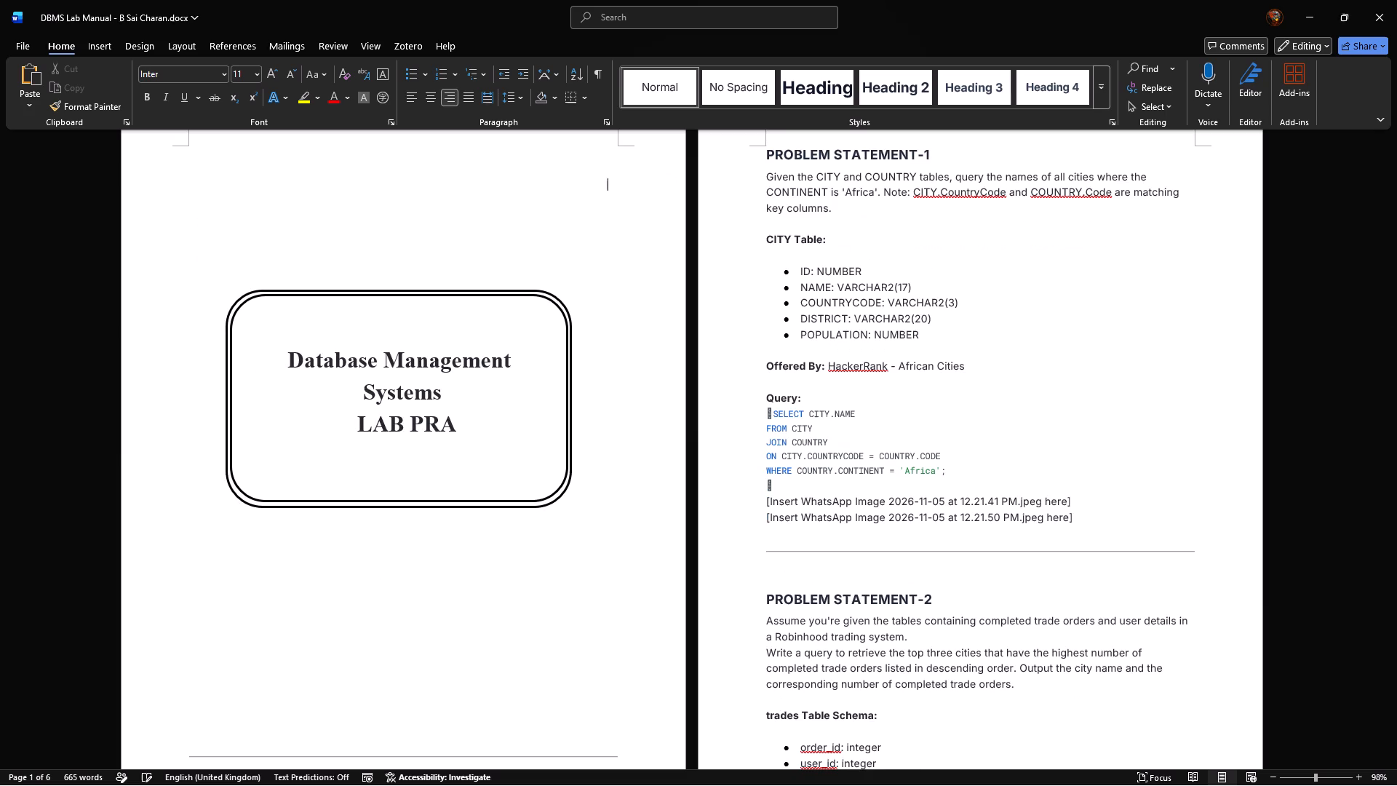
key(ctrl+z)
key(ctrl+z)
key(ctrl+z)
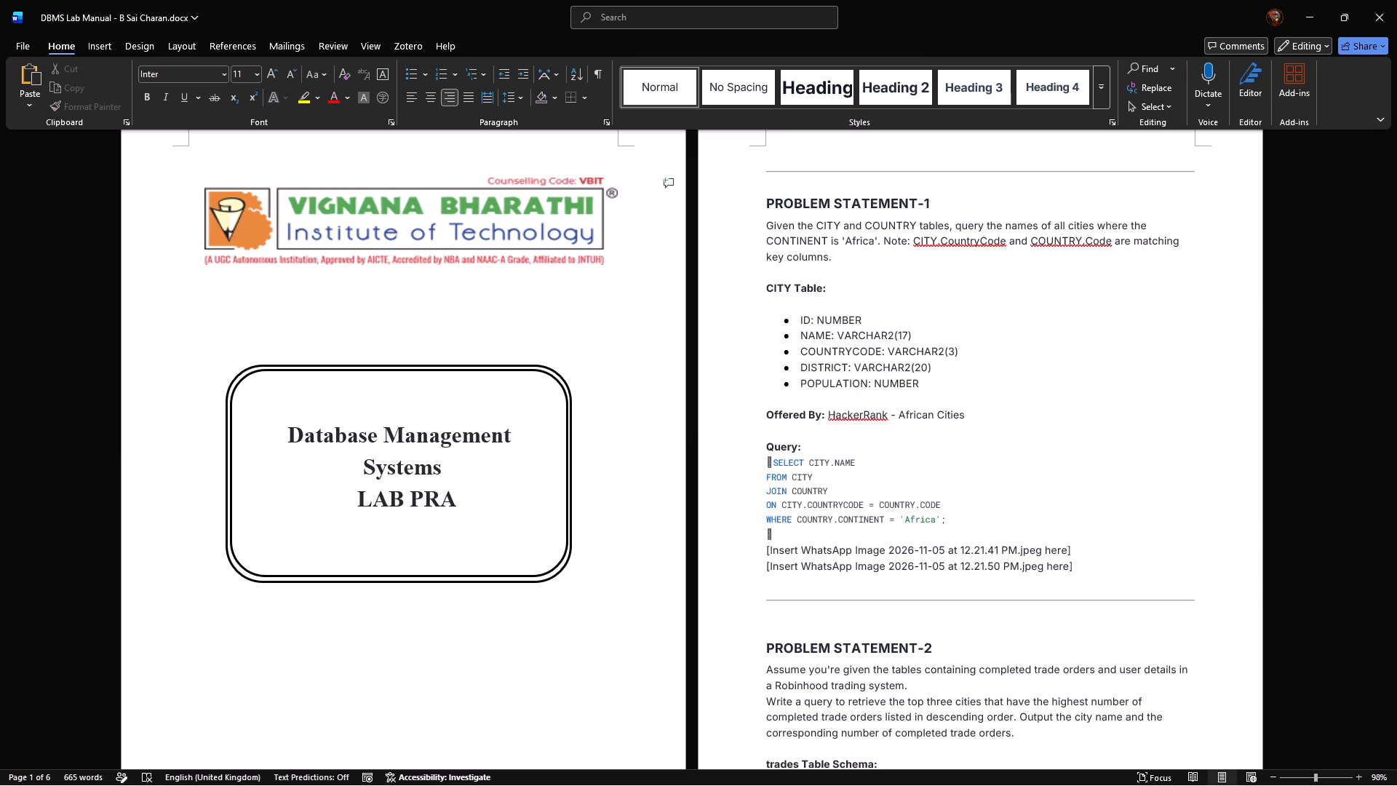
Add three blank lines between the institute logo and the title frame on the cover page.
click(594, 340)
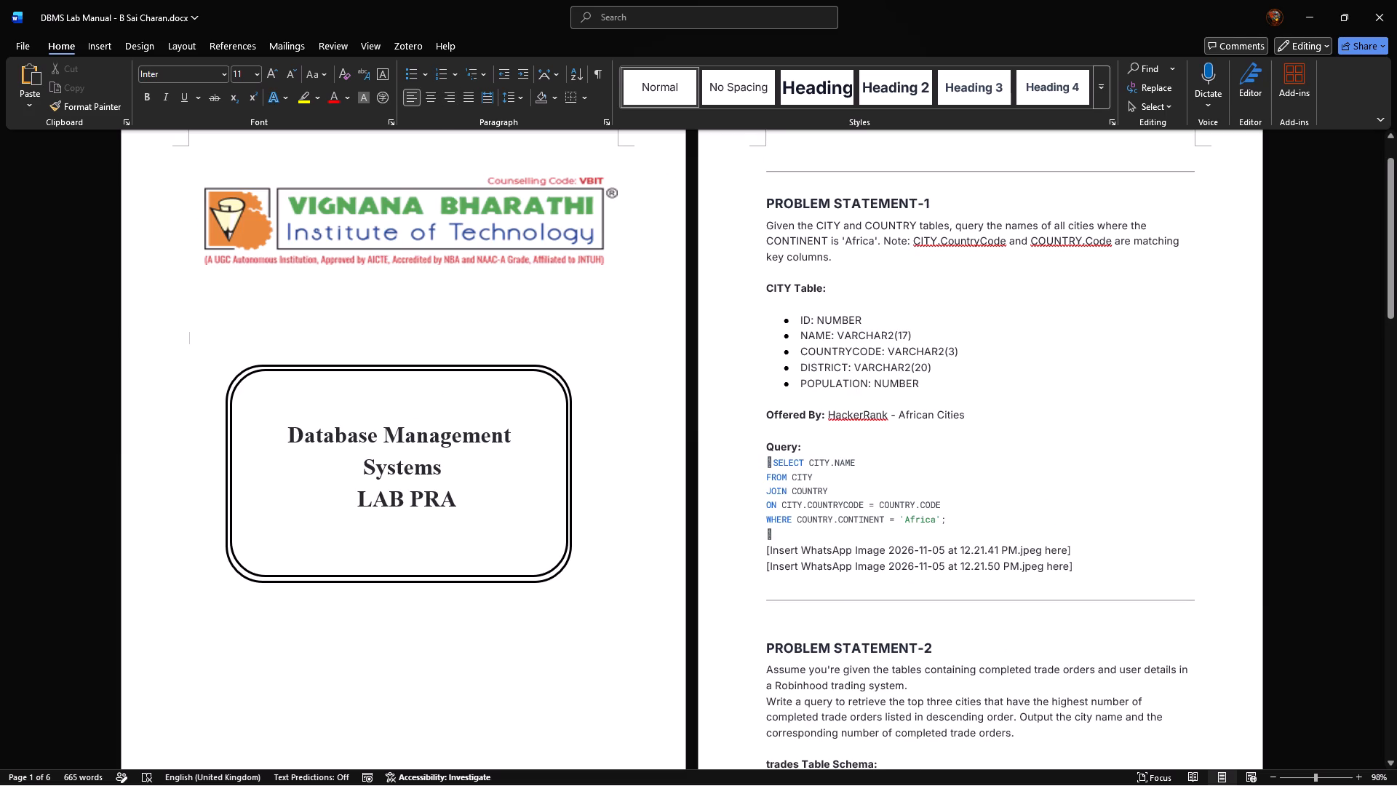
key(Return)
key(Return)
key(Return)
click(478, 333)
key(space)
key(space)
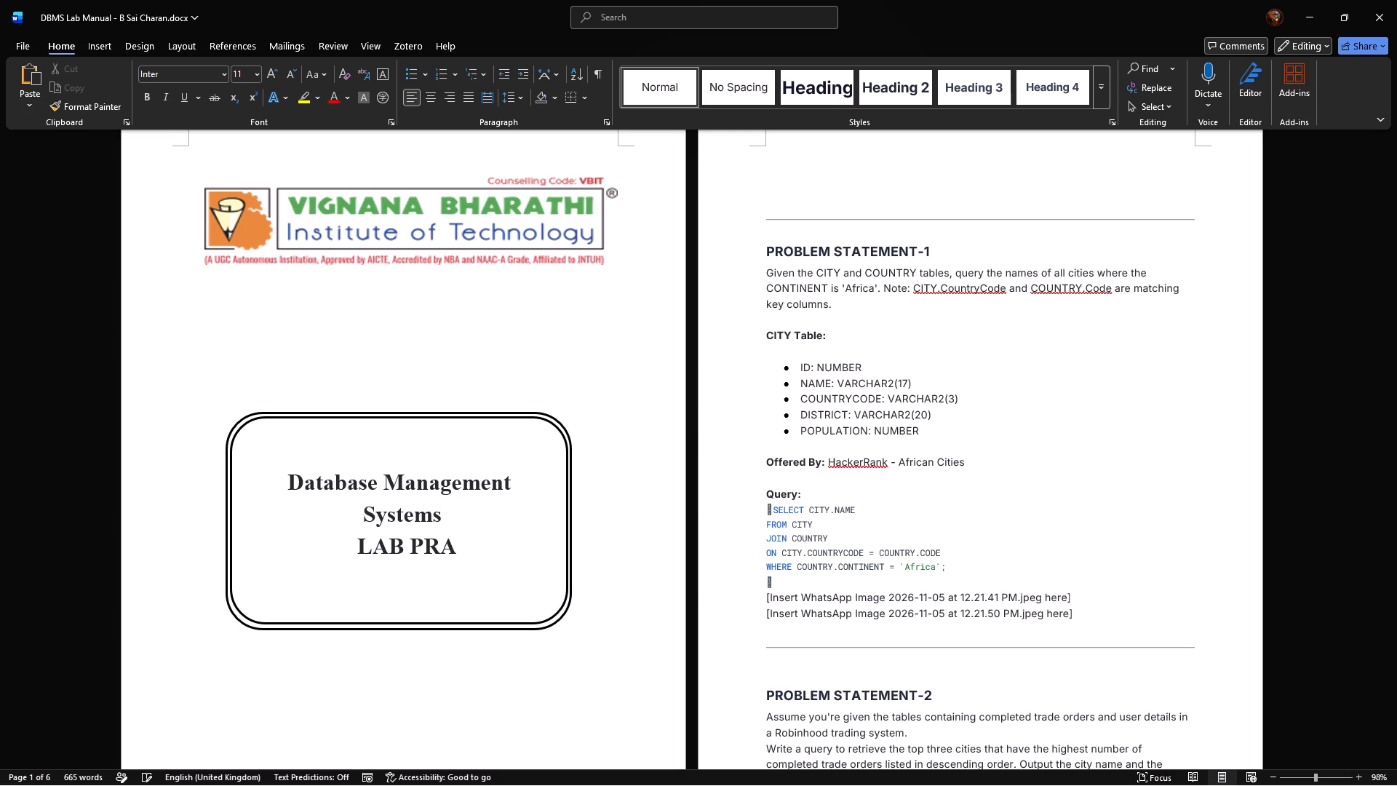
Begin a new text line starting with "D" on the second blank line below the institute logo.
key(Up)
key(Up)
key(Up)
key(Up)
key(Down)
key(Up)
key(Down)
key(d)
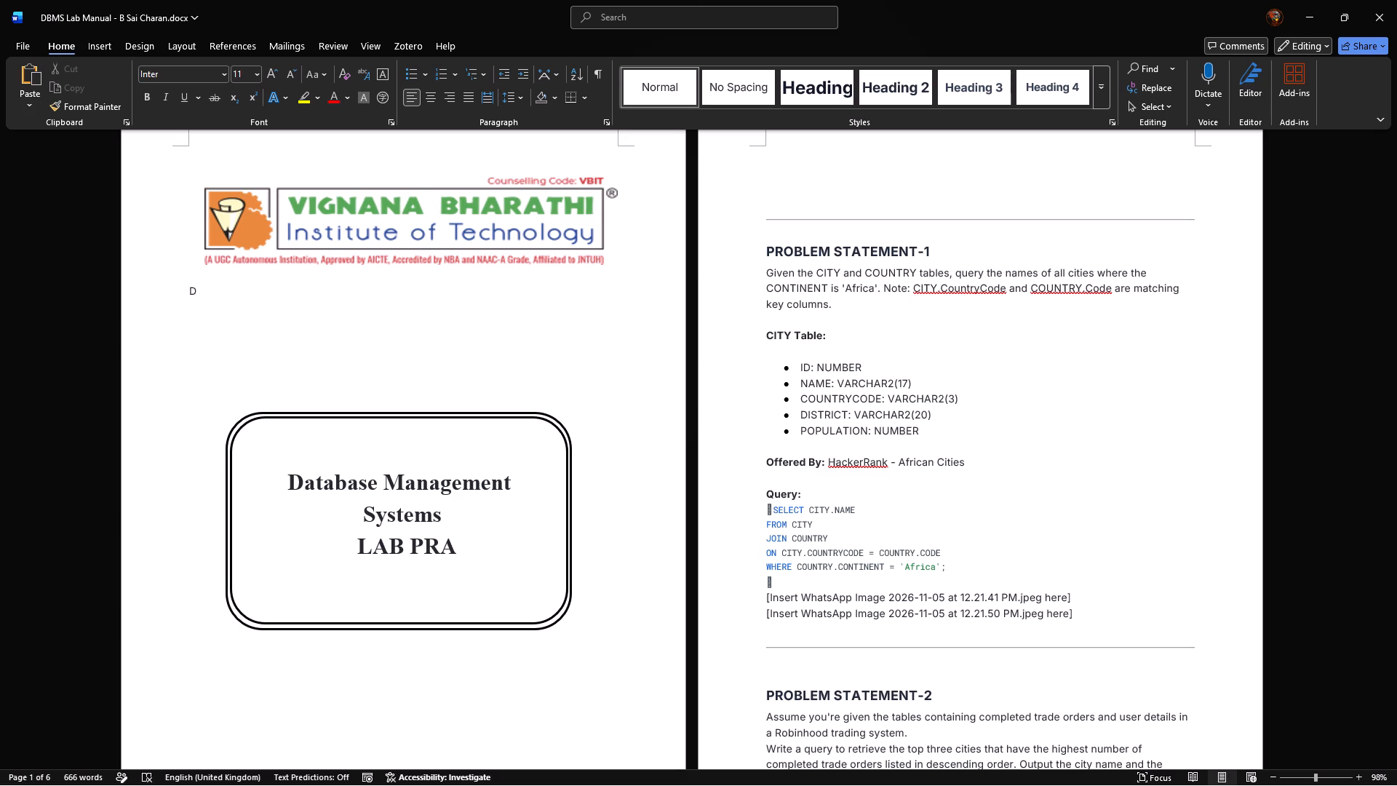
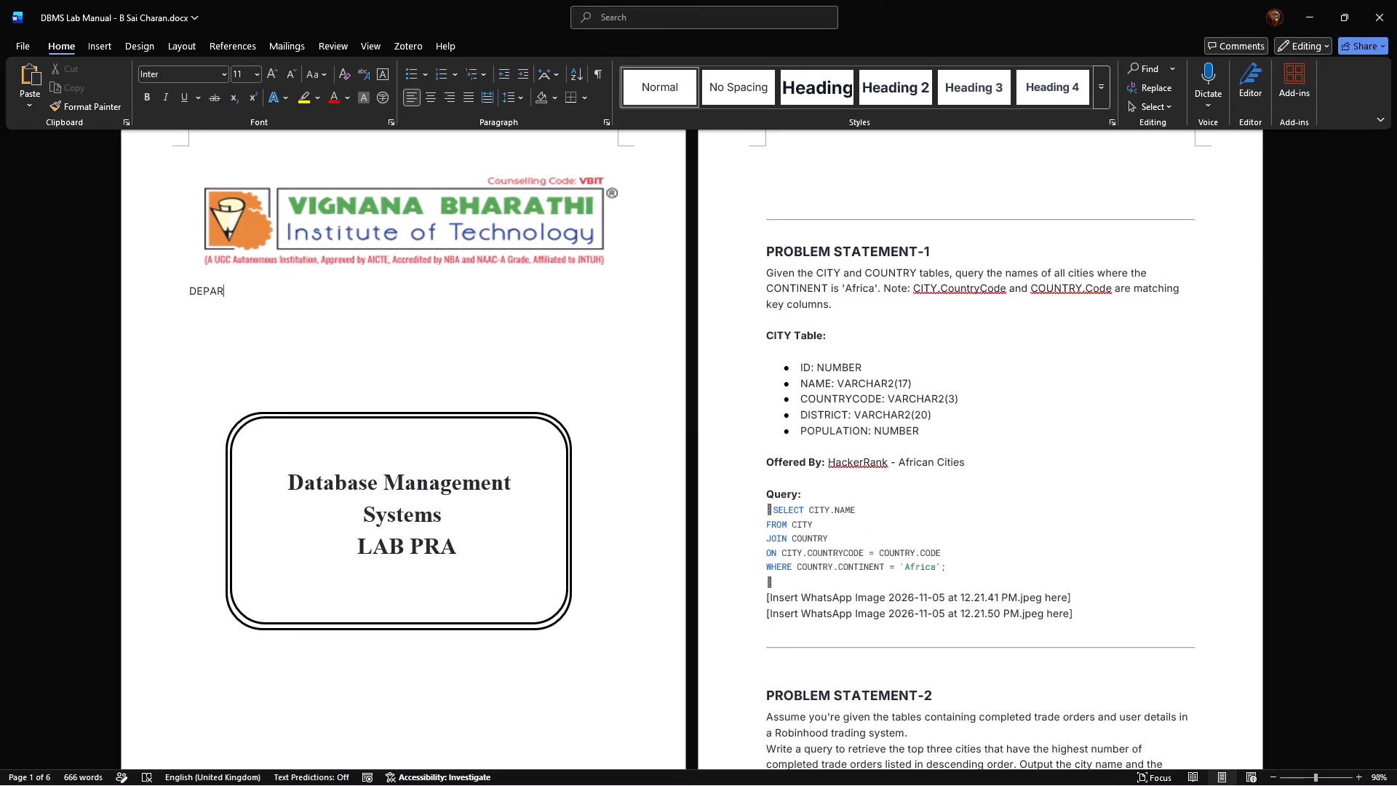
Complete the text line below the institute logo so it reads "DEPARTMENT OF INFORMATION TECHNOLOGY".
text(TMENT OF)
key(space)
text(INFORMATION TECHNOLOGY)
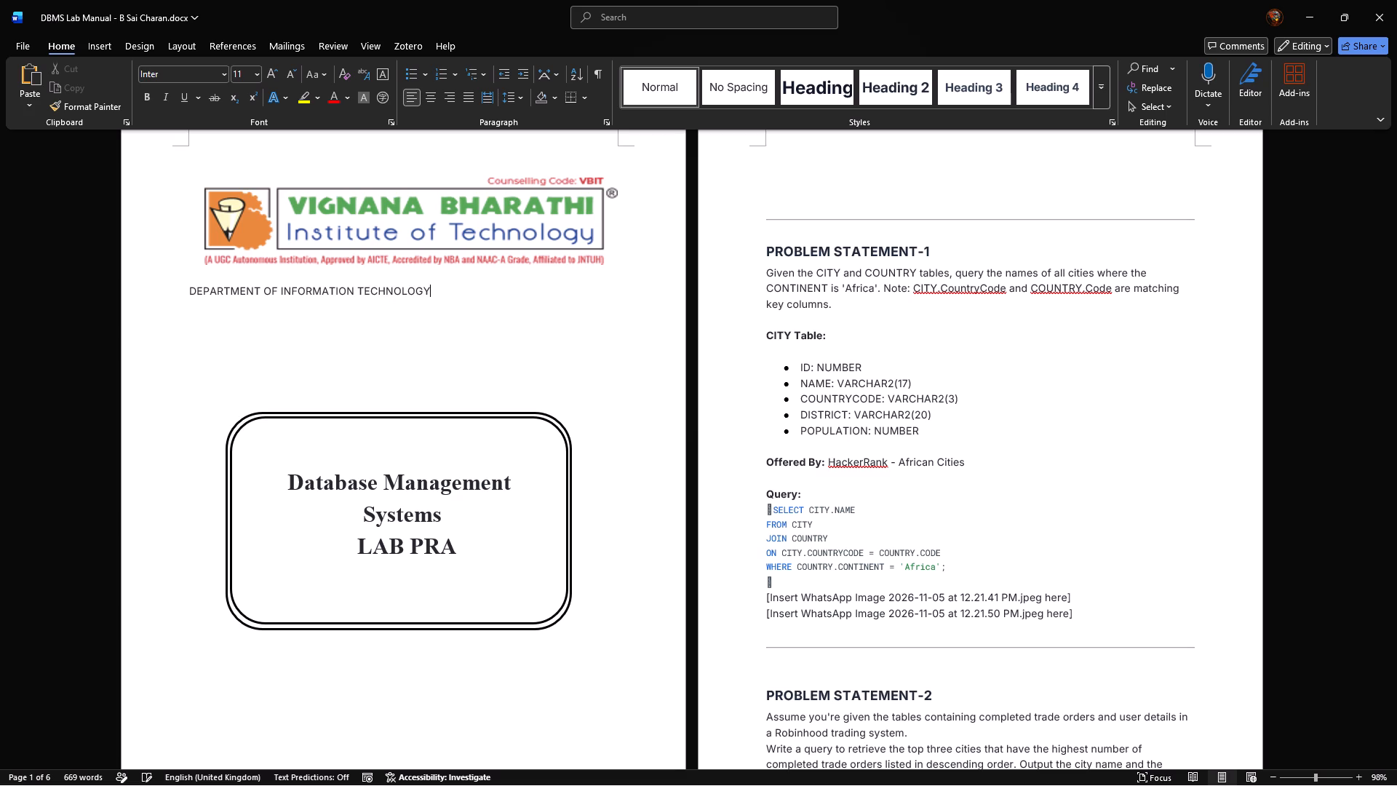
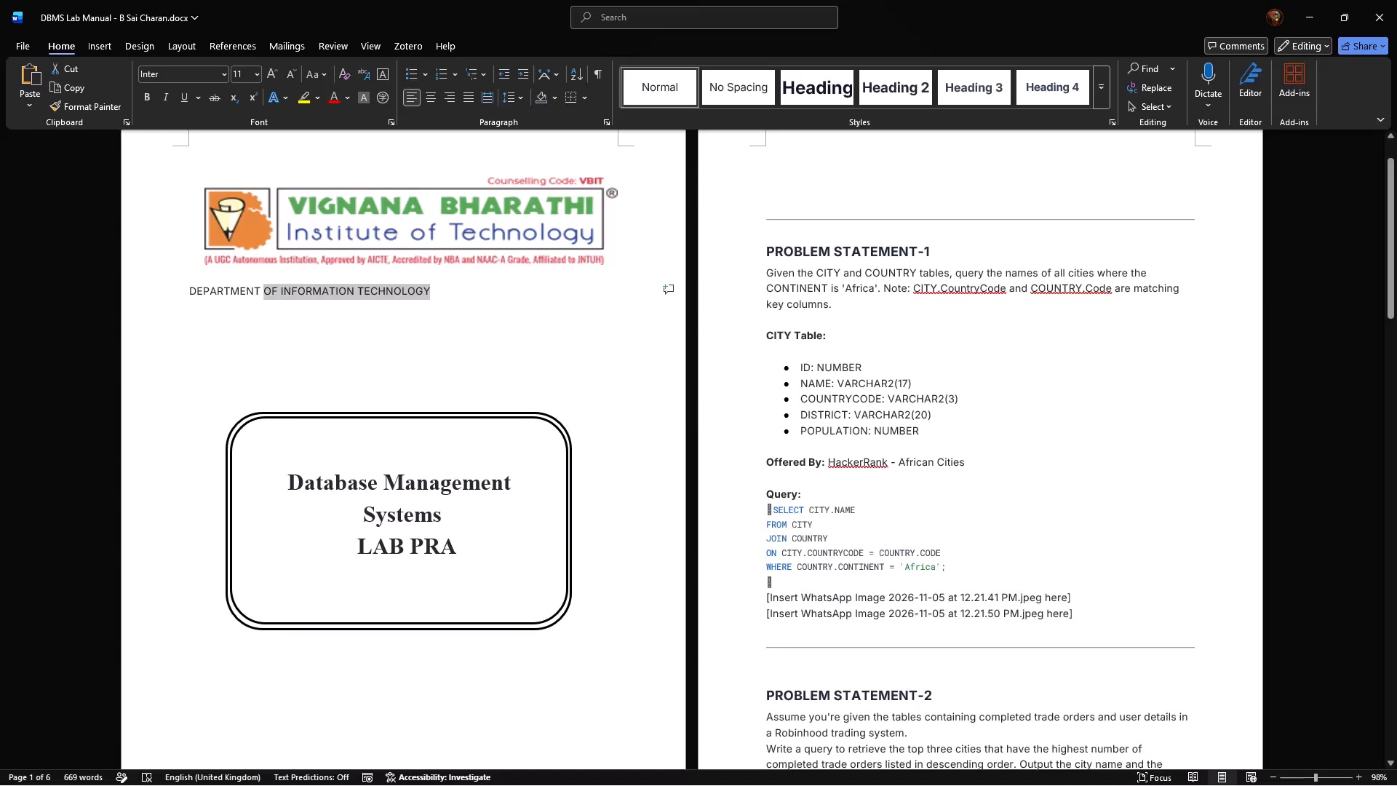
Centre the "DEPARTMENT OF INFORMATION TECHNOLOGY" line below the institute logo and set its font to Times New Roman.
key(ctrl+shift+Left)
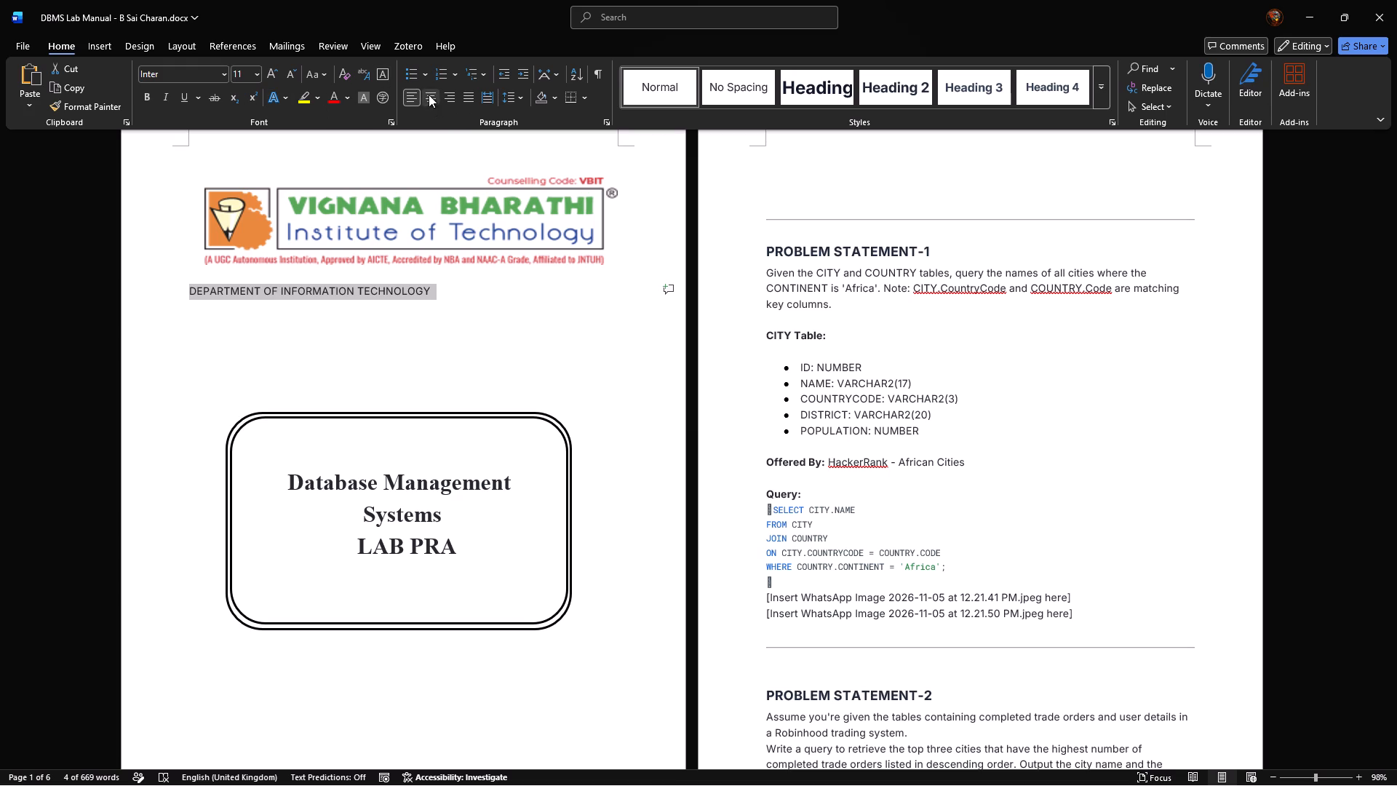
click(429, 95)
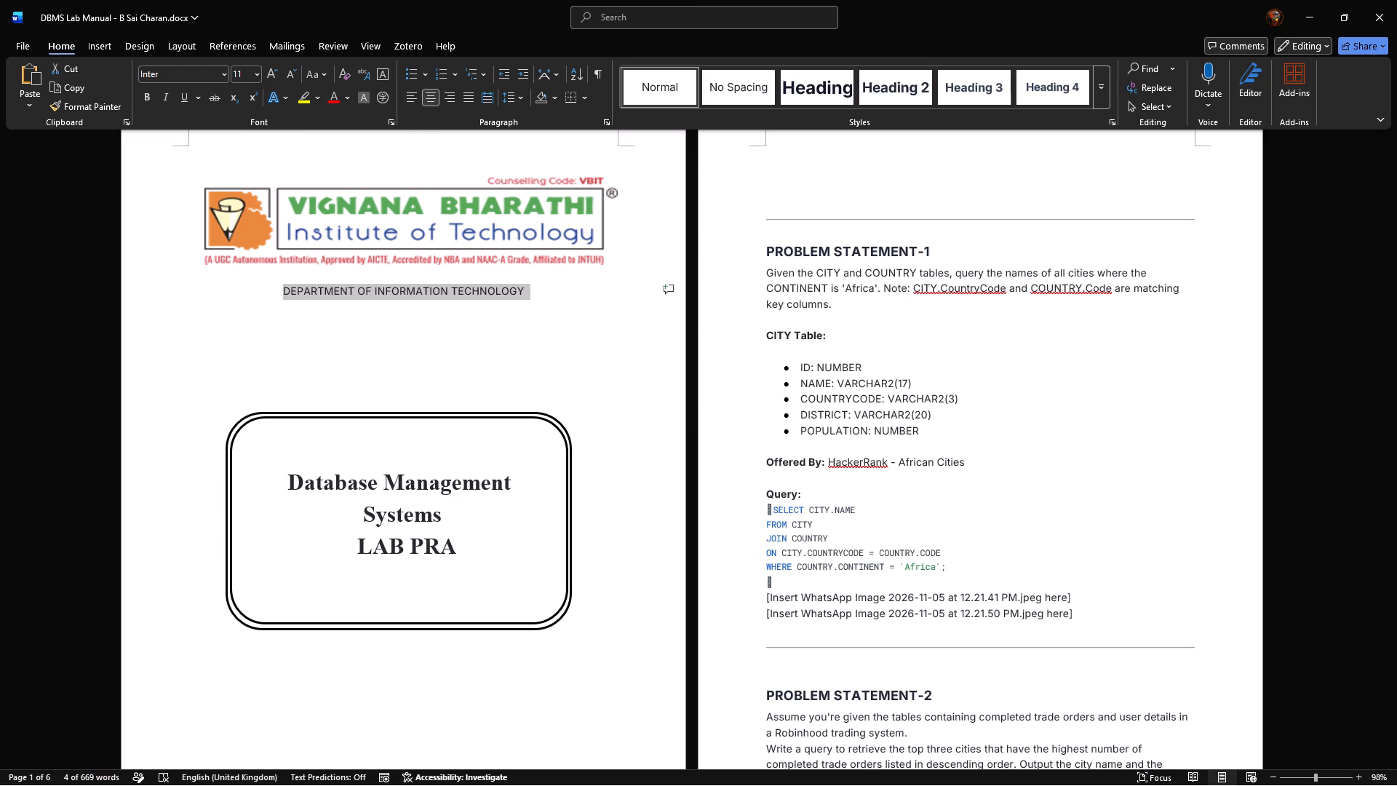
click(223, 75)
click(230, 218)
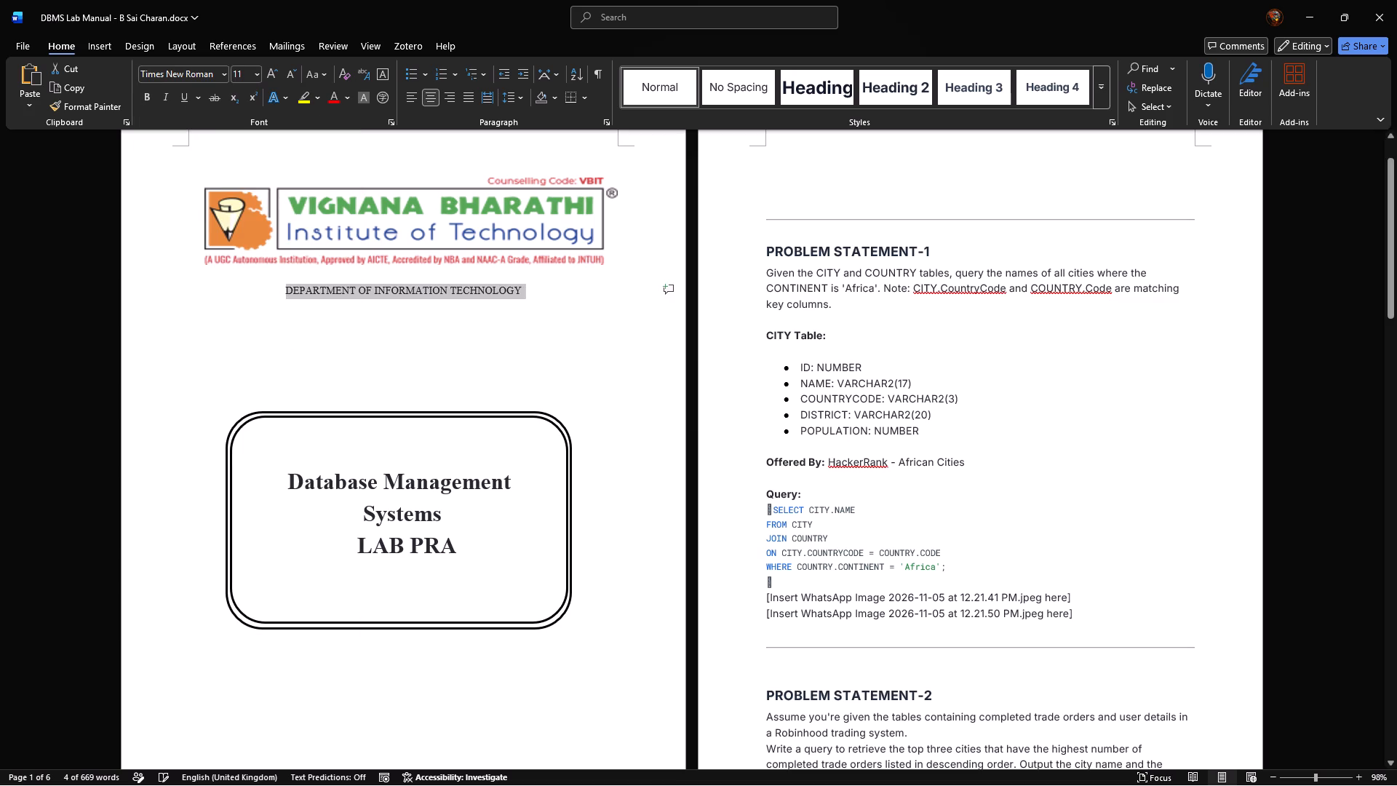
Set the "DEPARTMENT OF INFORMATION TECHNOLOGY" line to font size 18 and make it bold.
click(260, 69)
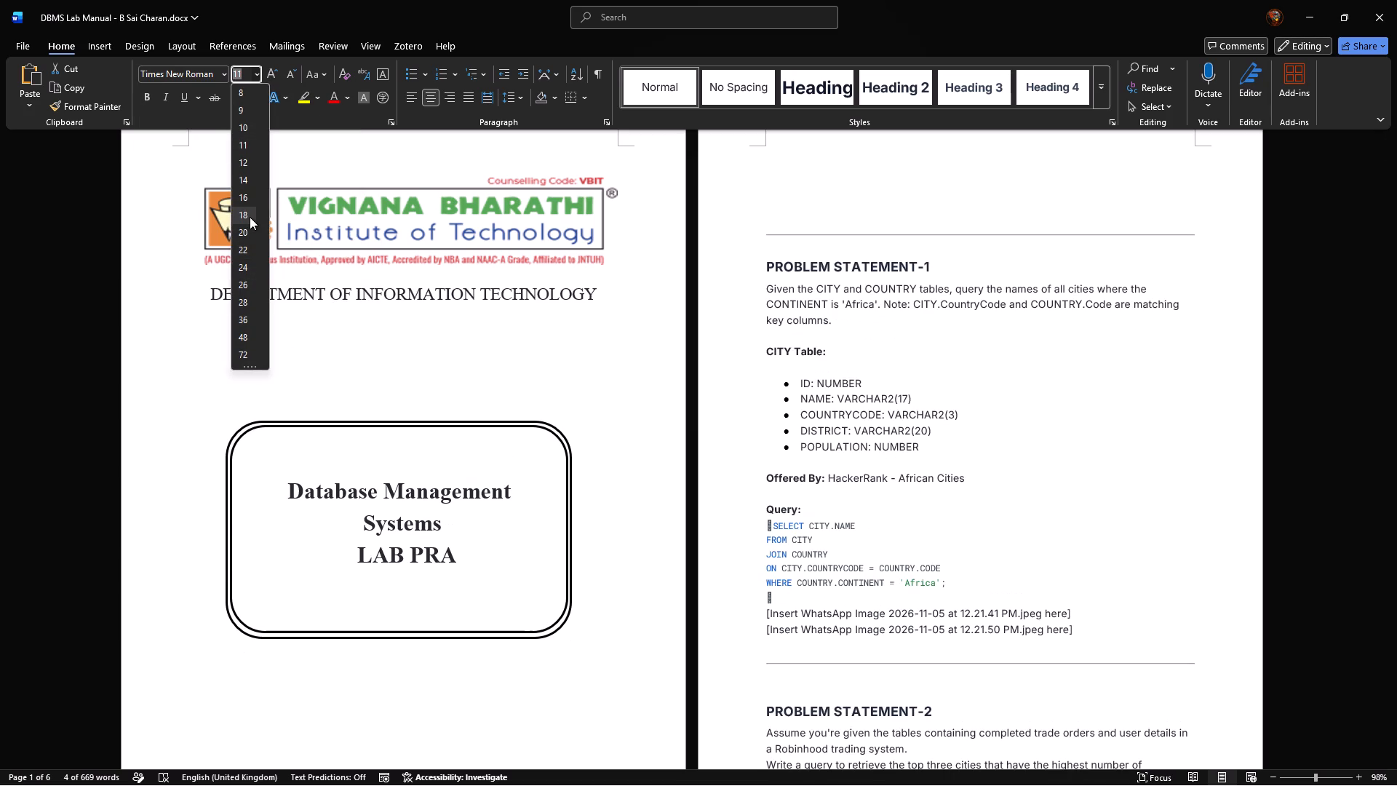
click(250, 217)
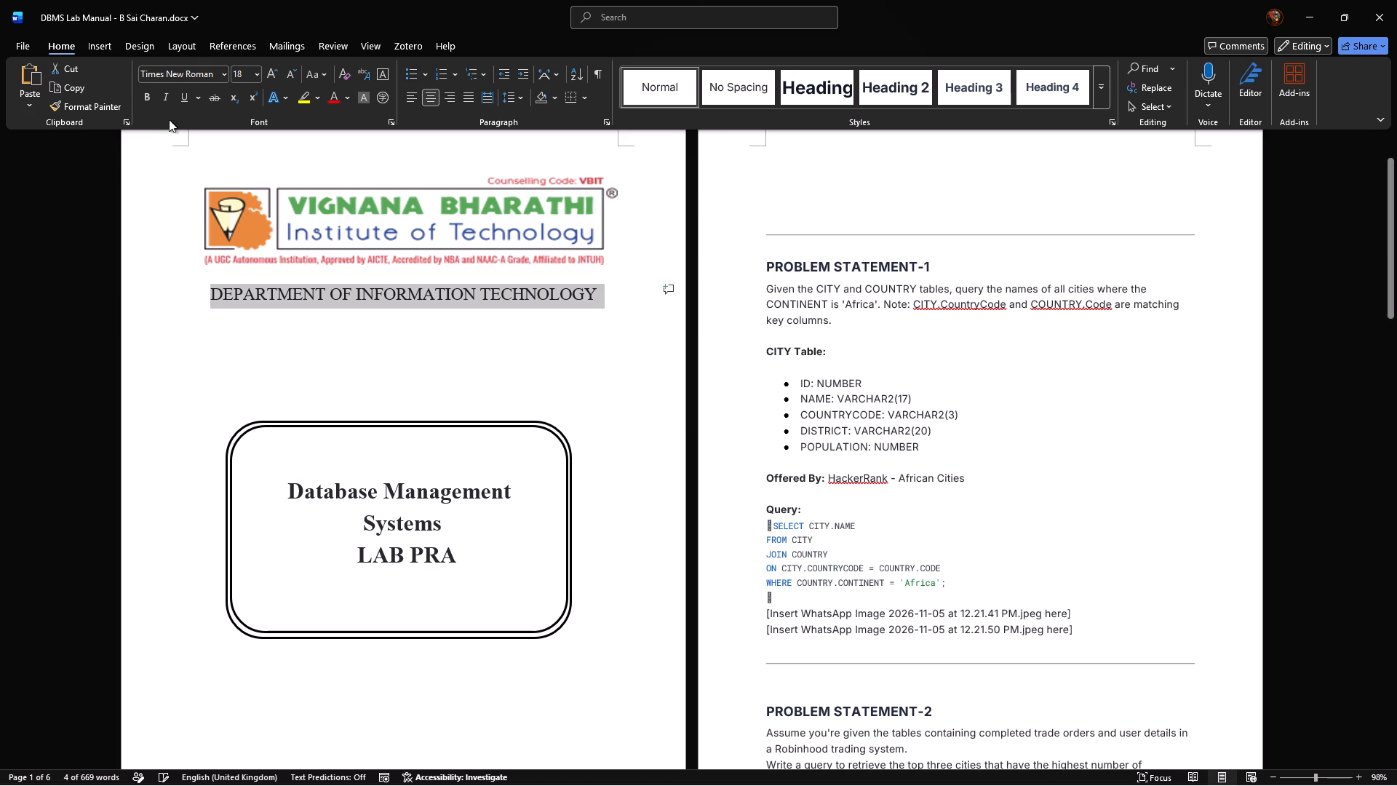
click(147, 93)
click(474, 388)
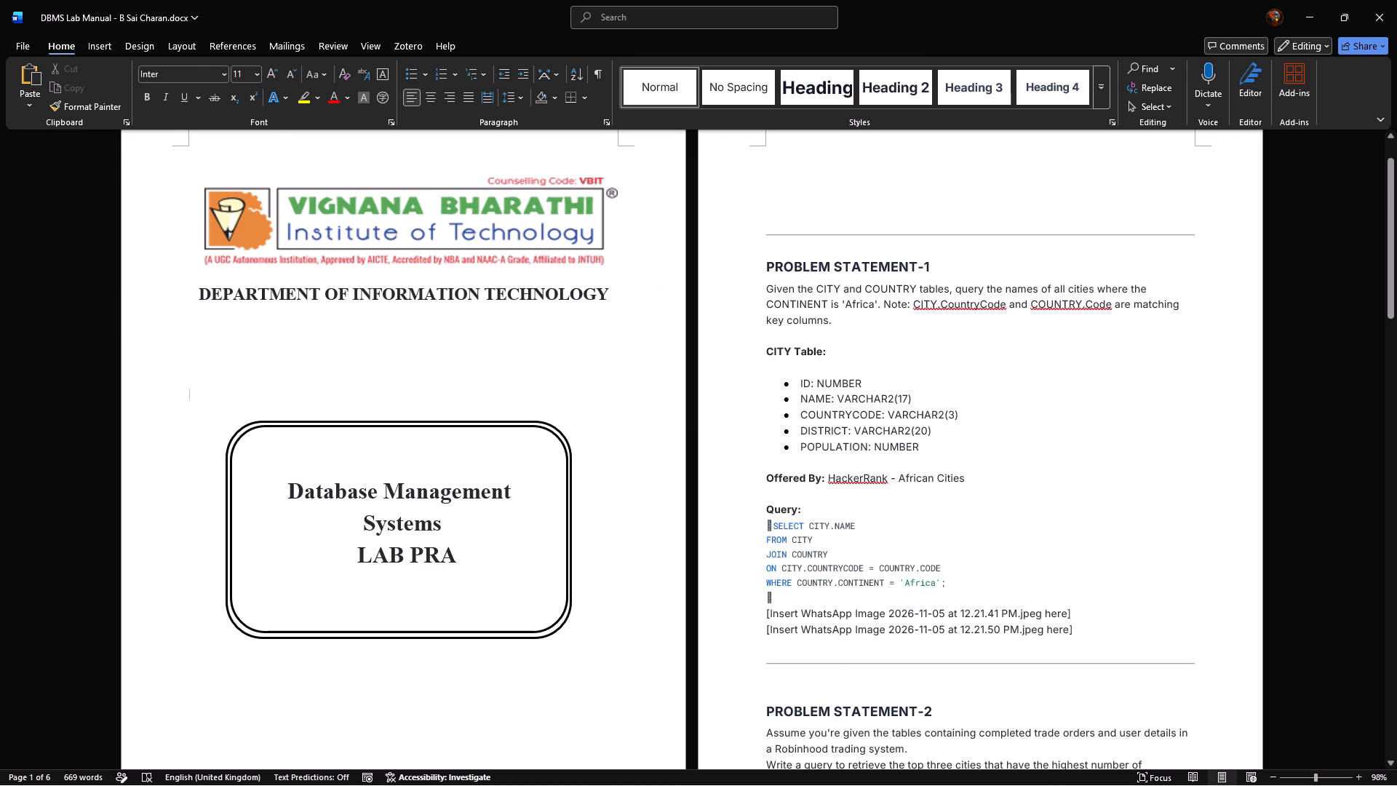
Delete two blank lines between the department line and the title frame on the cover page.
scroll(528, 373, down, 5)
click(468, 525)
click(269, 223)
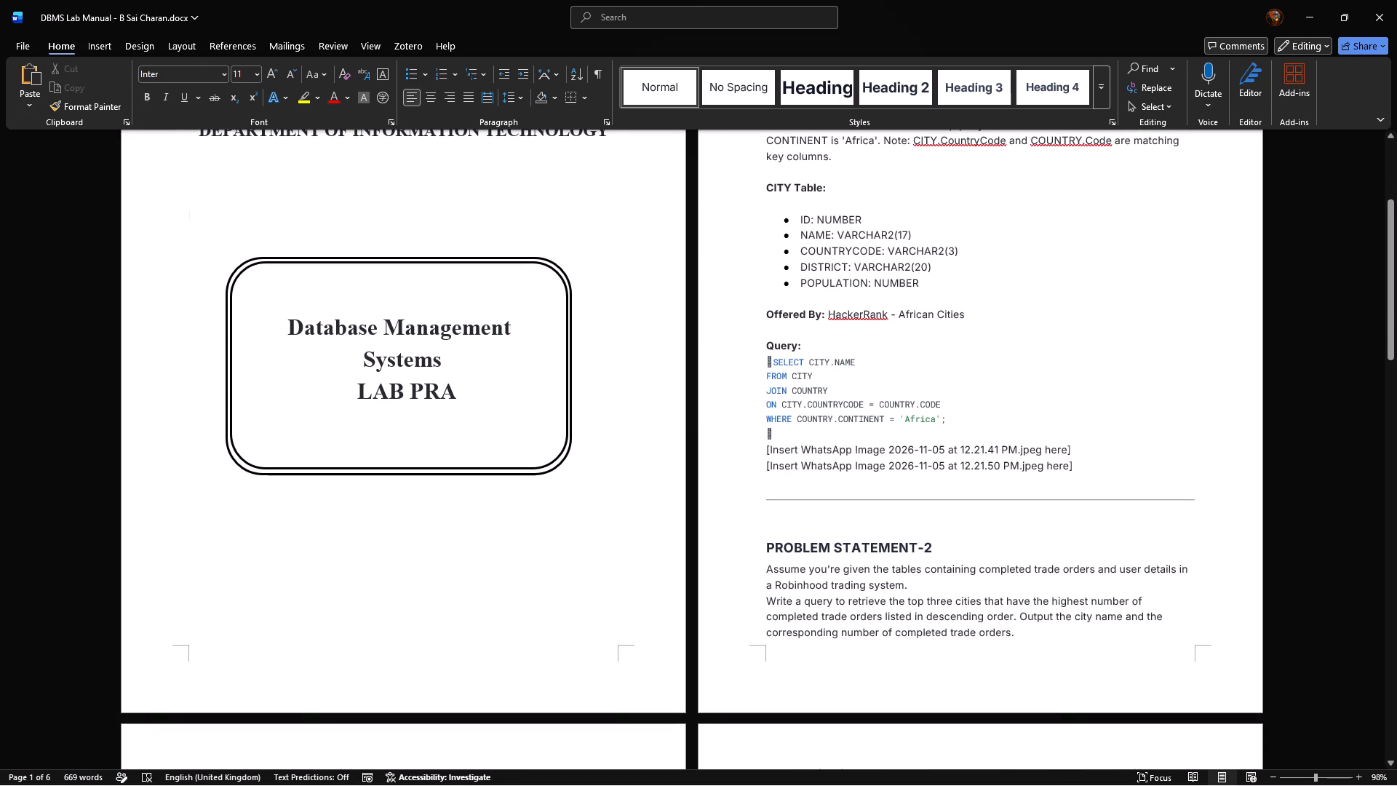
key(BackSpace)
key(BackSpace)
Delete eight blank lines from the empty space below the title frame on the cover page.
click(311, 491)
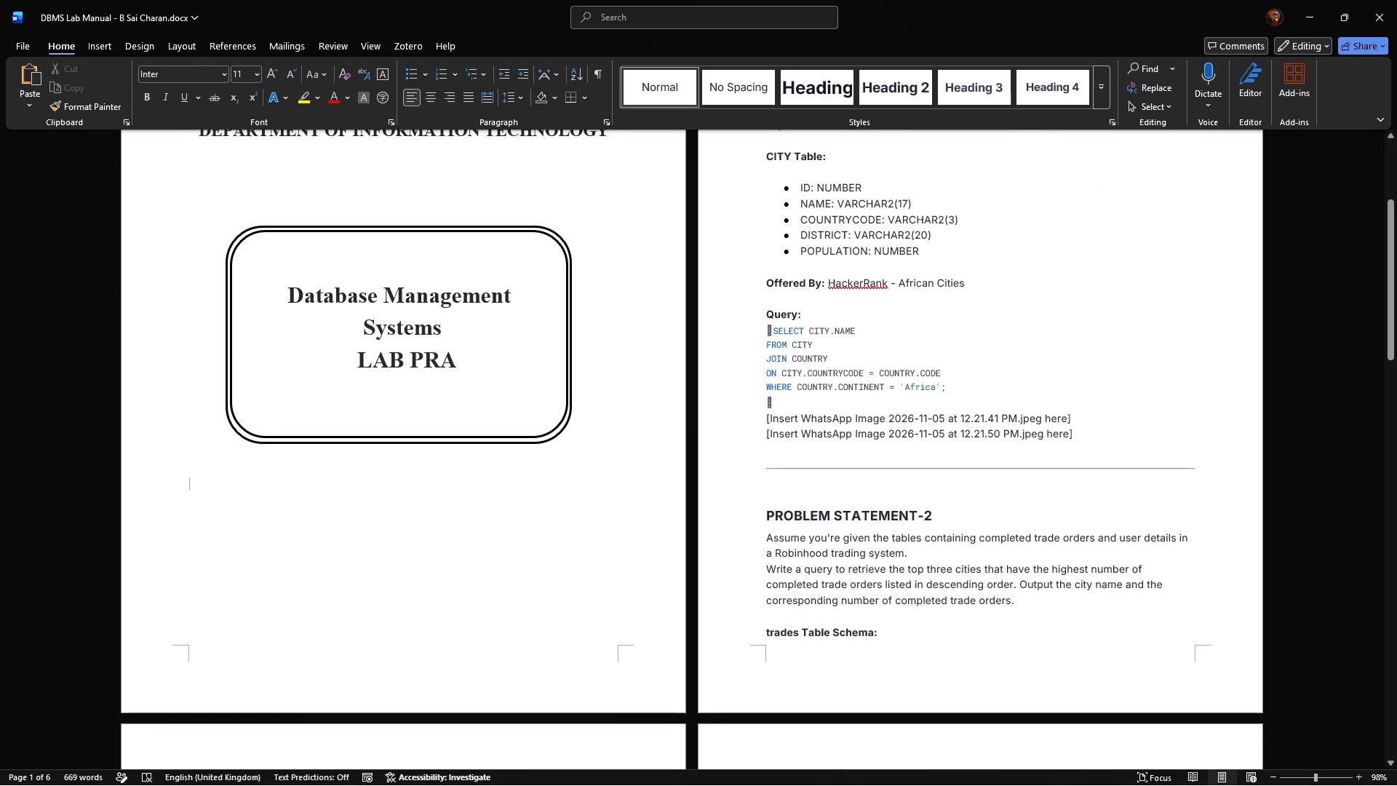
click(328, 568)
click(327, 619)
key(BackSpace)
key(BackSpace)
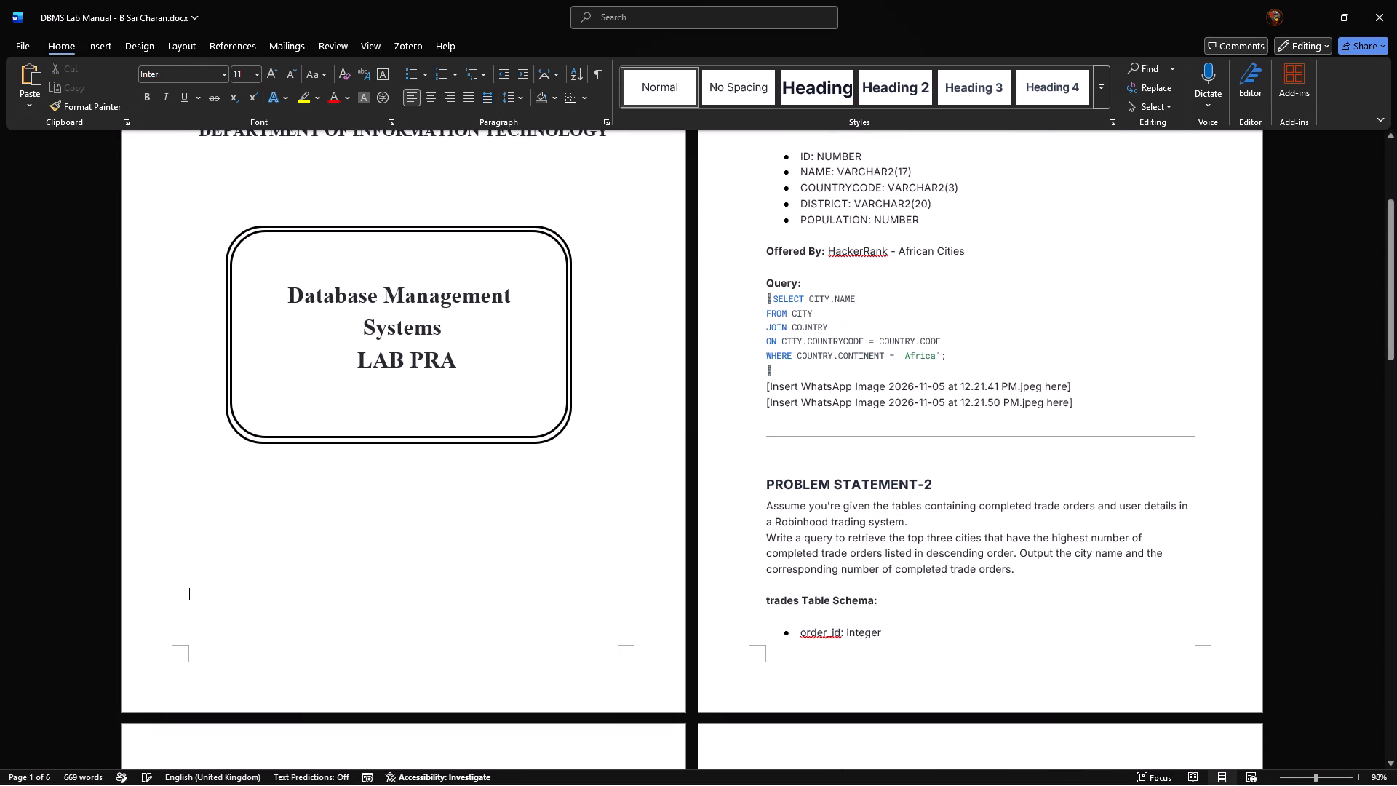
key(BackSpace)
key(BackSpace)
key(BackSpace)
key(BackSpace)
key(BackSpace)
key(BackSpace)
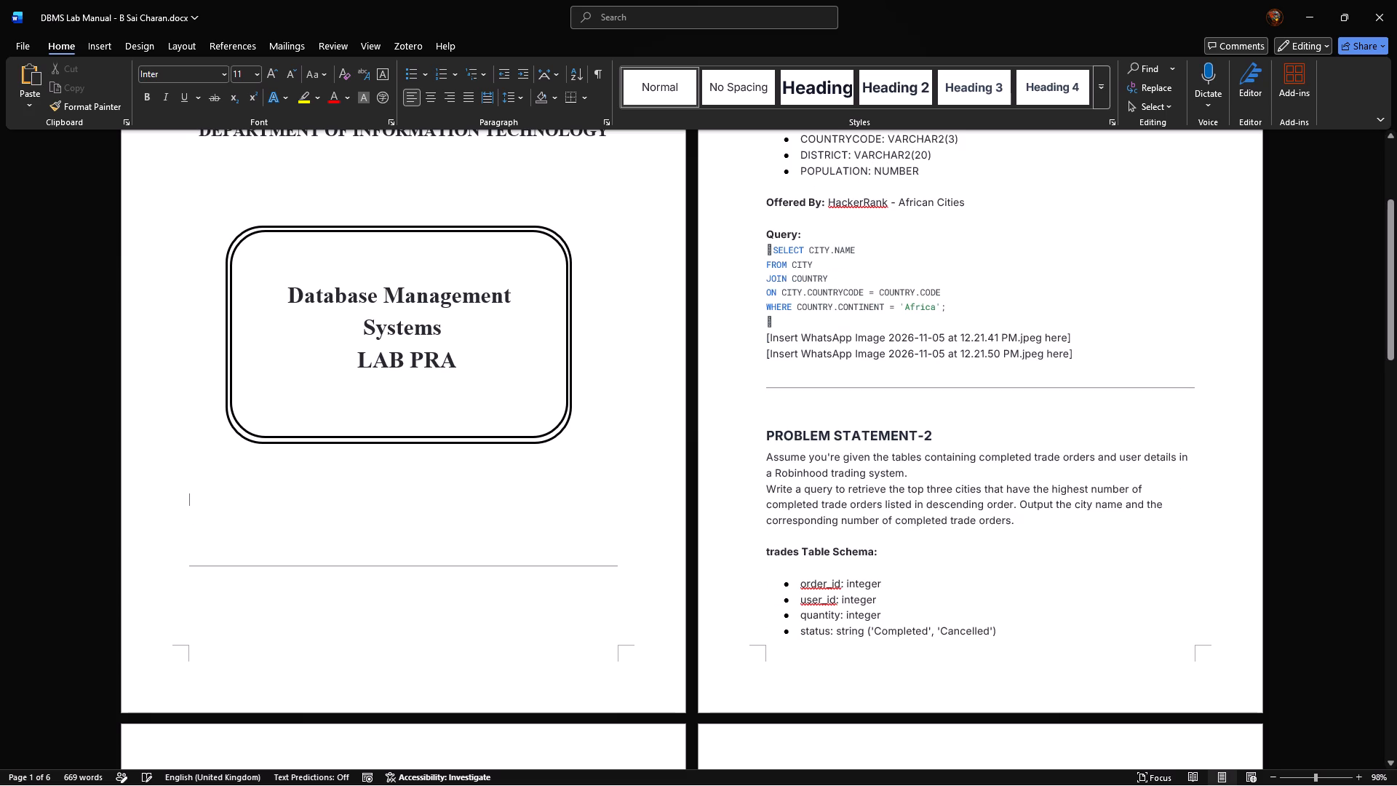
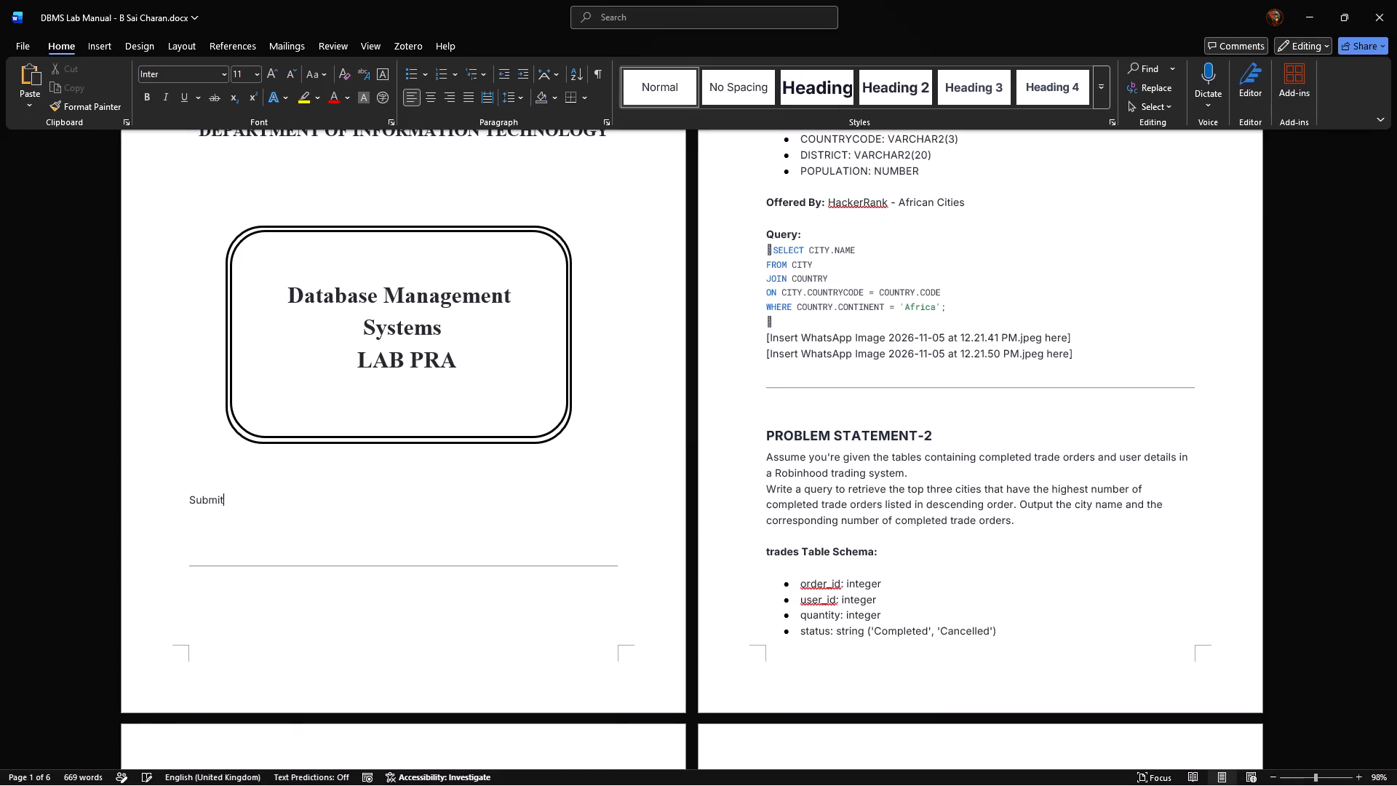
Complete the text line below the title frame on the cover page so it reads "Submitted By:".
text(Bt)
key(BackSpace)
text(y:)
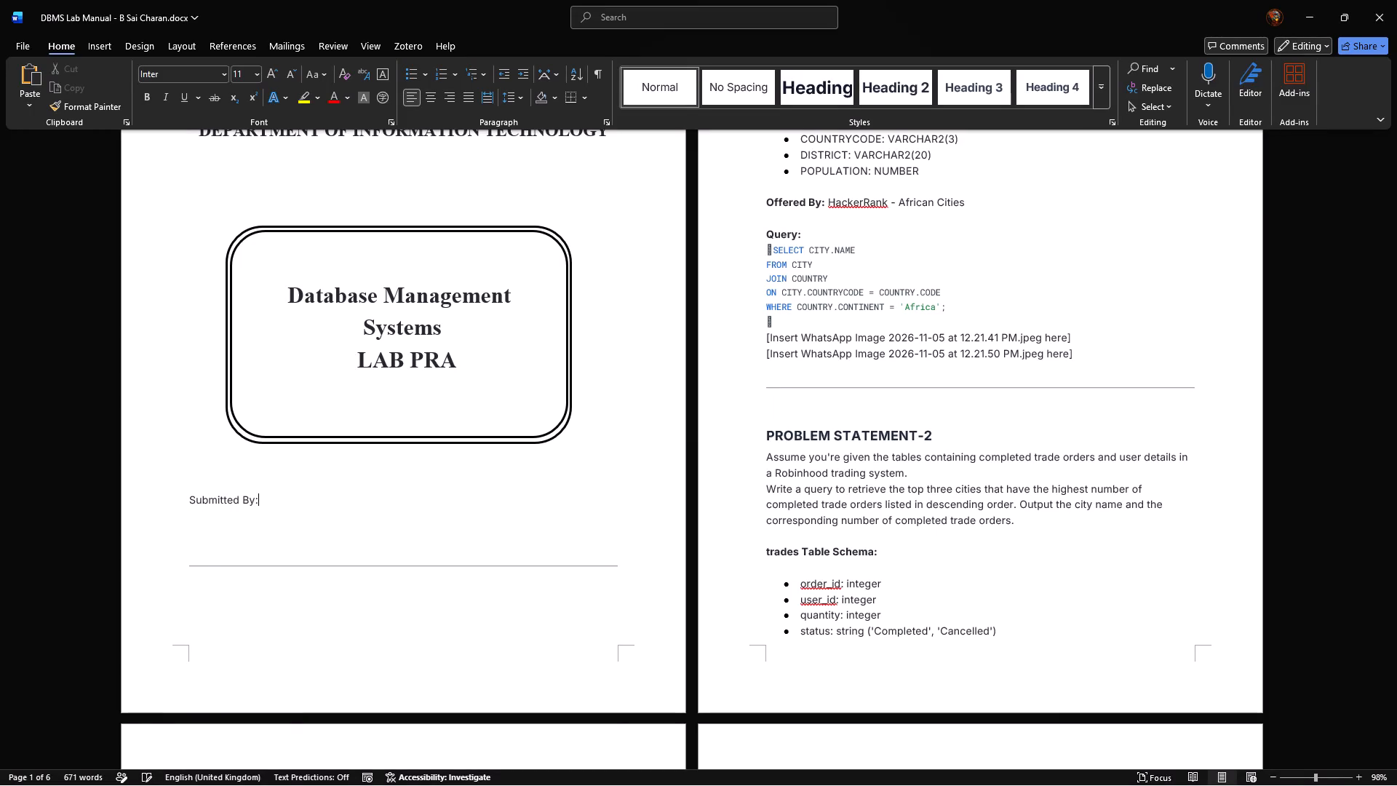
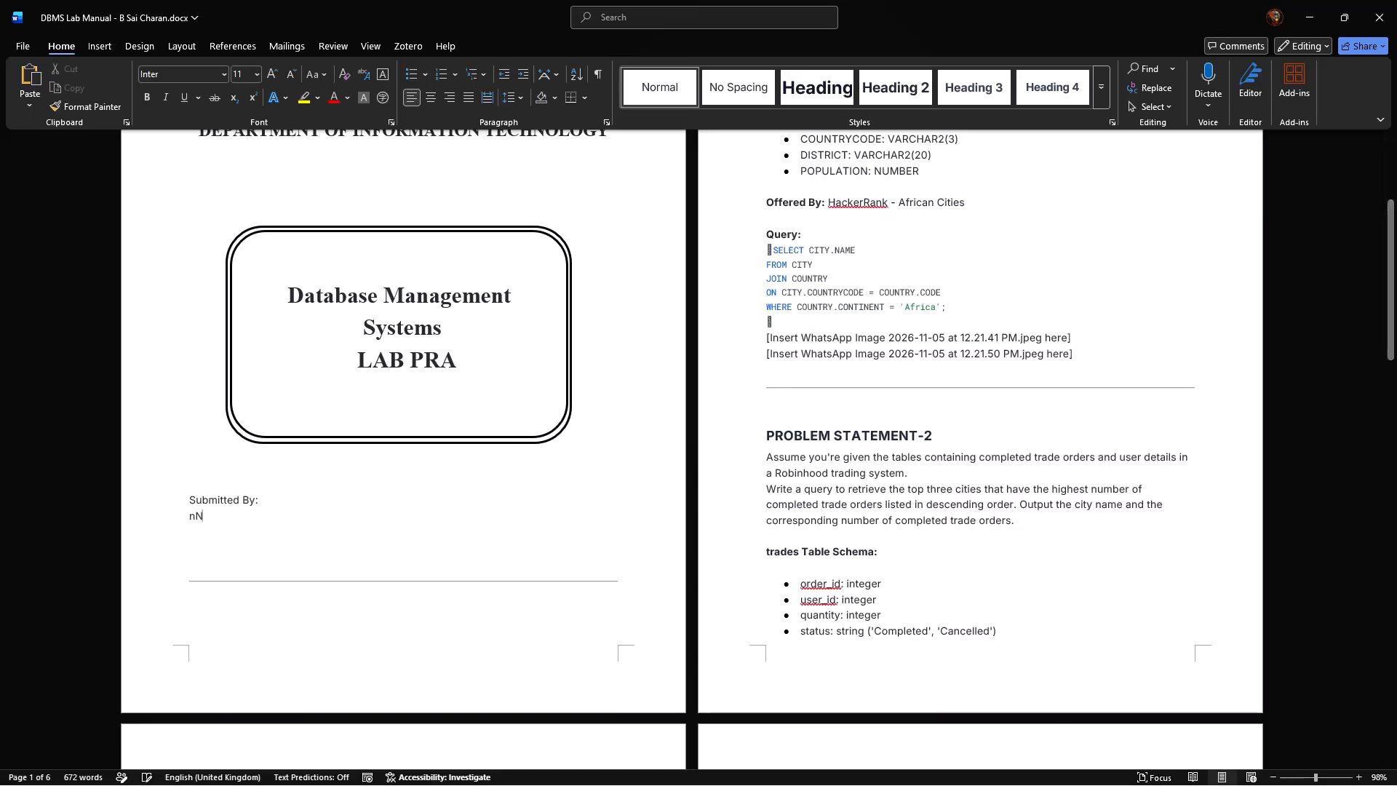
Clear the mistyped letters on the line below "Submitted By:" and restart that line with a capital "N".
key(BackSpace)
key(BackSpace)
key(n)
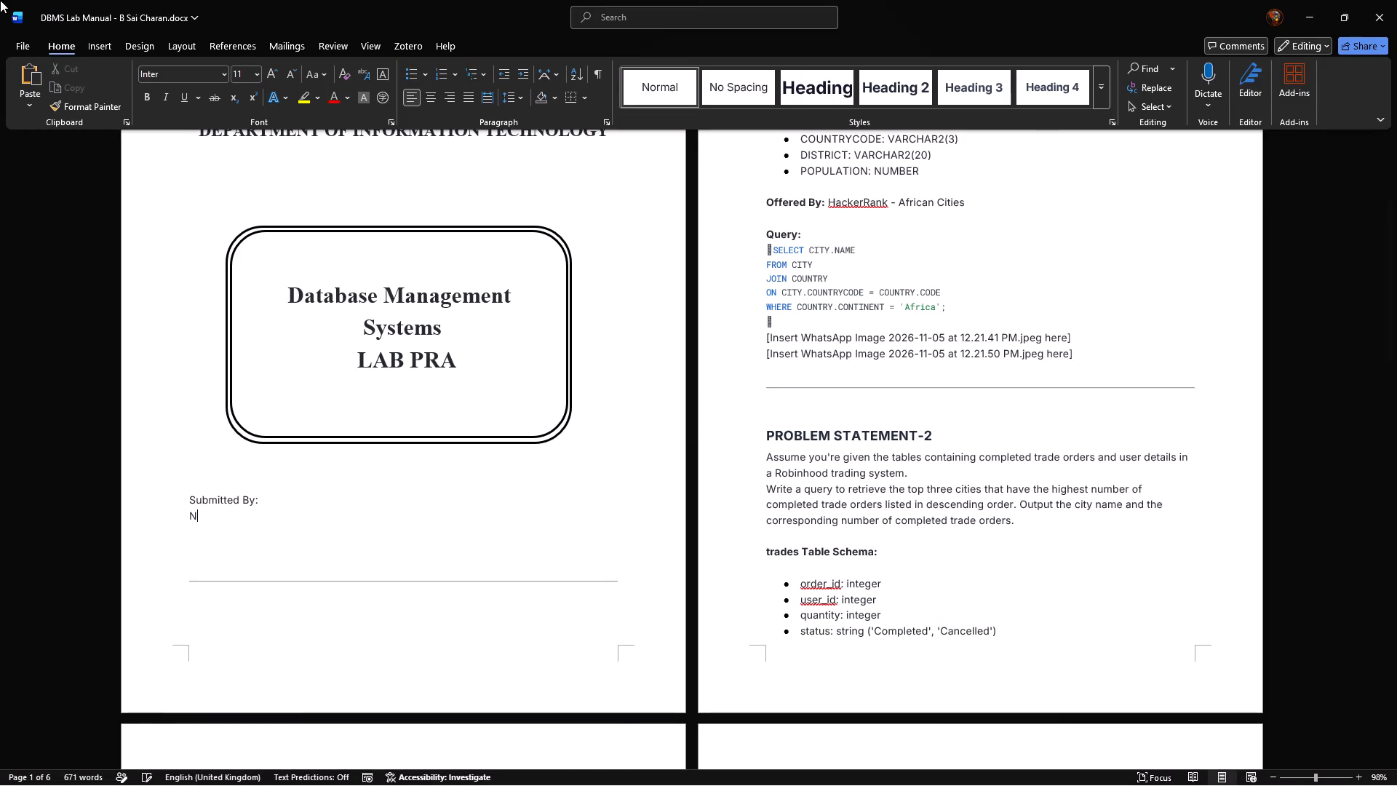
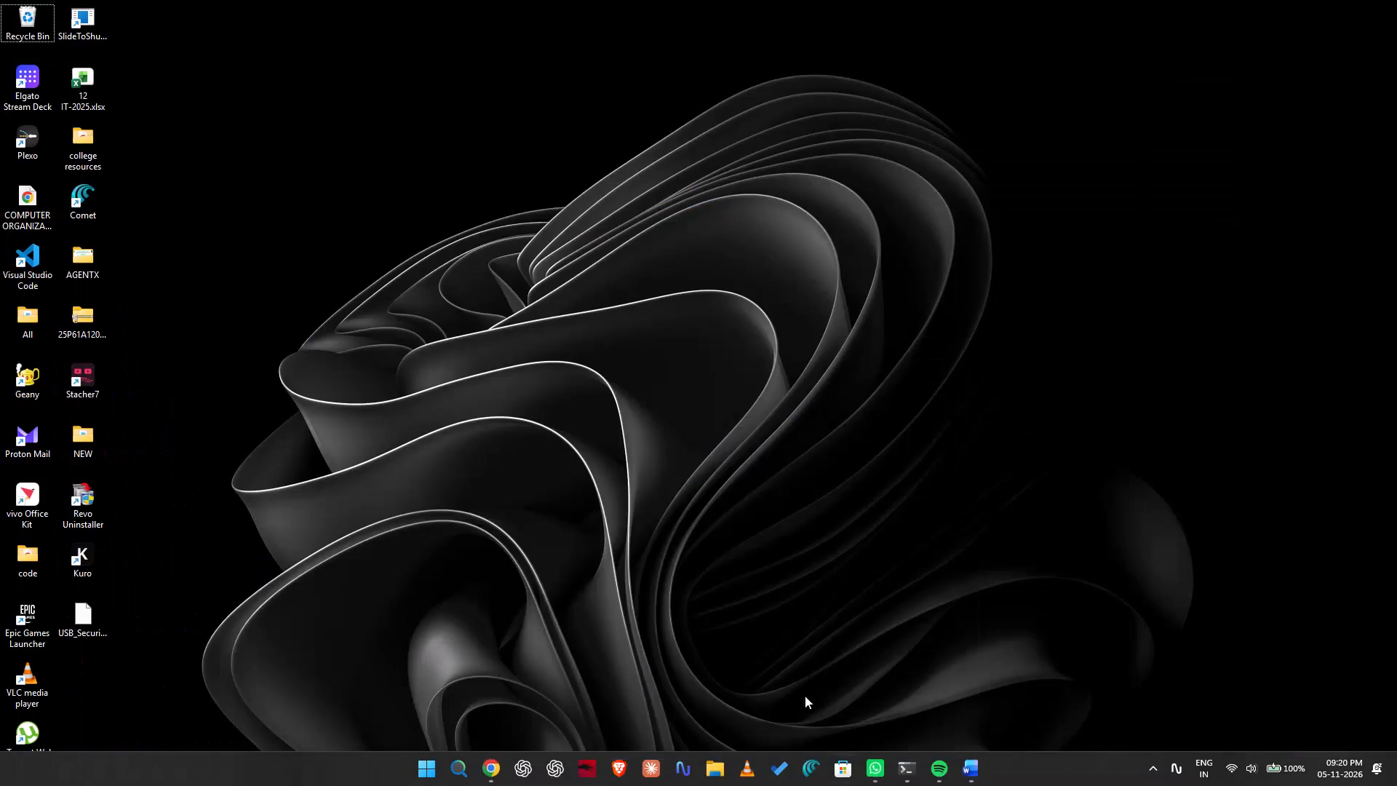
Switch to the desktop's "12 IT-2025.xlsx" student list and open it in Excel.
double_click(79, 95)
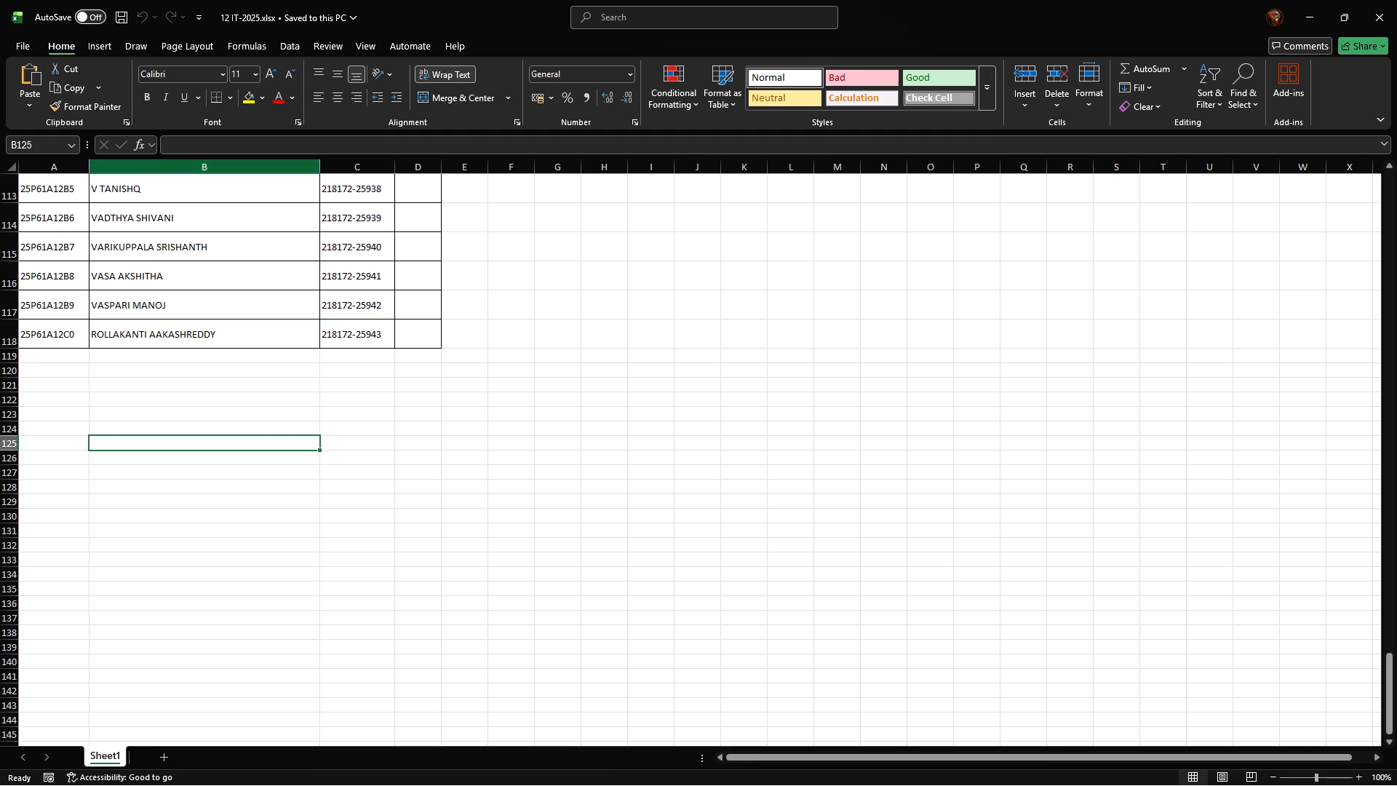
Copy the student's name from cell B32 of the Excel roster and paste it after "Name:" on the Word cover page.
middle_click(265, 409)
scroll(265, 409, down, 1)
scroll(266, 409, up, 1)
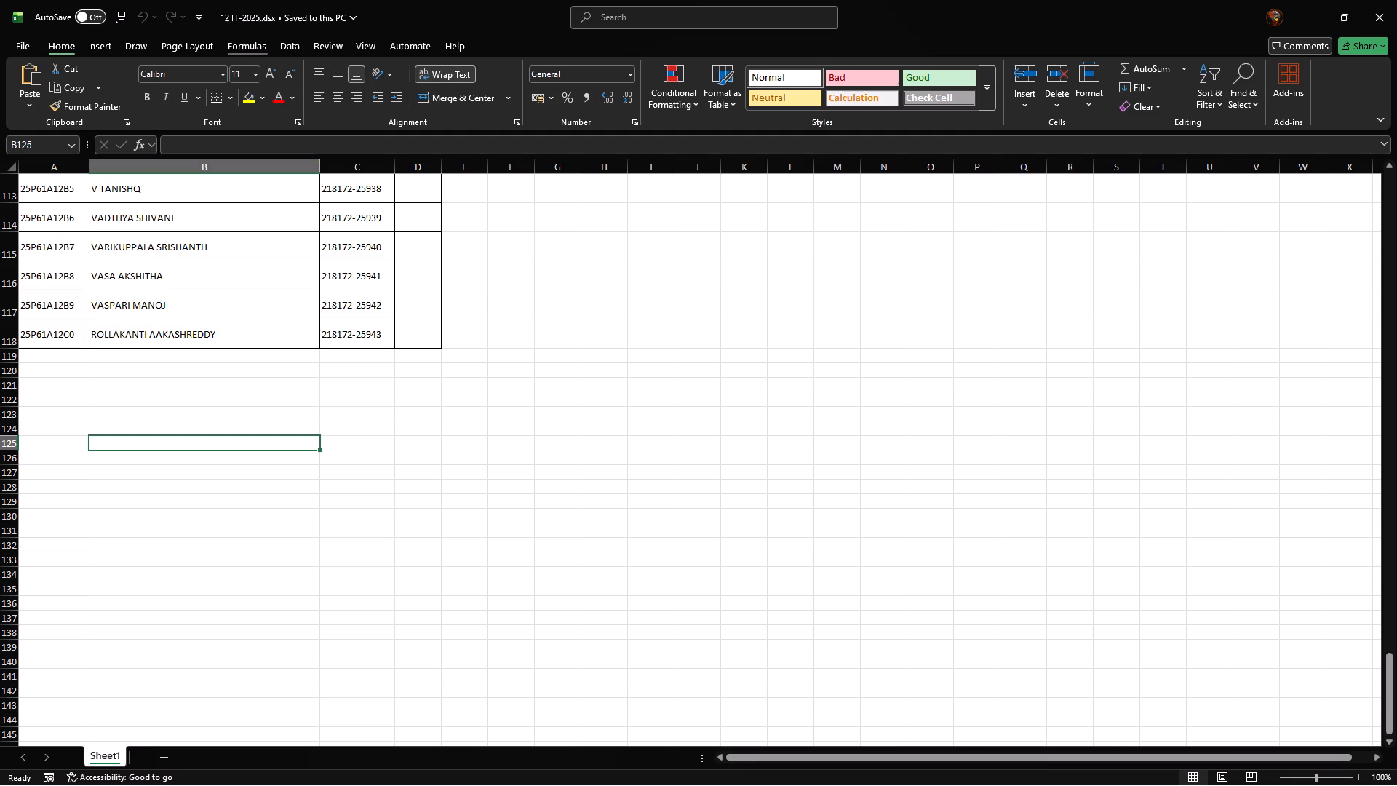
middle_click(298, 396)
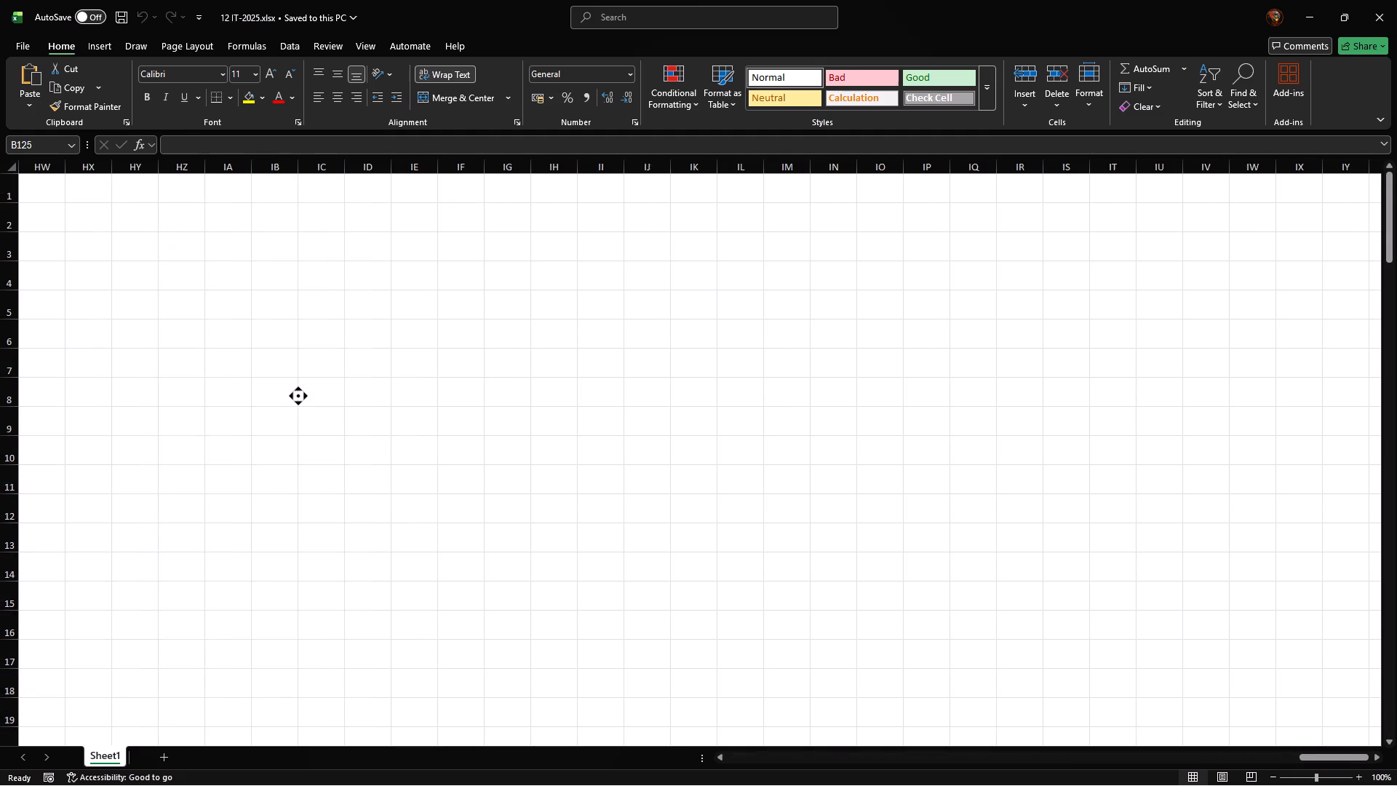
click(57, 162)
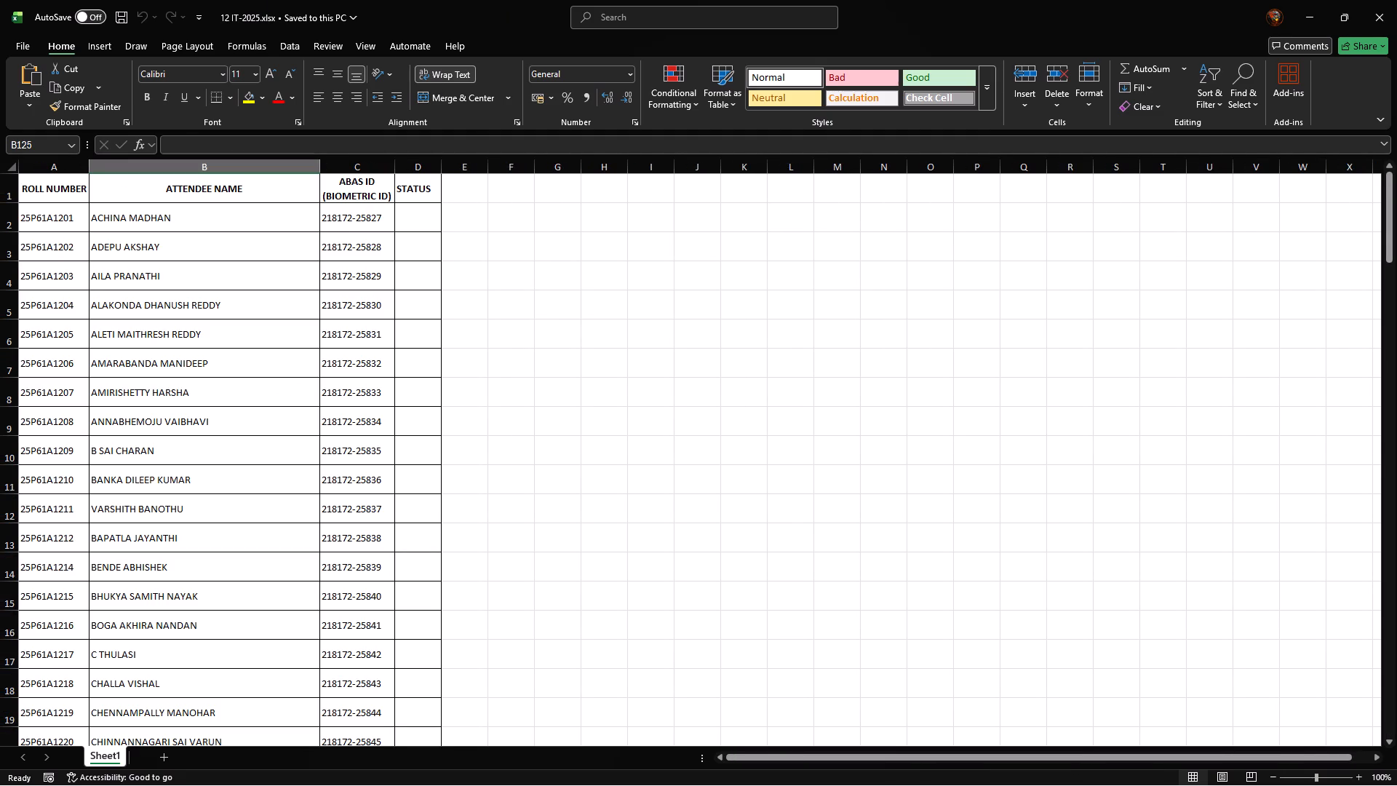
scroll(92, 680, down, 4)
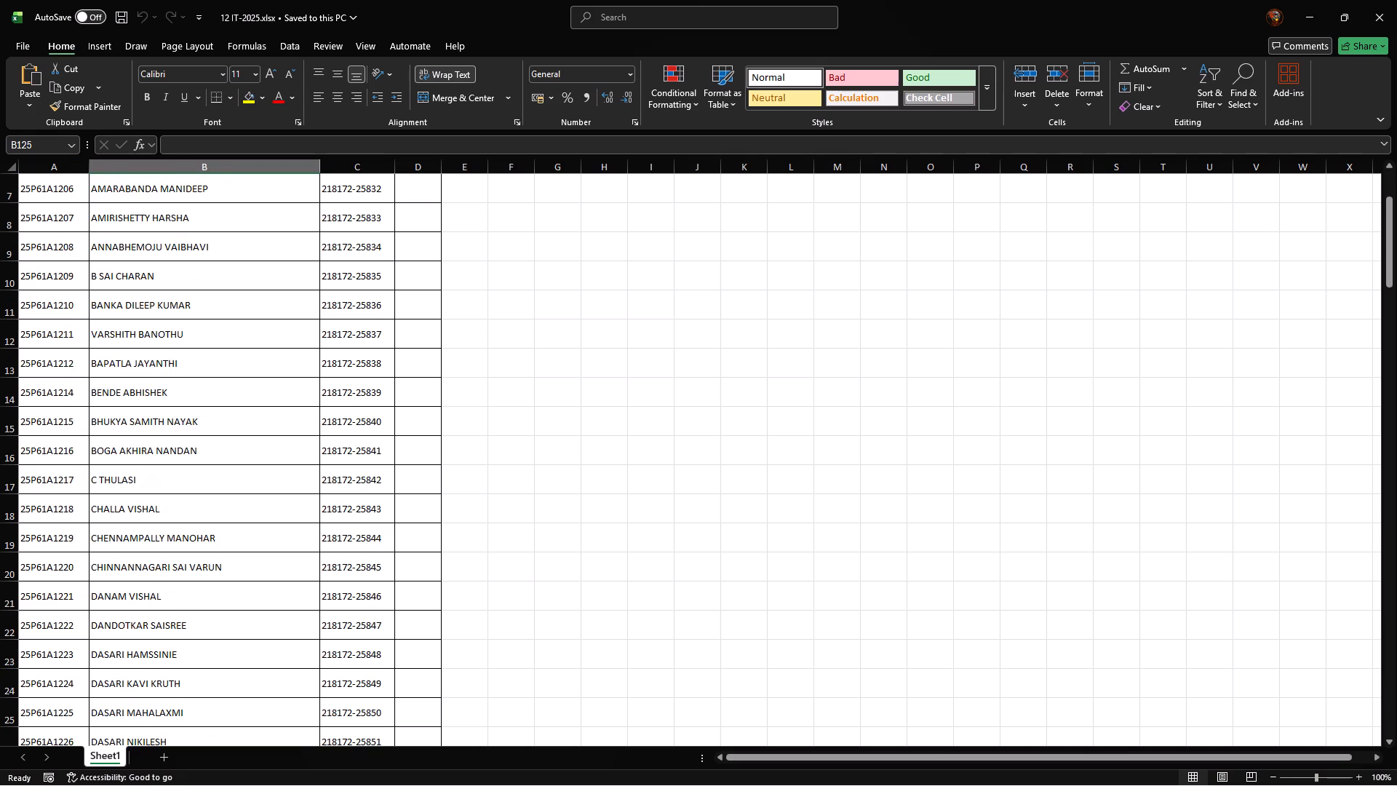
scroll(92, 680, down, 4)
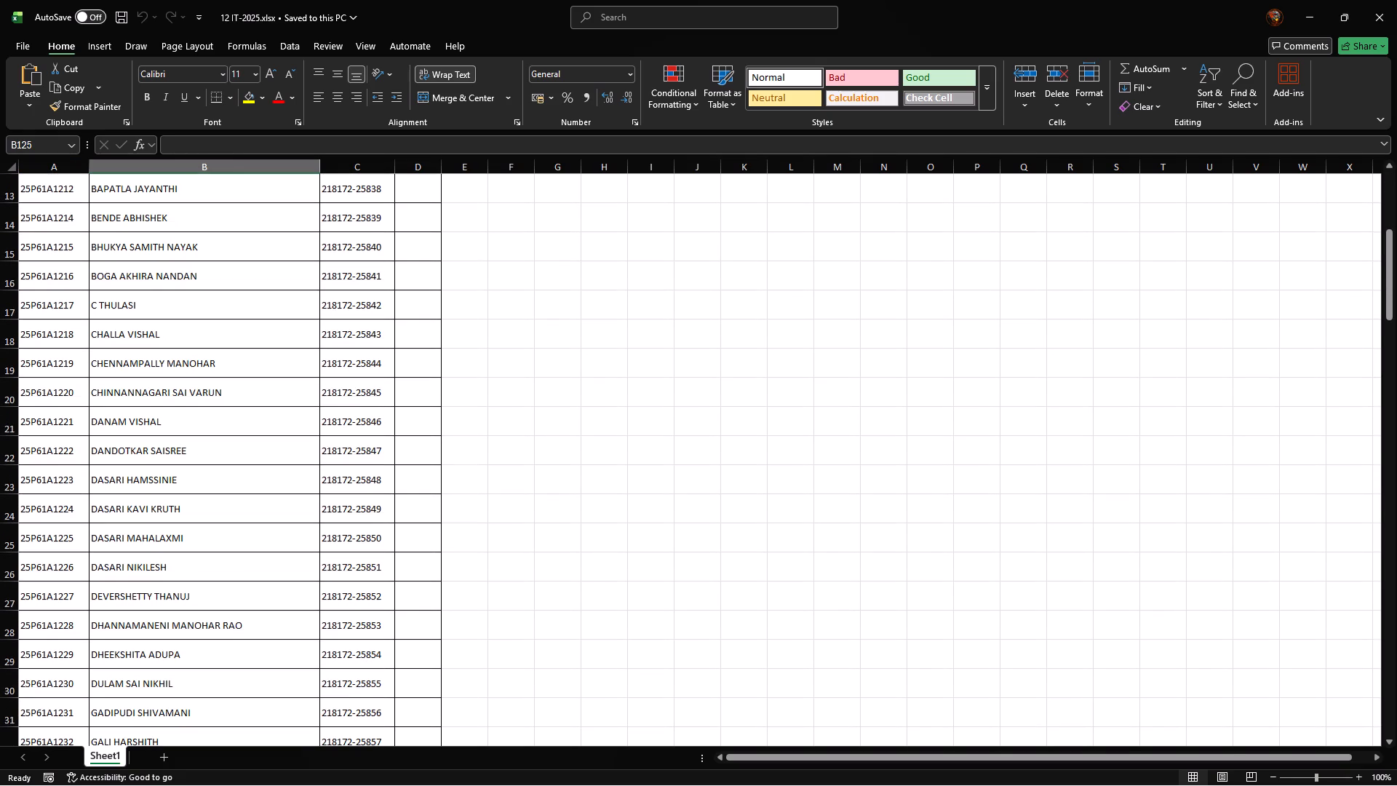
click(117, 739)
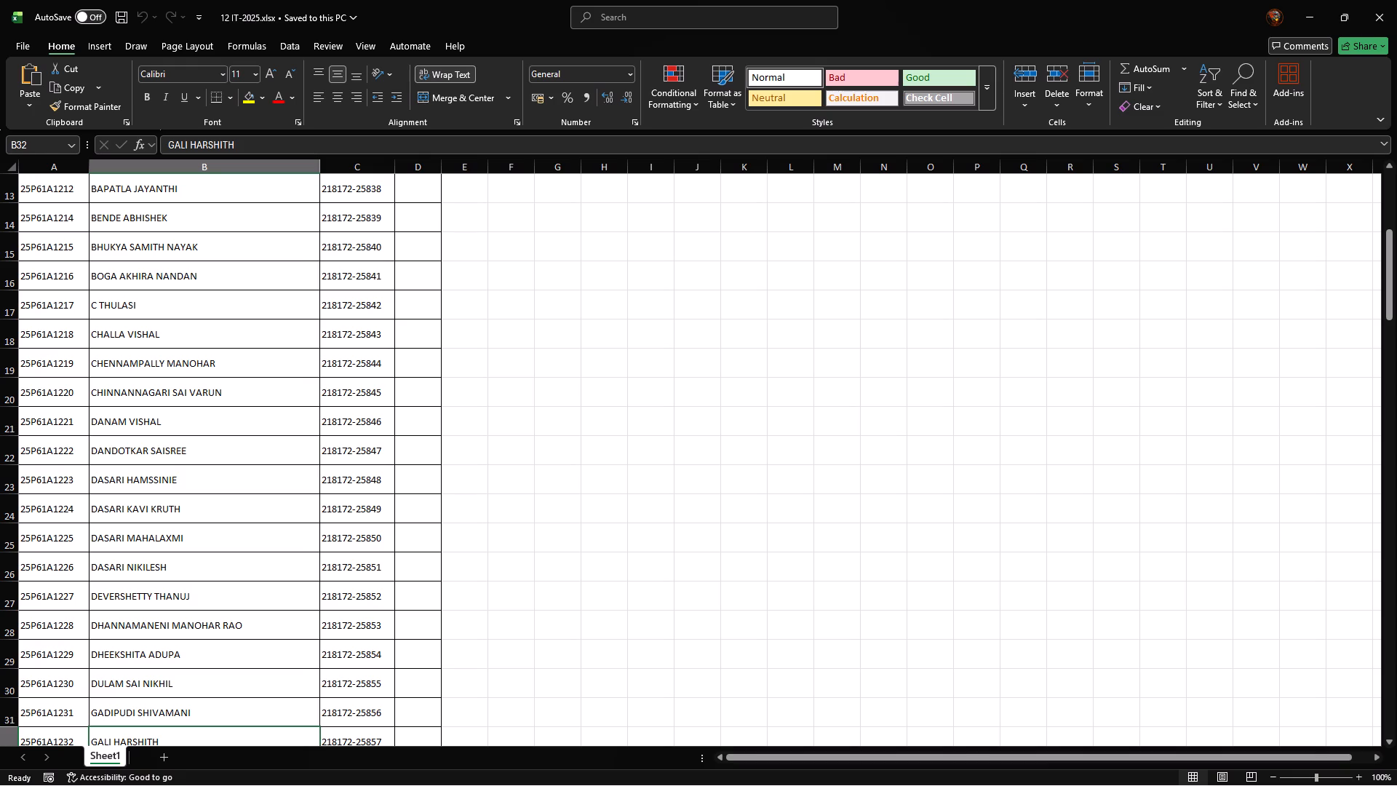
scroll(183, 698, down, 2)
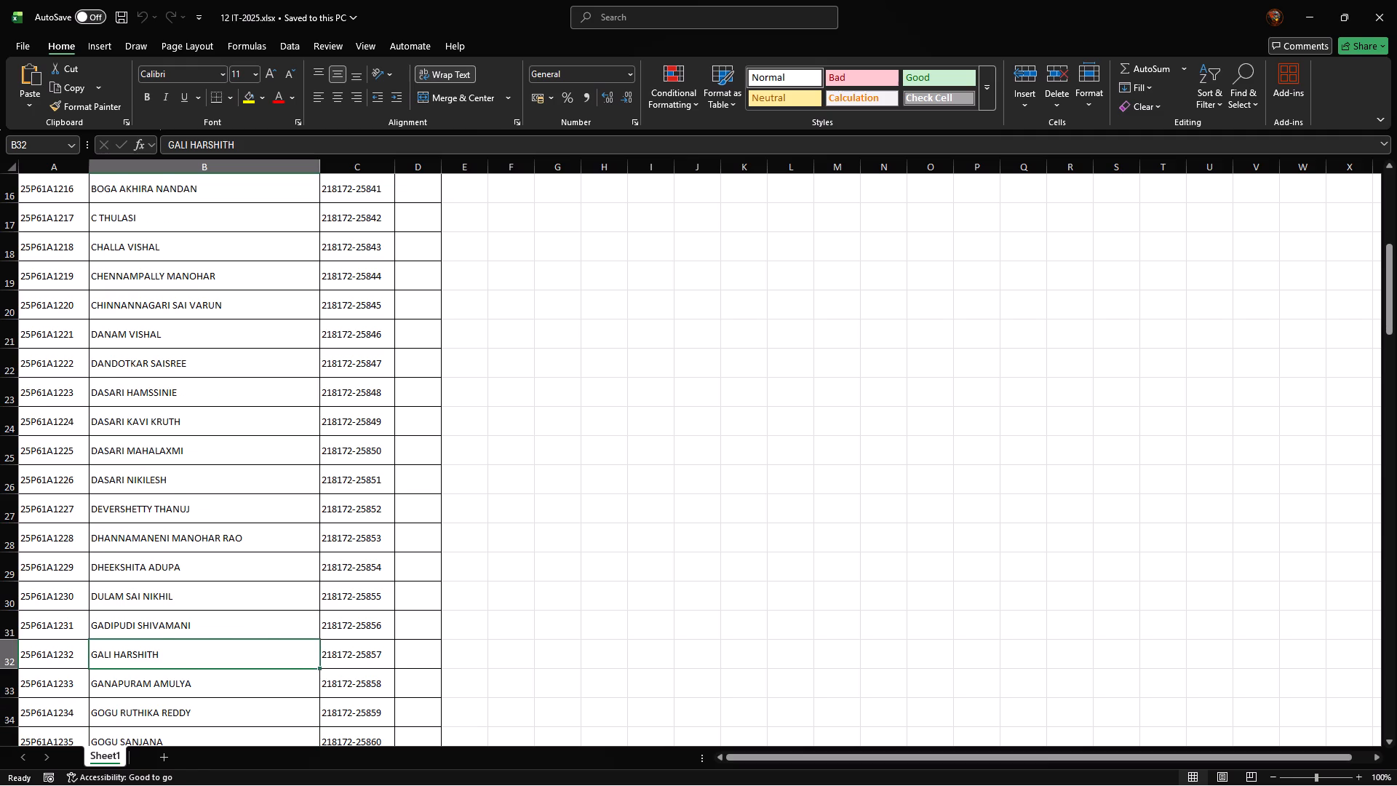
key(ctrl+c)
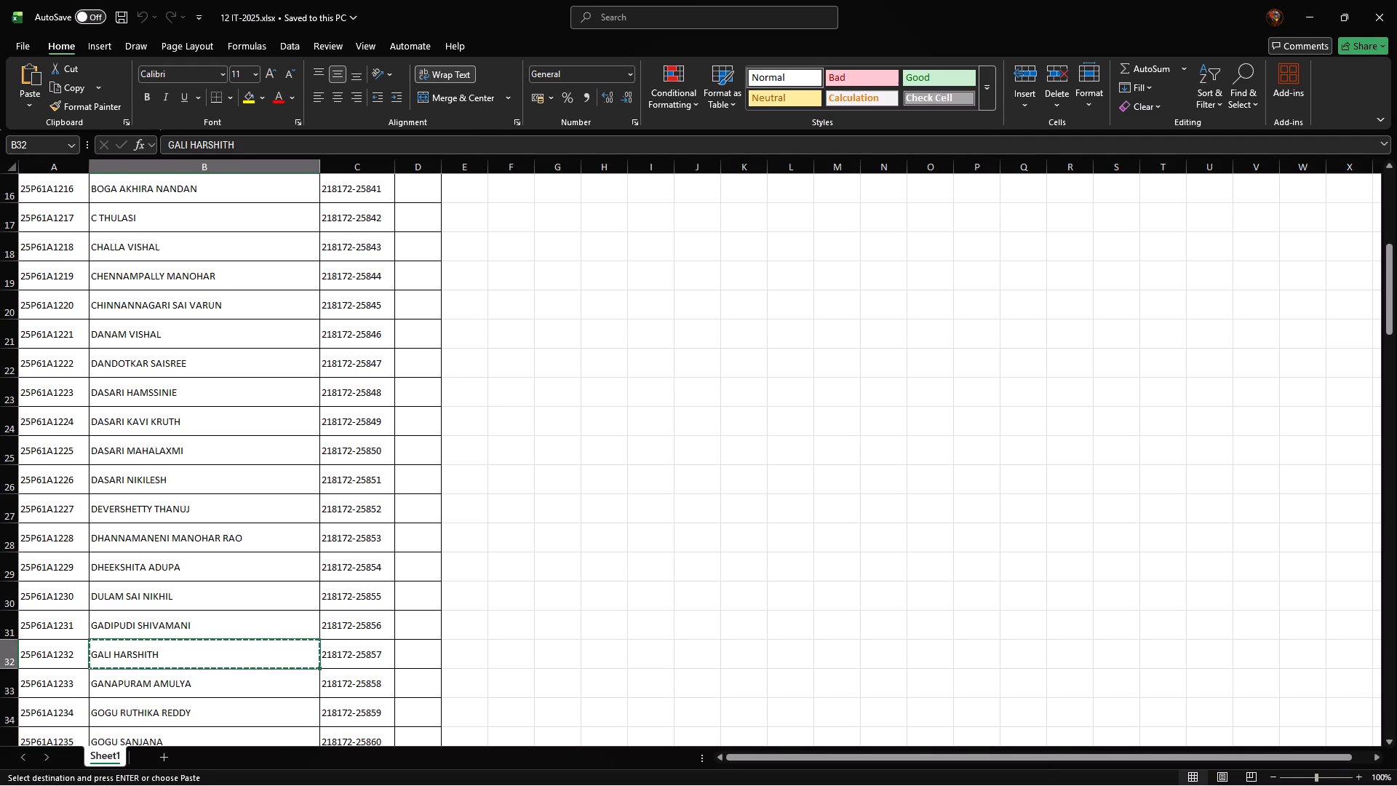
click(279, 138)
key(ctrl+a)
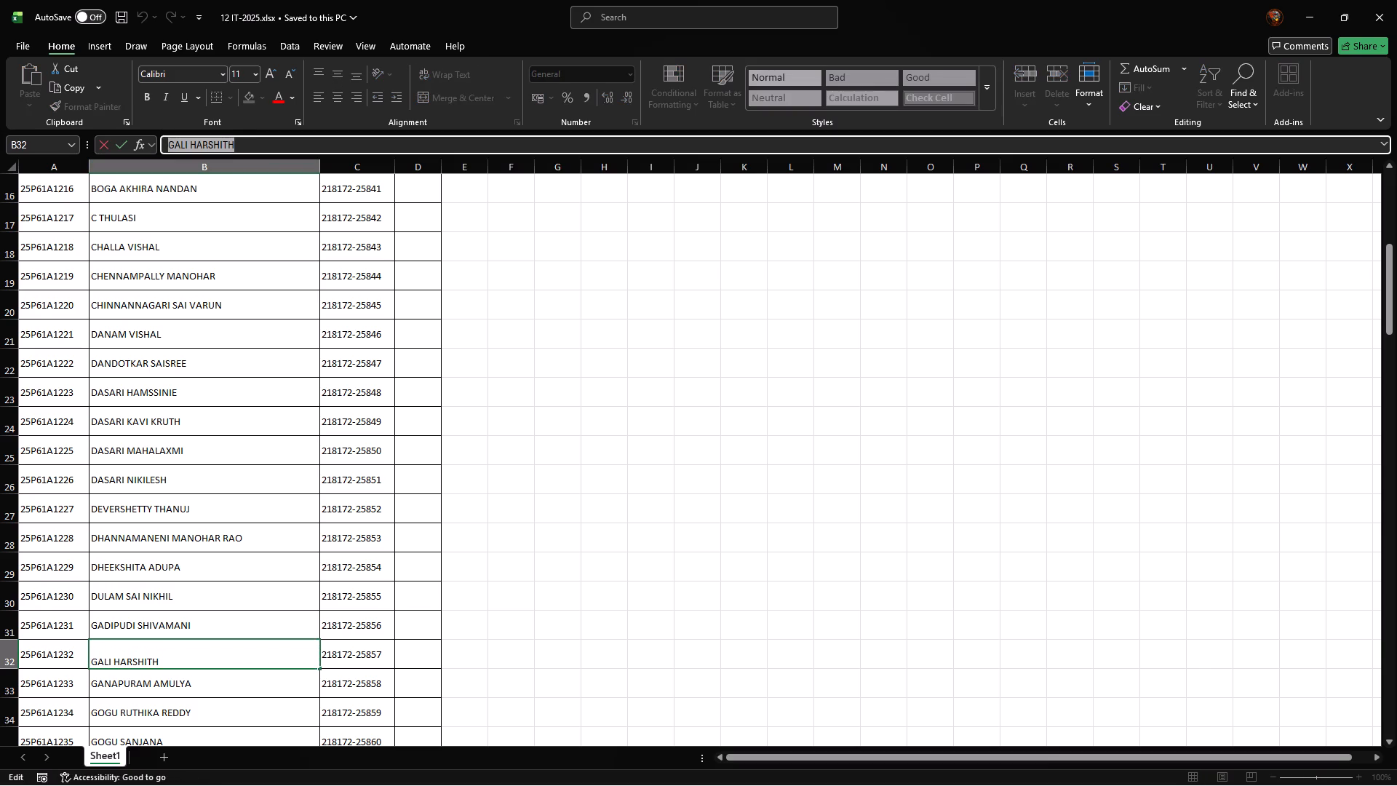
key(ctrl+c)
key(alt+Tab)
key(ctrl+v)
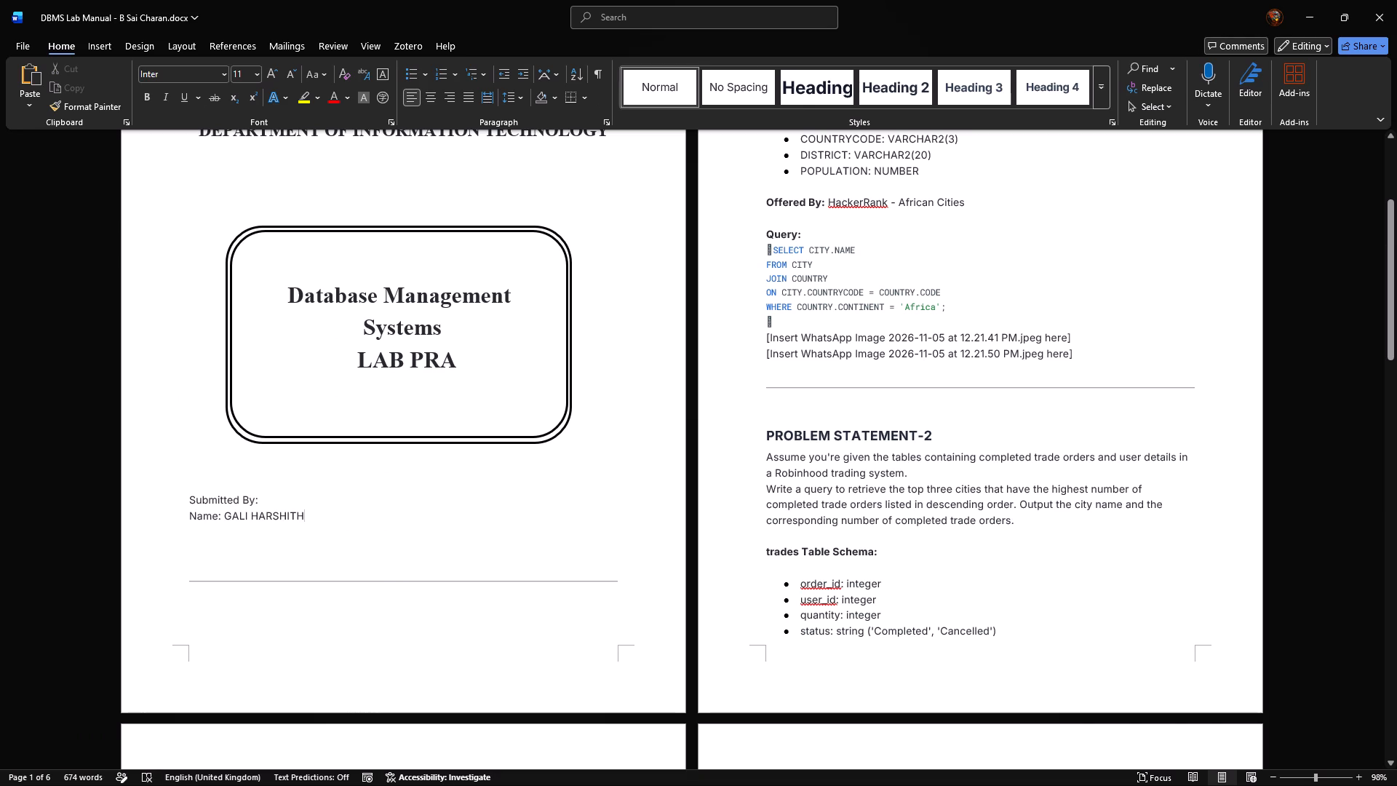
Add a "Roll No:" line below the name on the cover and enter the student's roll number with capital letters.
key(Return)
key(alt+Tab)
key(alt+Tab)
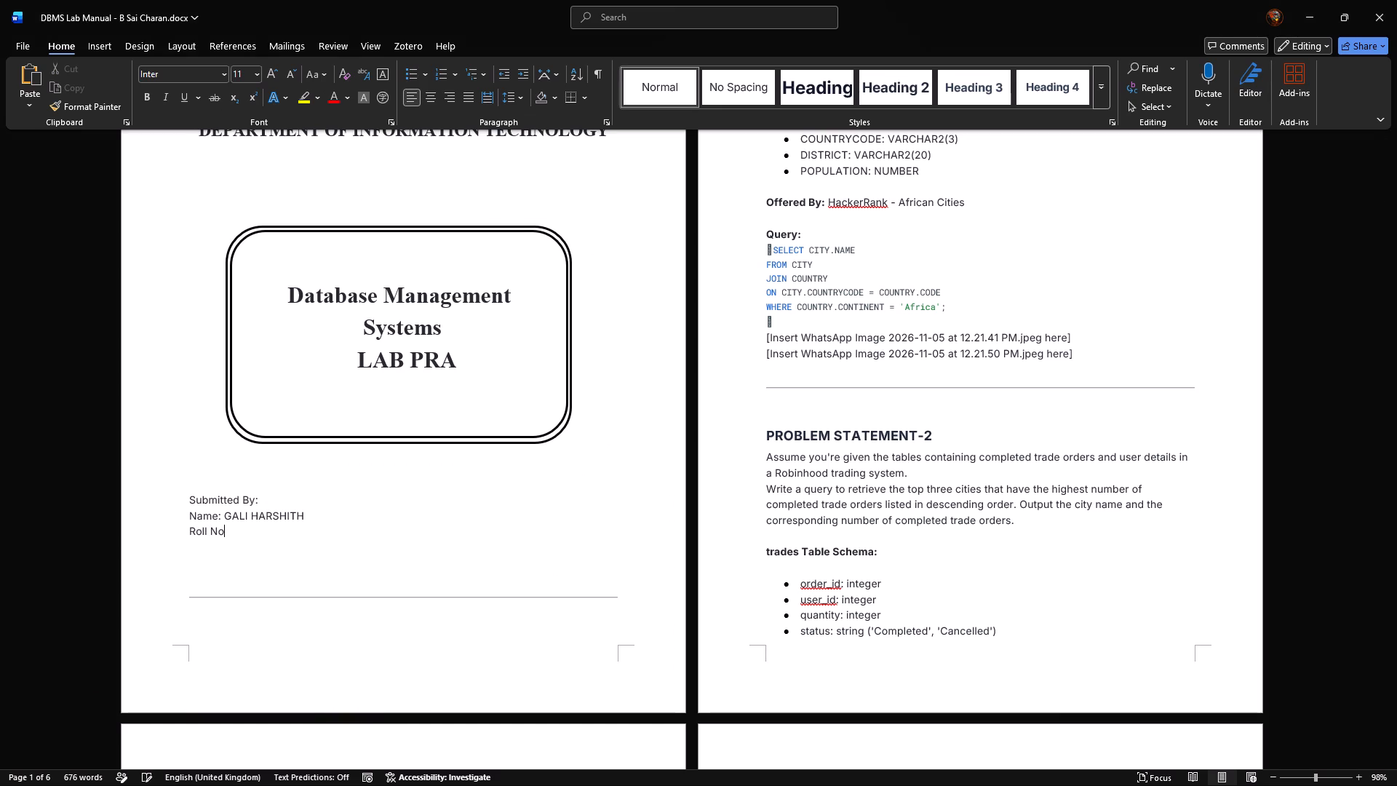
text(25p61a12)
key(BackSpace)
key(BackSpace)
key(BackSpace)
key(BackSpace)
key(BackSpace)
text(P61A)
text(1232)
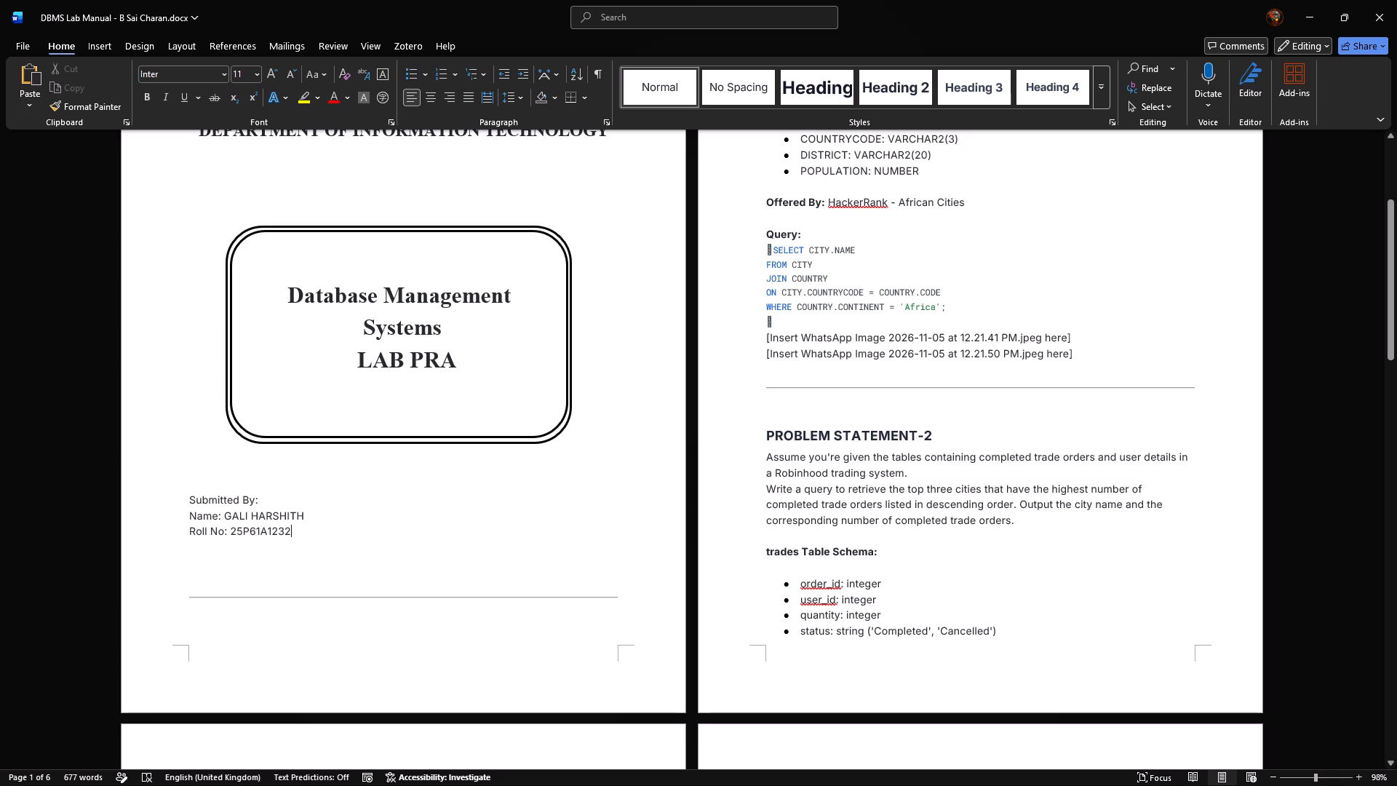
Make the "Submitted By:" line below the cover's title frame bold.
drag(263, 499, 84, 562)
click(84, 564)
click(311, 584)
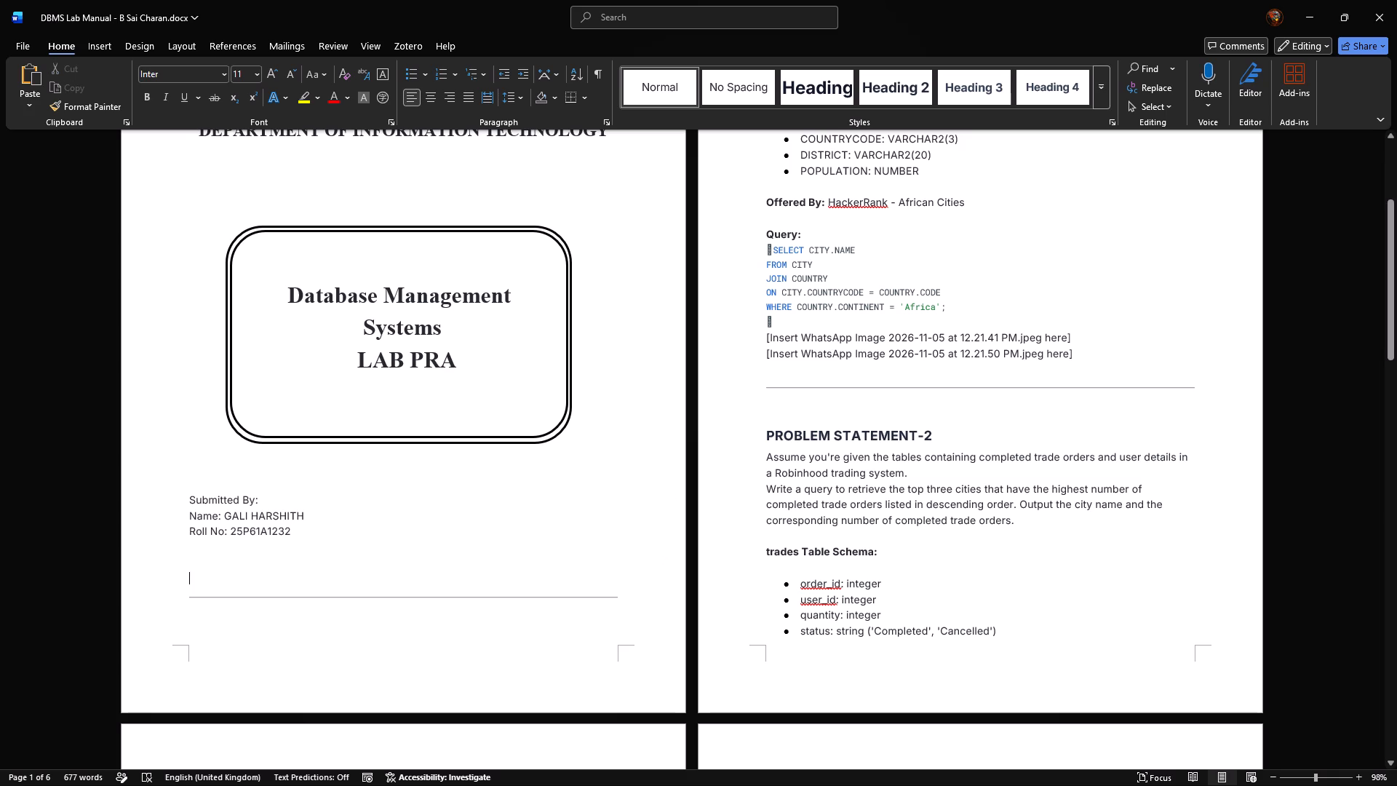
click(258, 502)
key(ctrl+shift+Left)
key(ctrl+shift+Left)
key(ctrl+shift+Left)
key(ctrl+shift+Left)
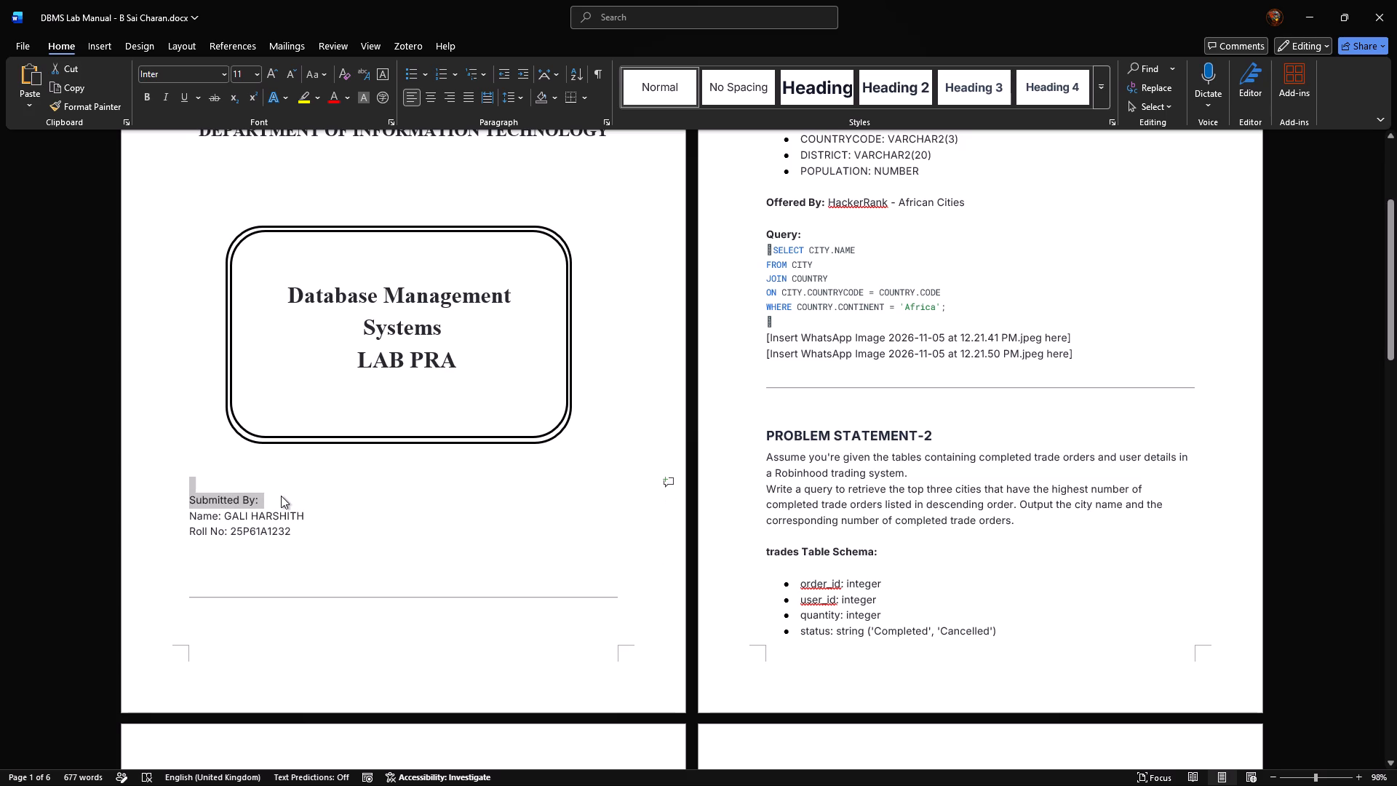
key(ctrl+shift+Right)
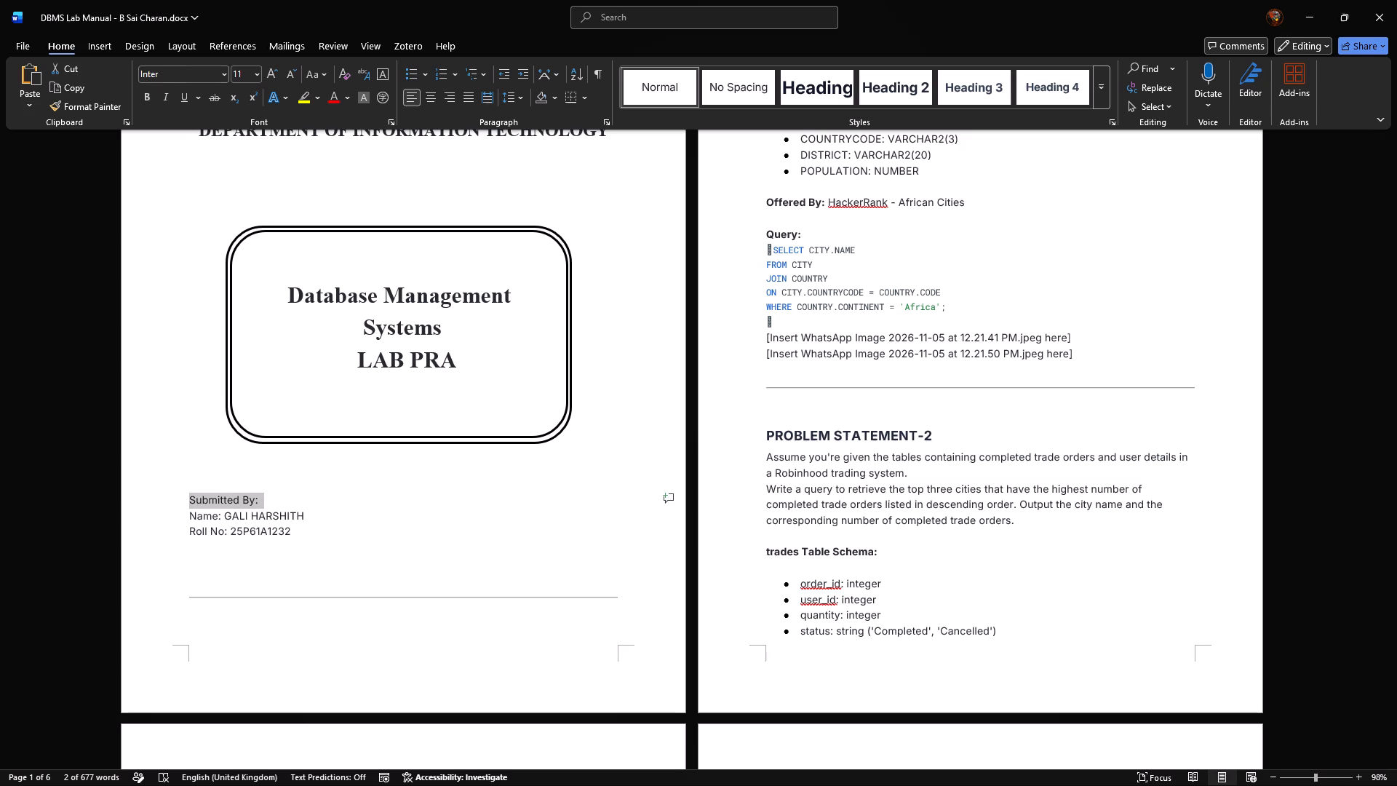
click(146, 106)
click(146, 97)
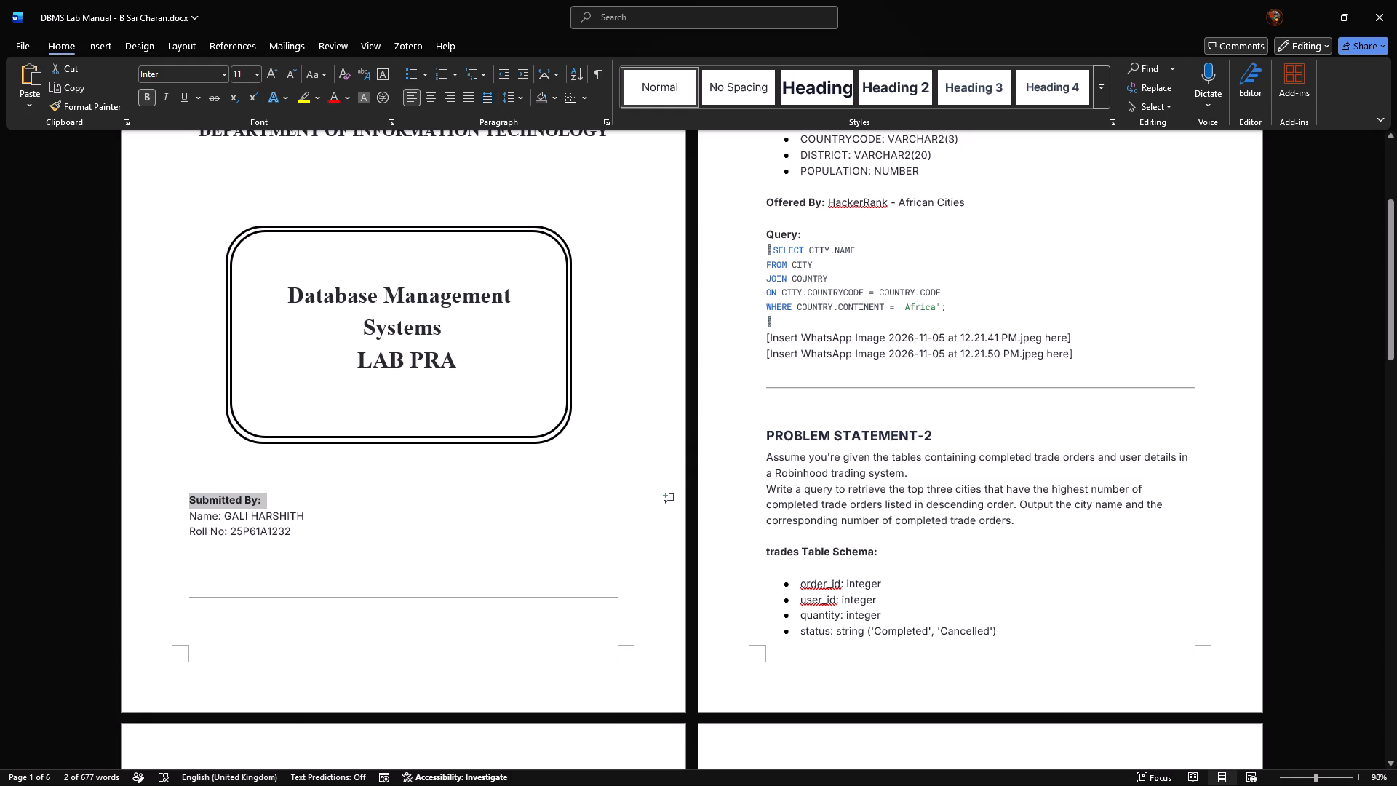
Make the "Name:" and "Roll No:" labels on the cover bold, excluding the student's details beside them.
click(219, 515)
key(Right)
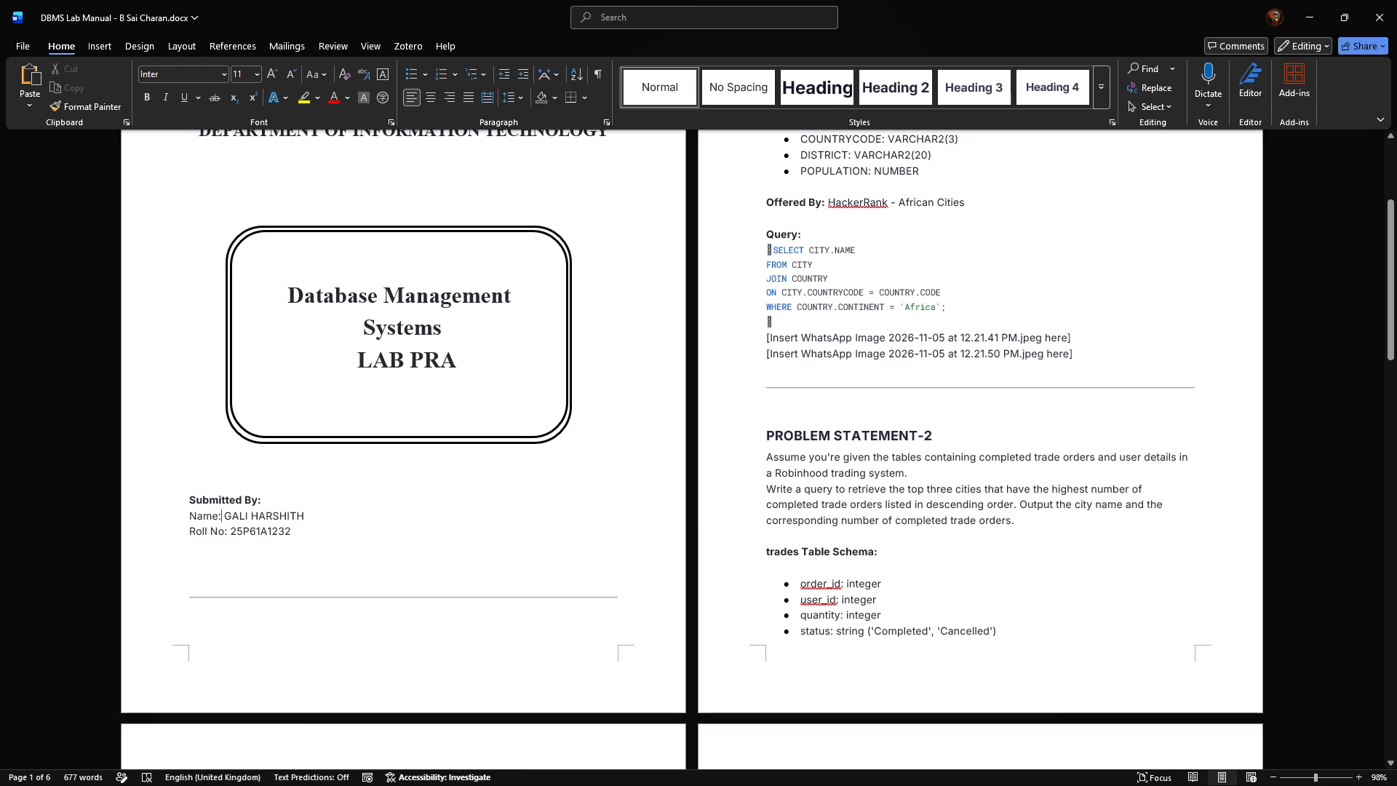
key(ctrl+shift+Left)
key(ctrl+shift+Left)
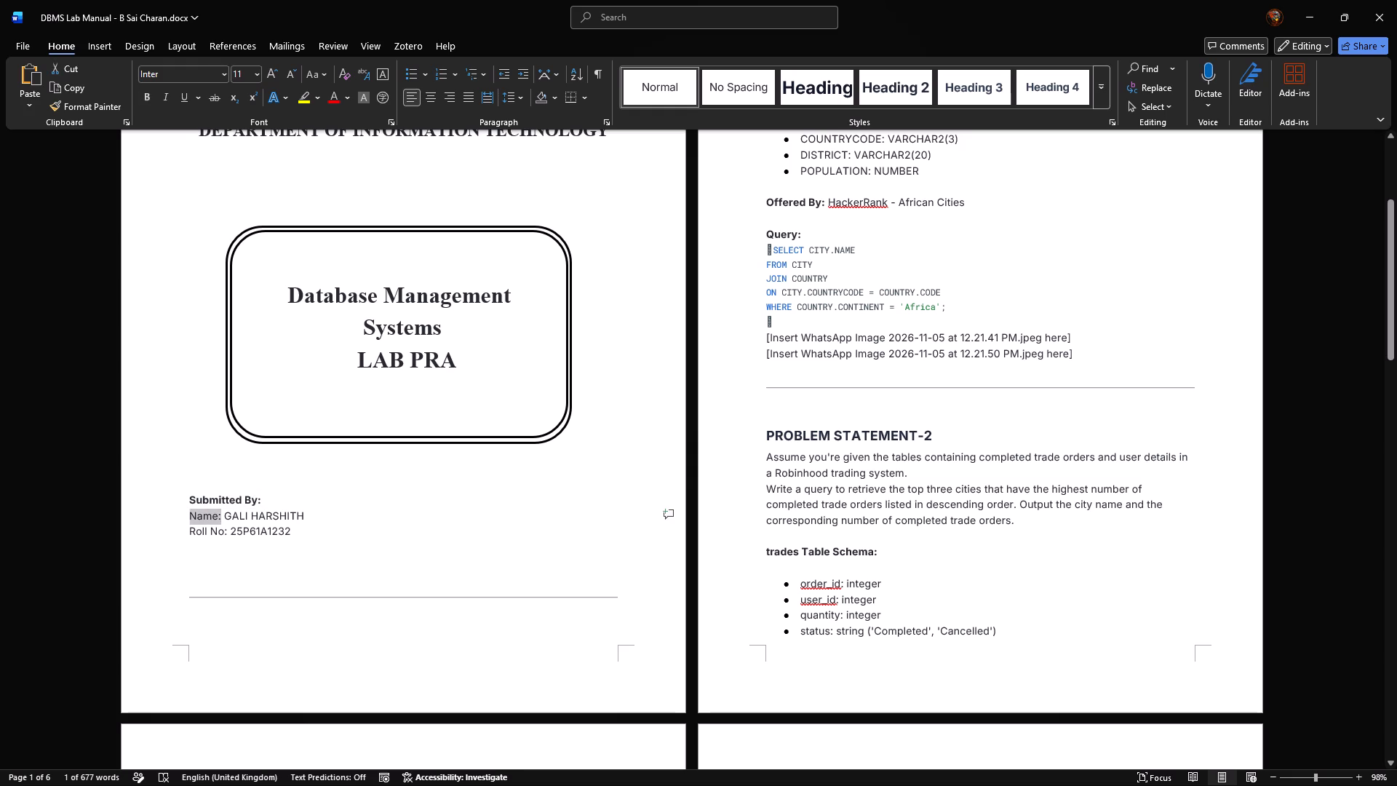
click(153, 104)
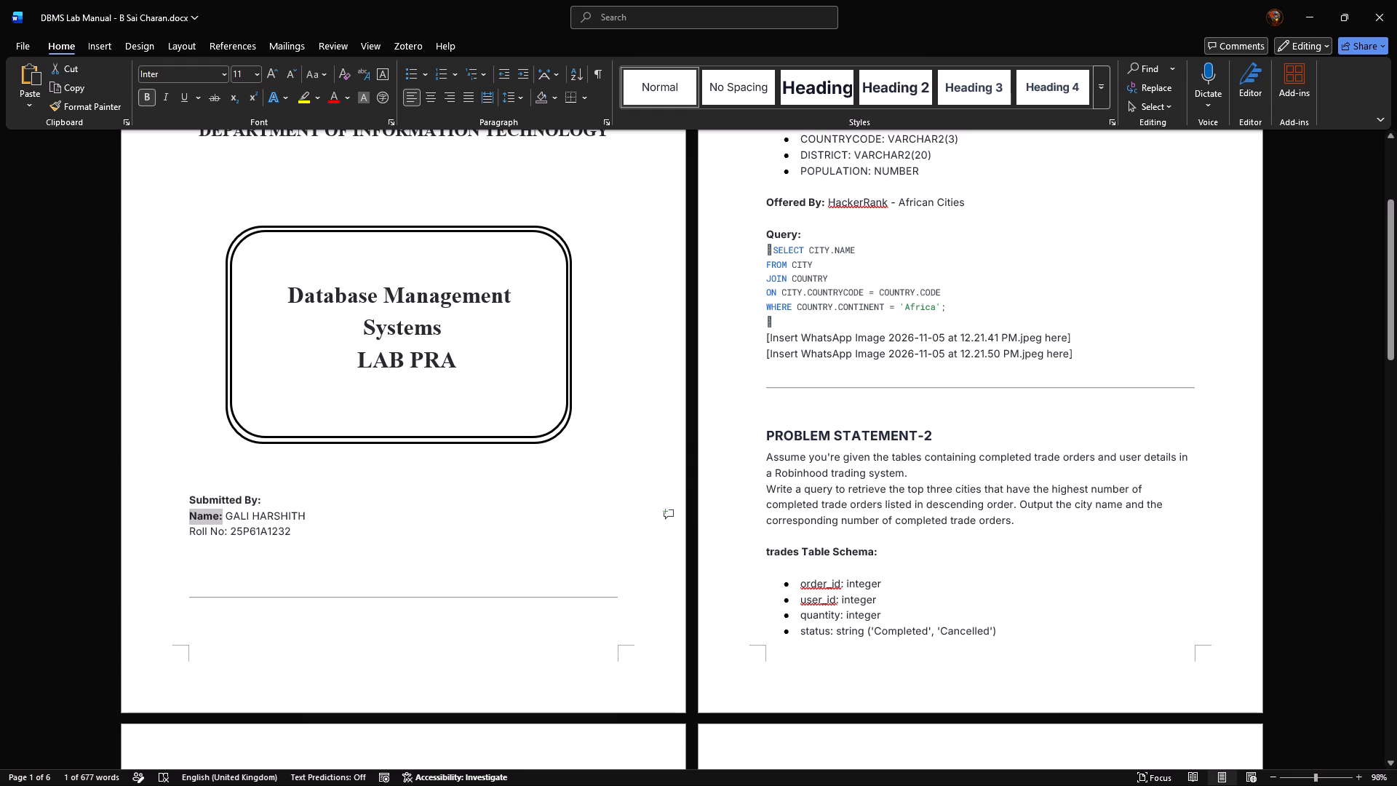
click(226, 533)
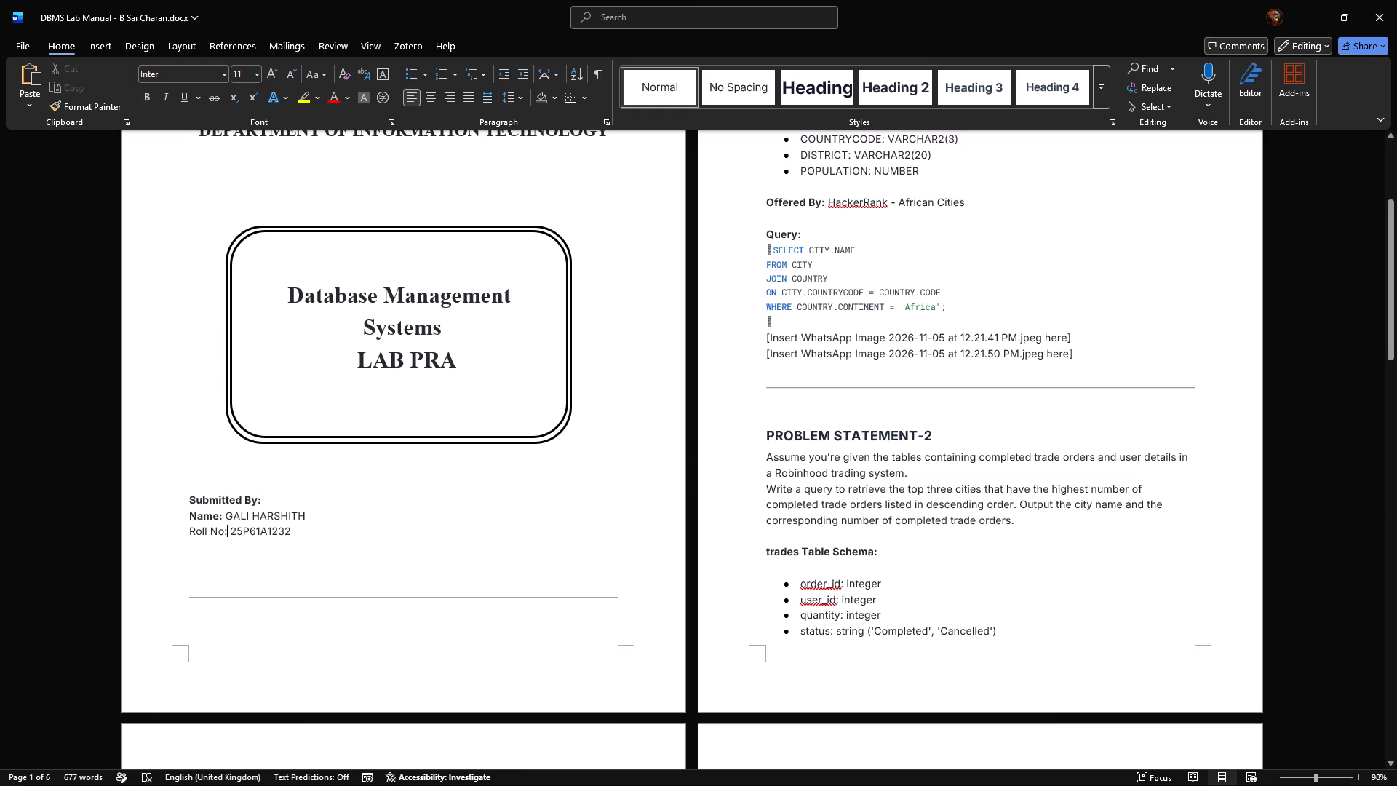
key(ctrl+shift+Left)
key(ctrl+shift+Left)
key(ctrl+shift+Left)
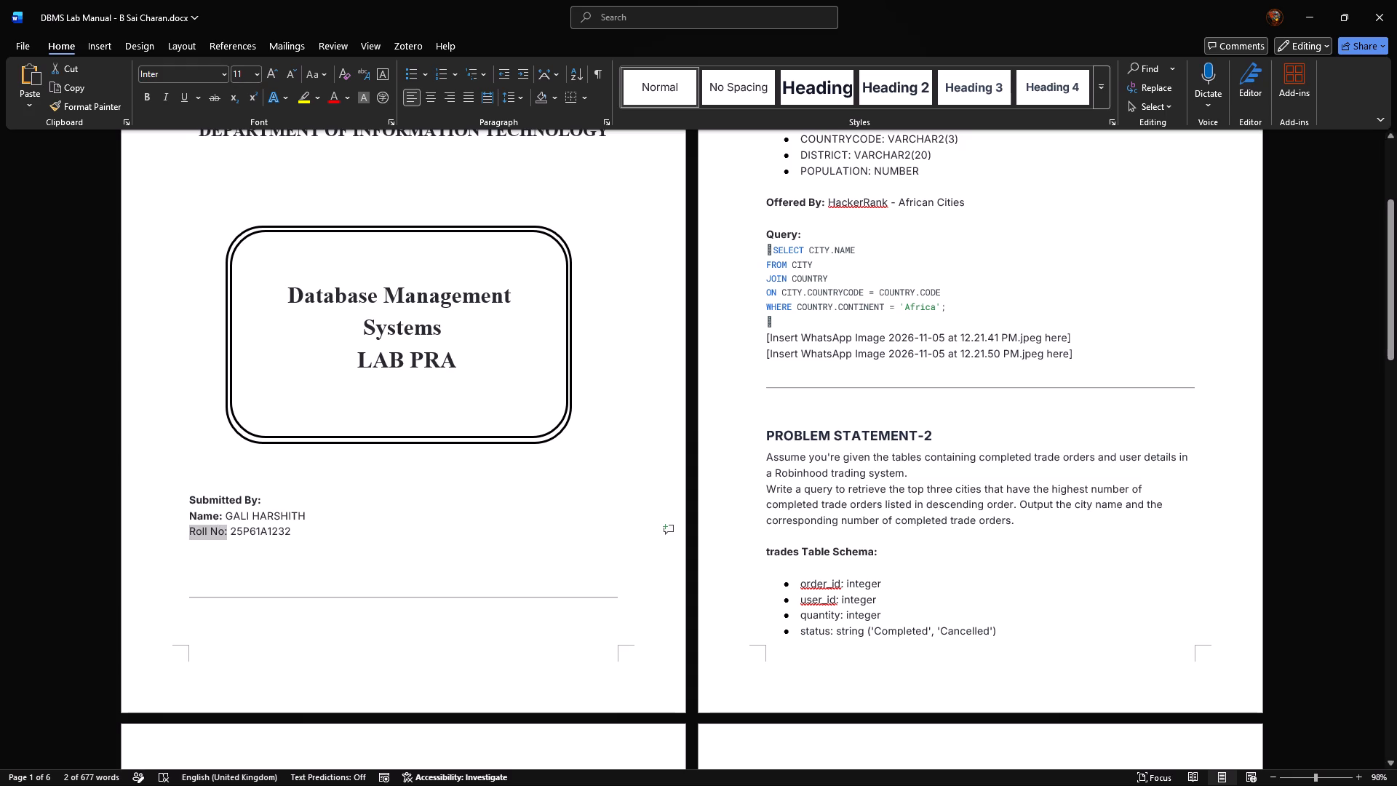
click(148, 95)
click(342, 552)
Switch to Excel and close the roster workbook "12 IT-2025.xlsx" without saving changes.
key(alt+Tab)
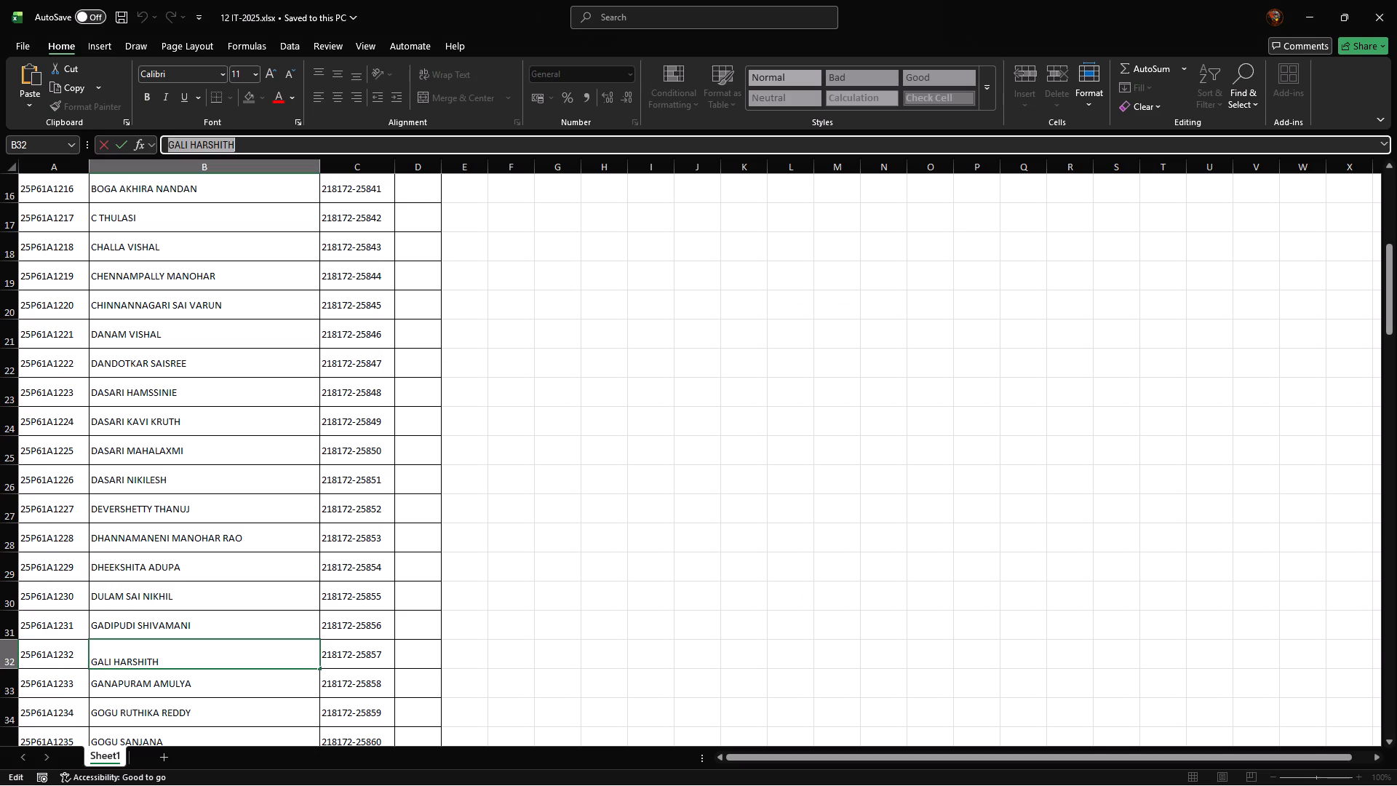
click(1396, 0)
click(732, 418)
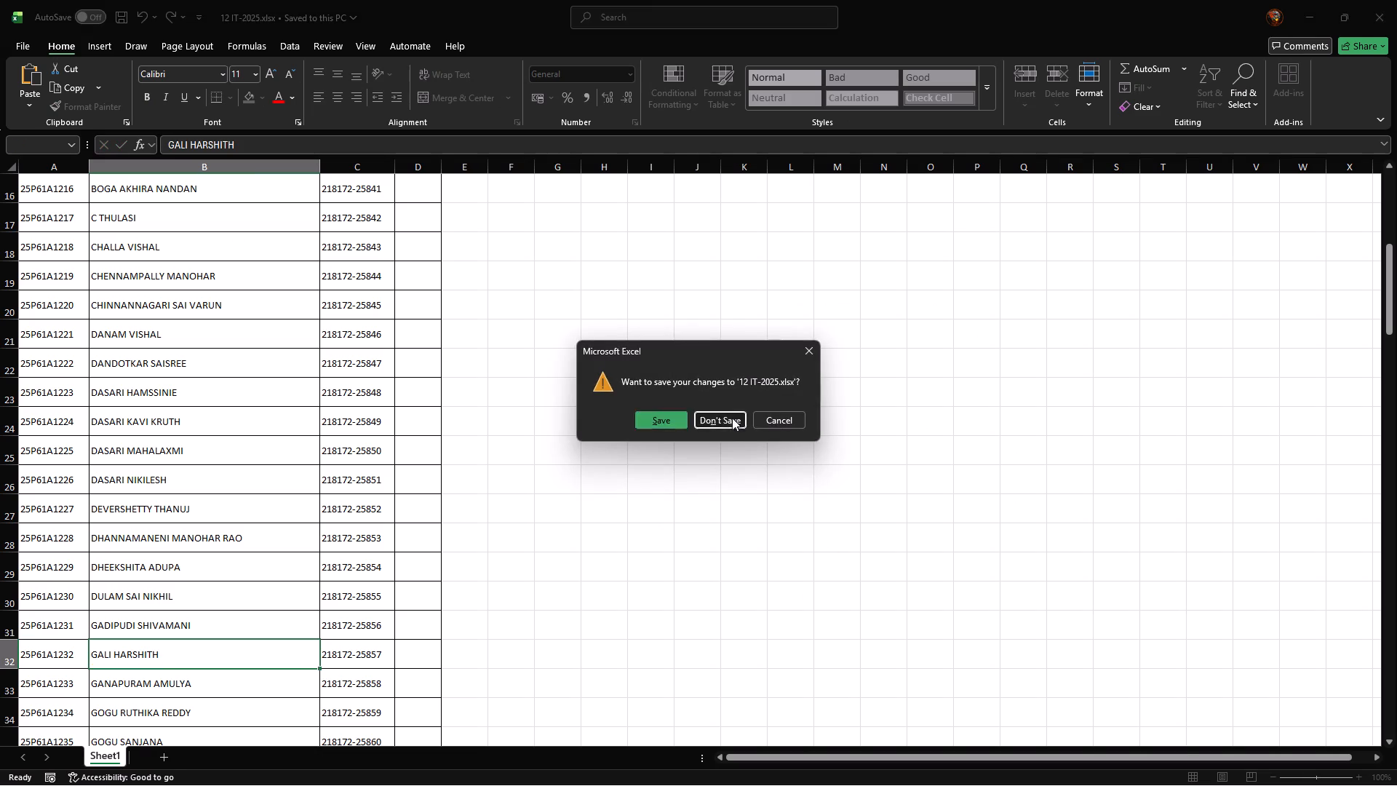
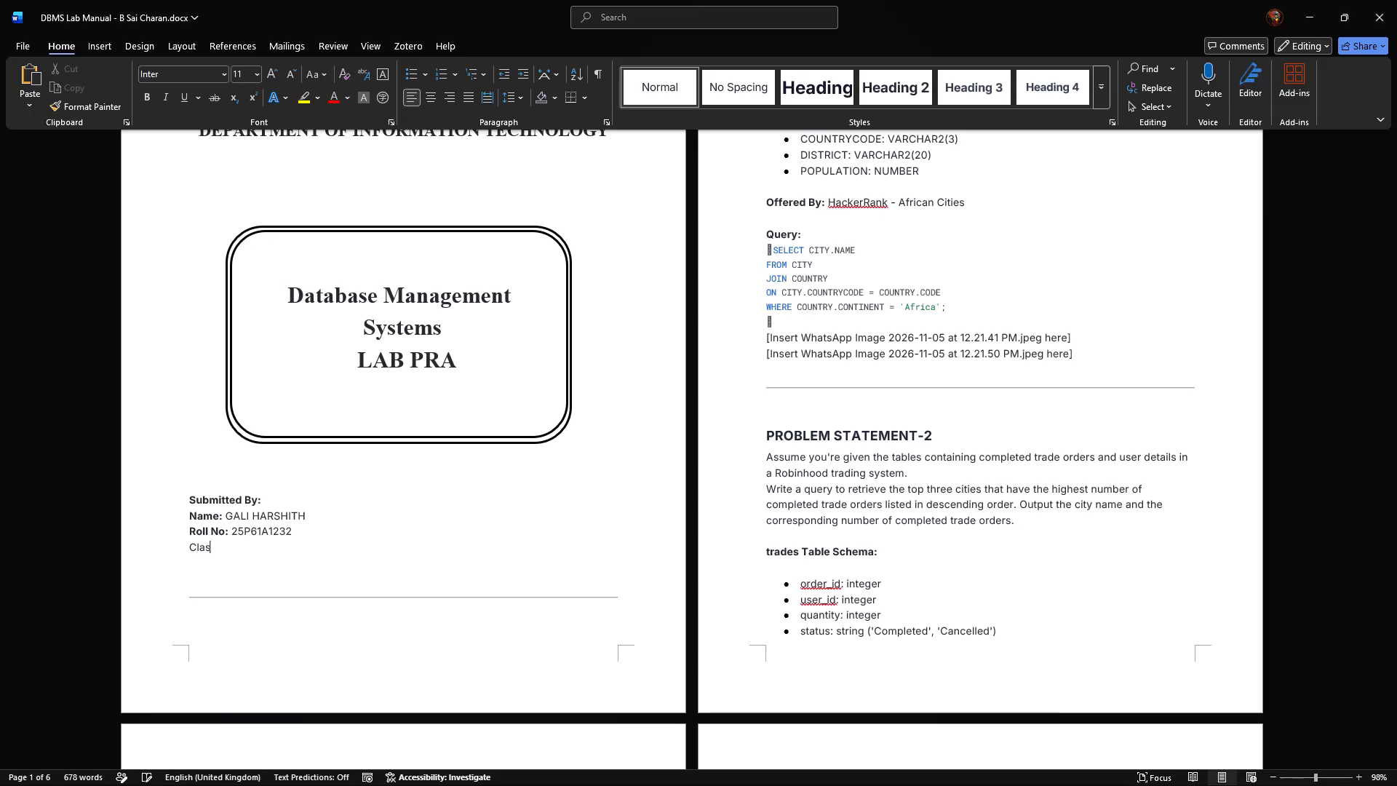
Complete the "Class & Section:" label on the line below the roll number on the cover.
text(& Section)
key(space)
key(BackSpace)
text(:)
key(space)
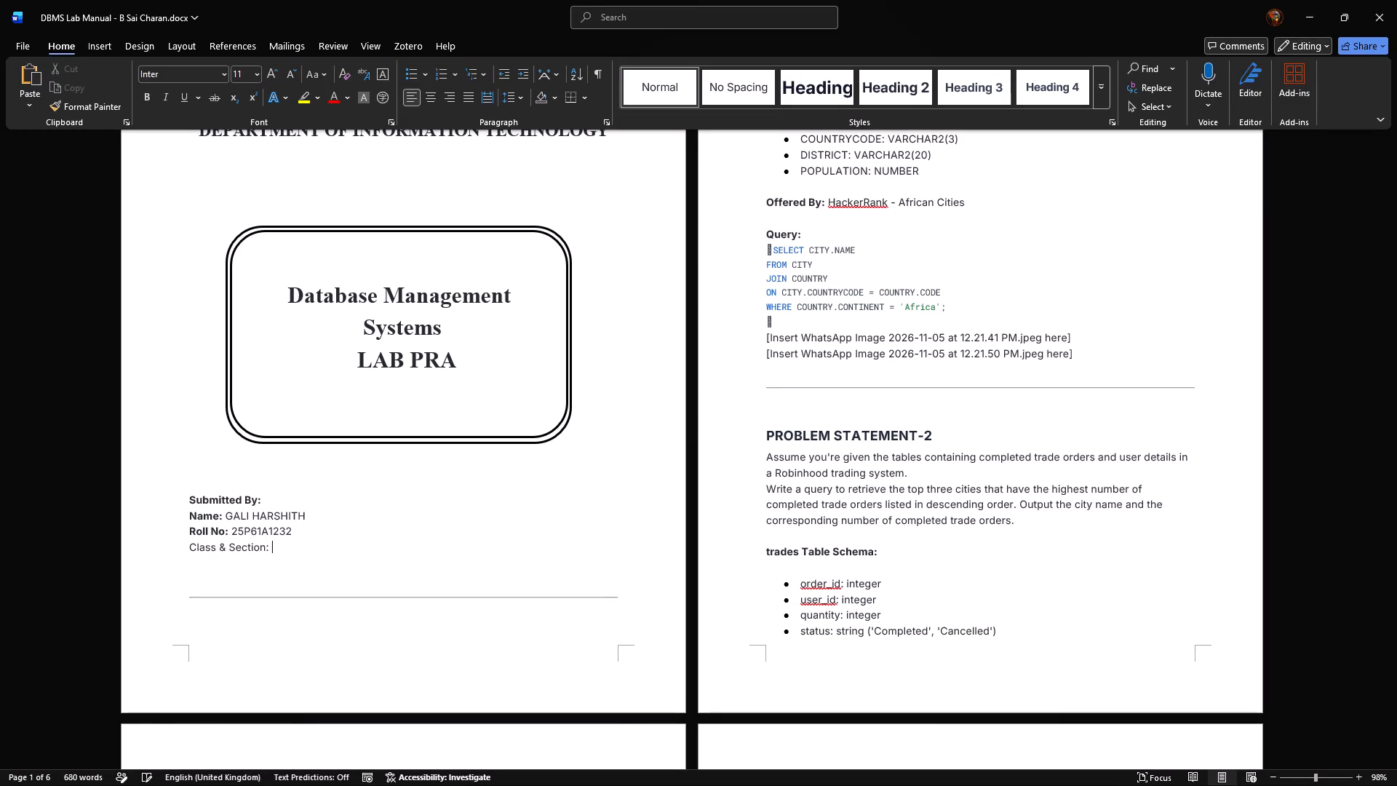
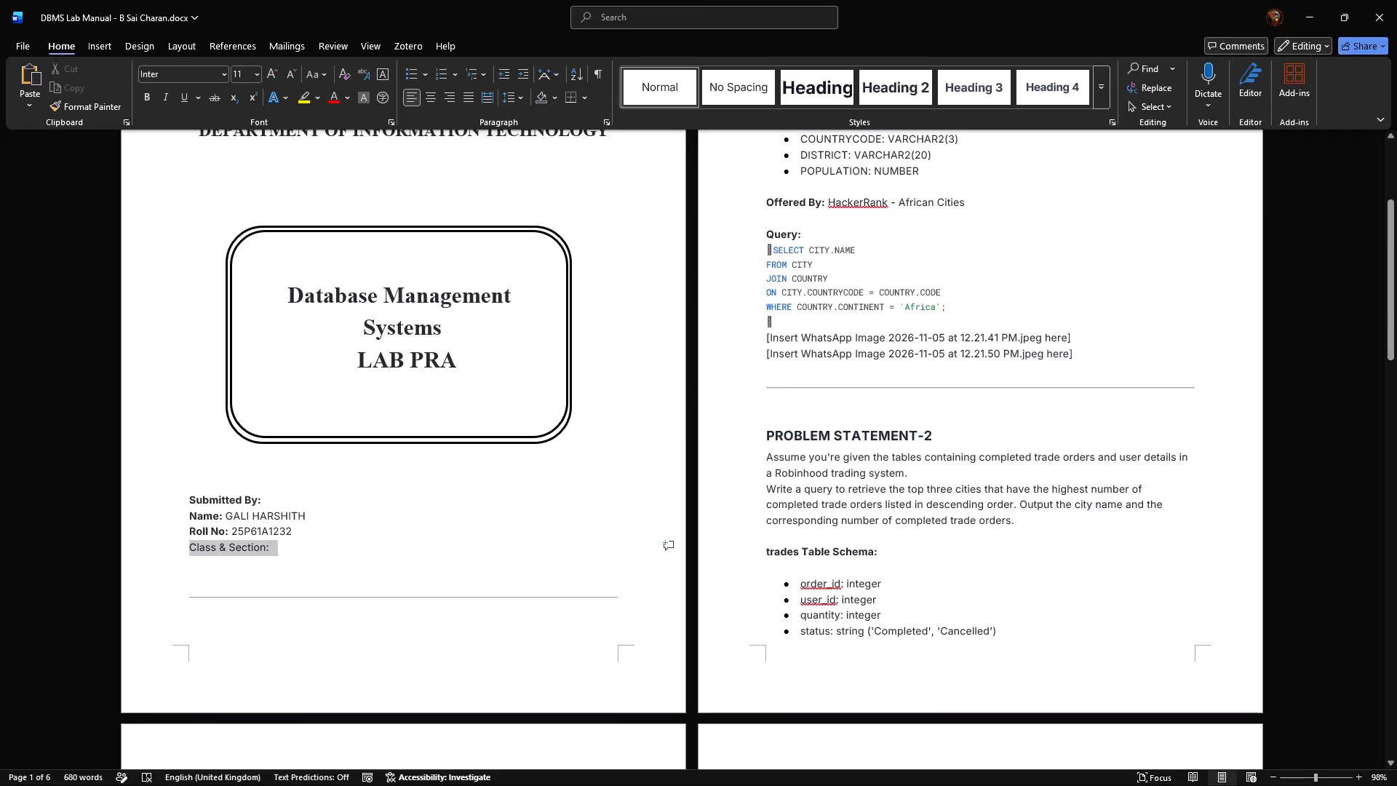
Make the "Class & Section:" label in the cover's submission details bold.
click(218, 515)
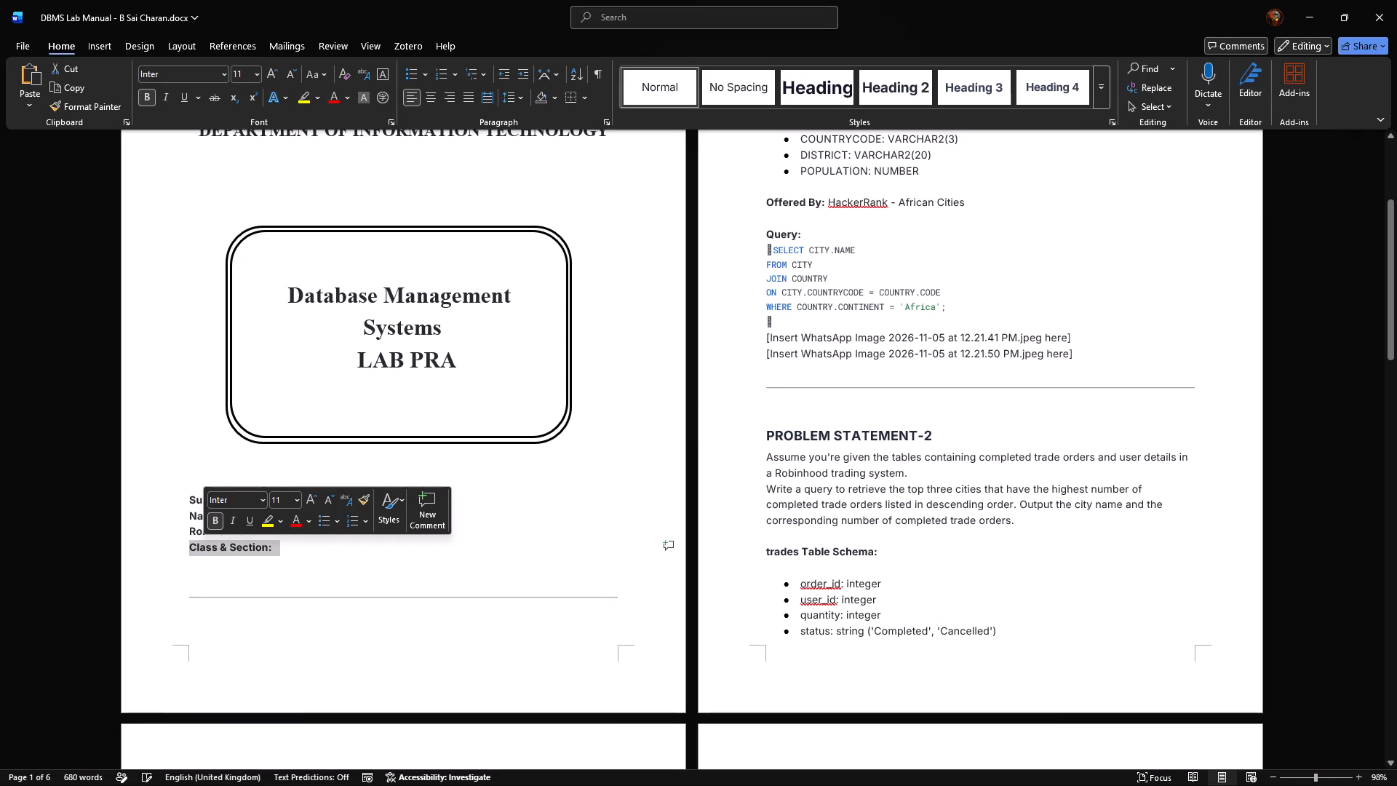
Enter "IT - A" after the "Class & Section:" label on the cover.
click(291, 569)
click(298, 554)
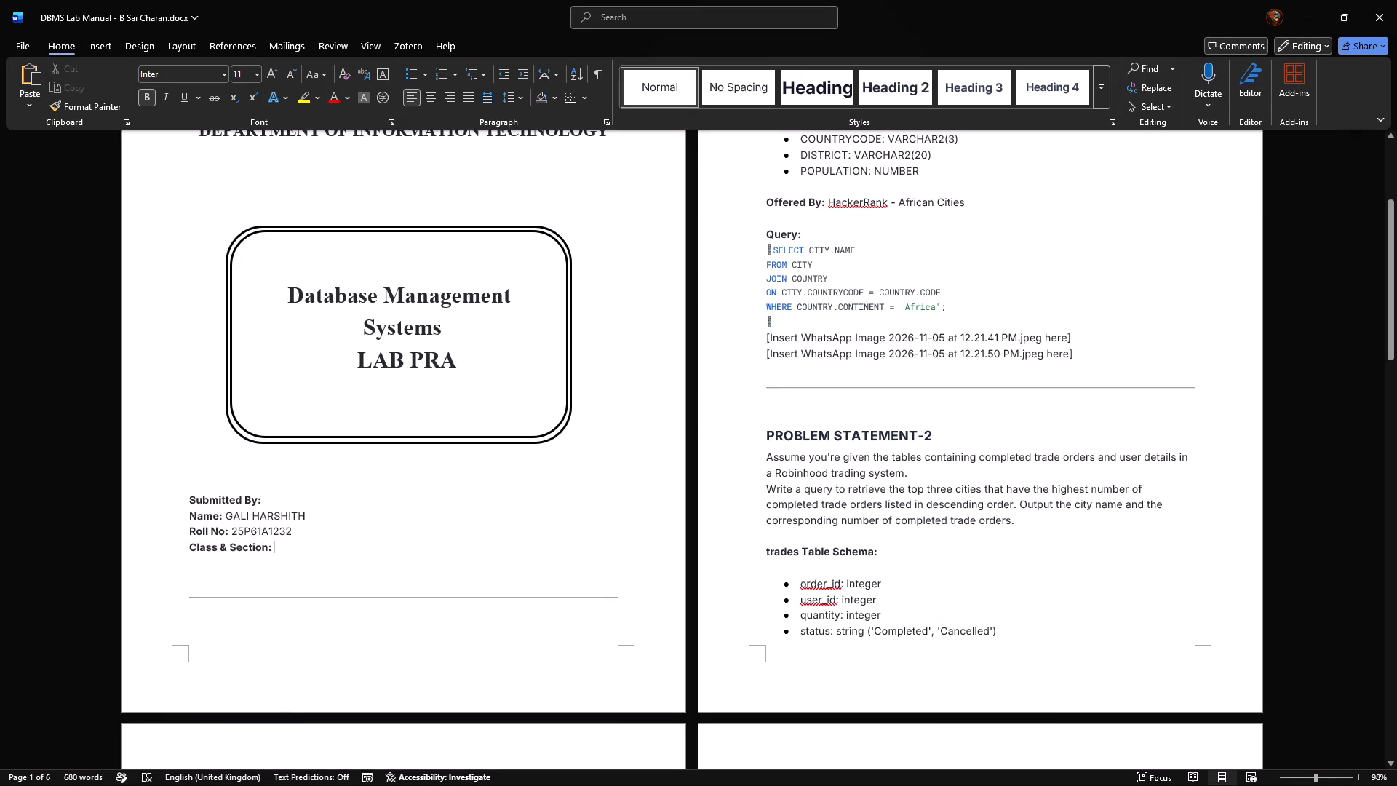
key(shift+i)
text(T _A)
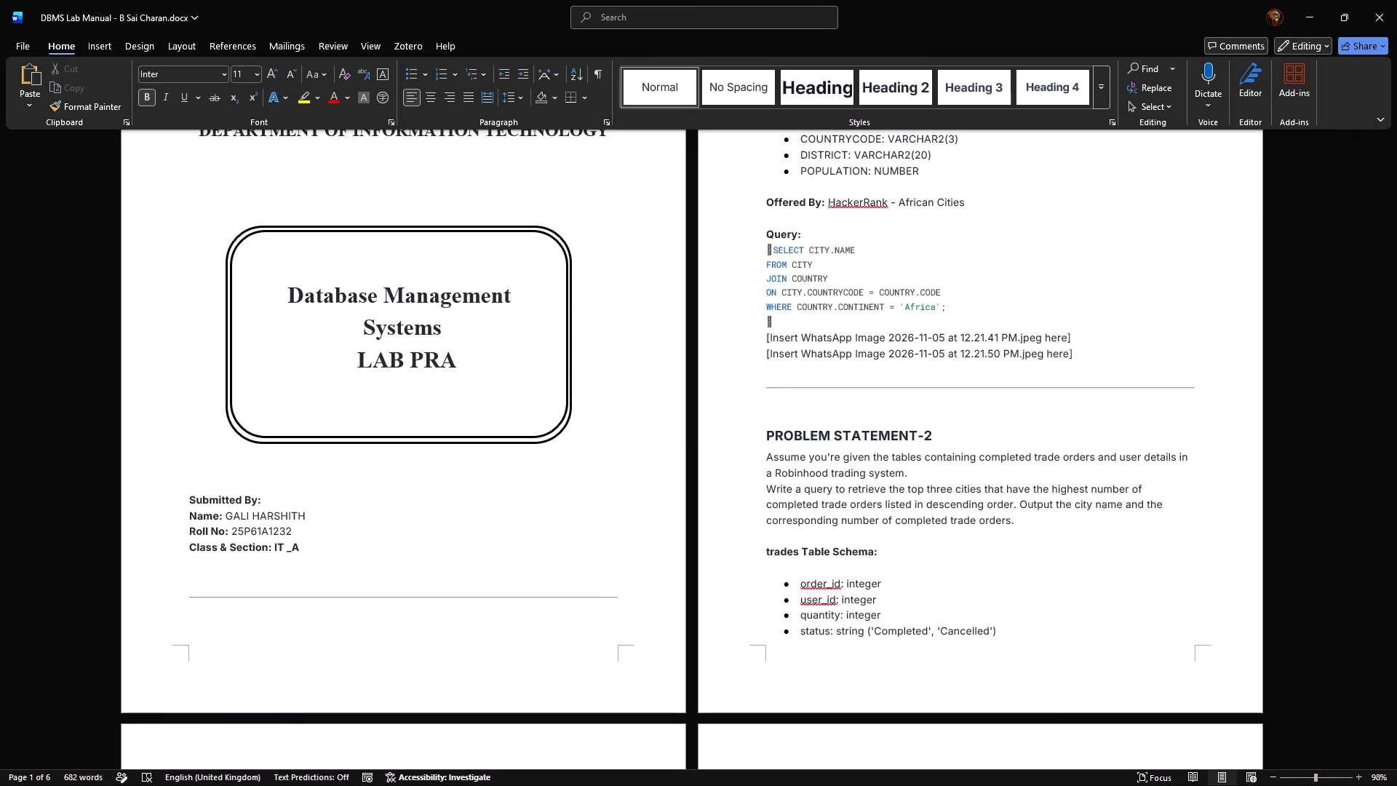
key(BackSpace)
key(BackSpace)
text(- a)
key(BackSpace)
key(shift+a)
Remove the bold formatting from the "IT - A" value, leaving its label bold.
key(ctrl+Left)
key(Right)
key(ctrl+shift+Left)
key(ctrl+shift+Left)
key(ctrl+shift+Left)
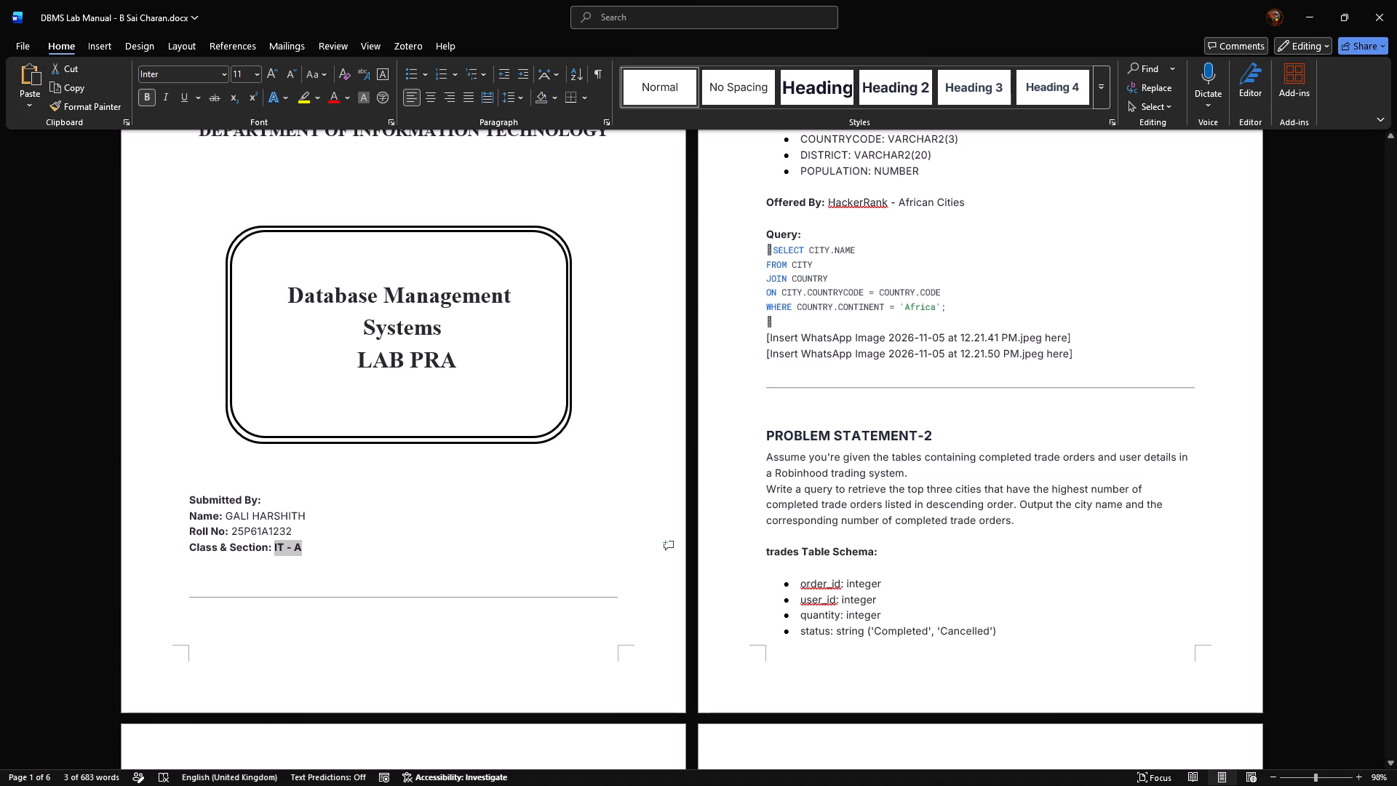
click(151, 100)
click(388, 547)
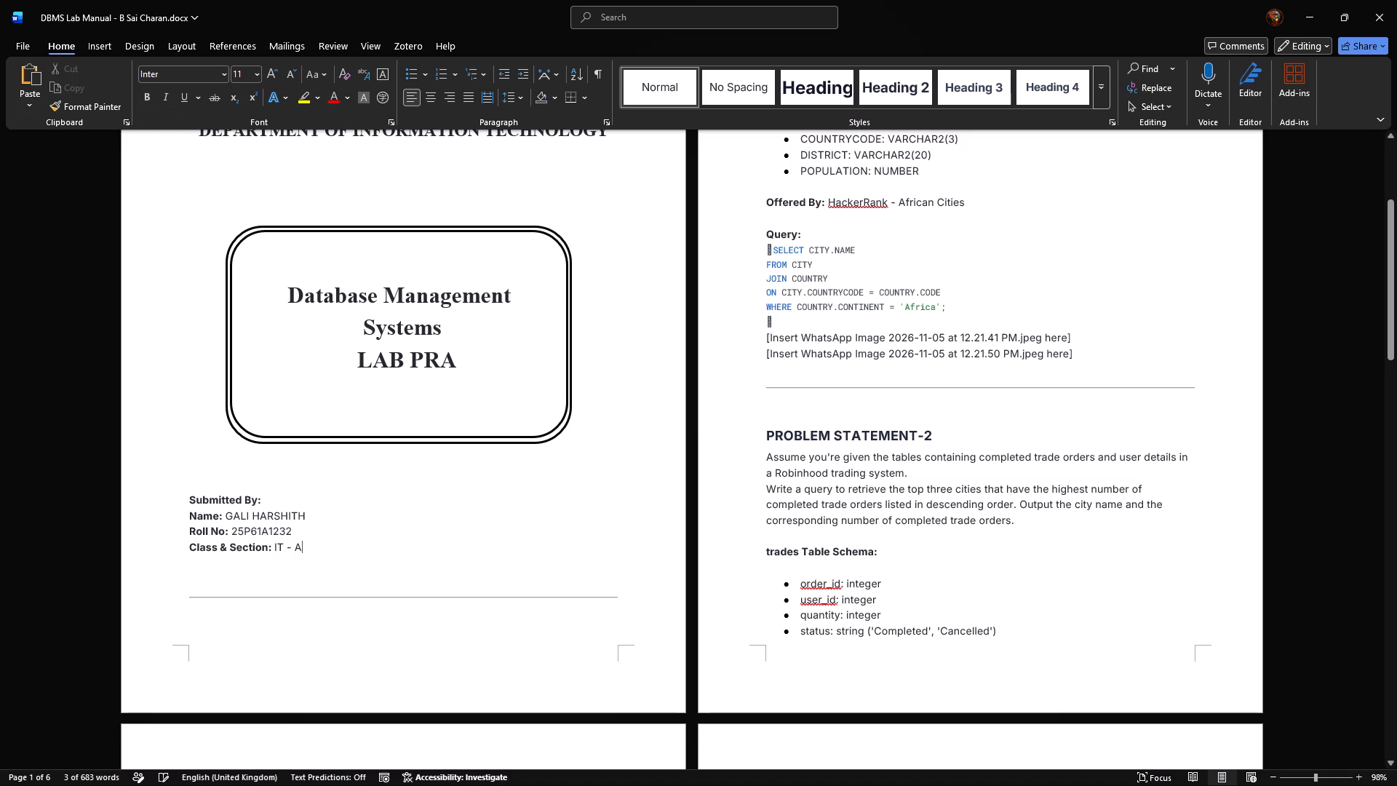
Set the font size of the whole submission block, from "Submitted By:" through the class and section line, to 14.
drag(186, 495, 280, 562)
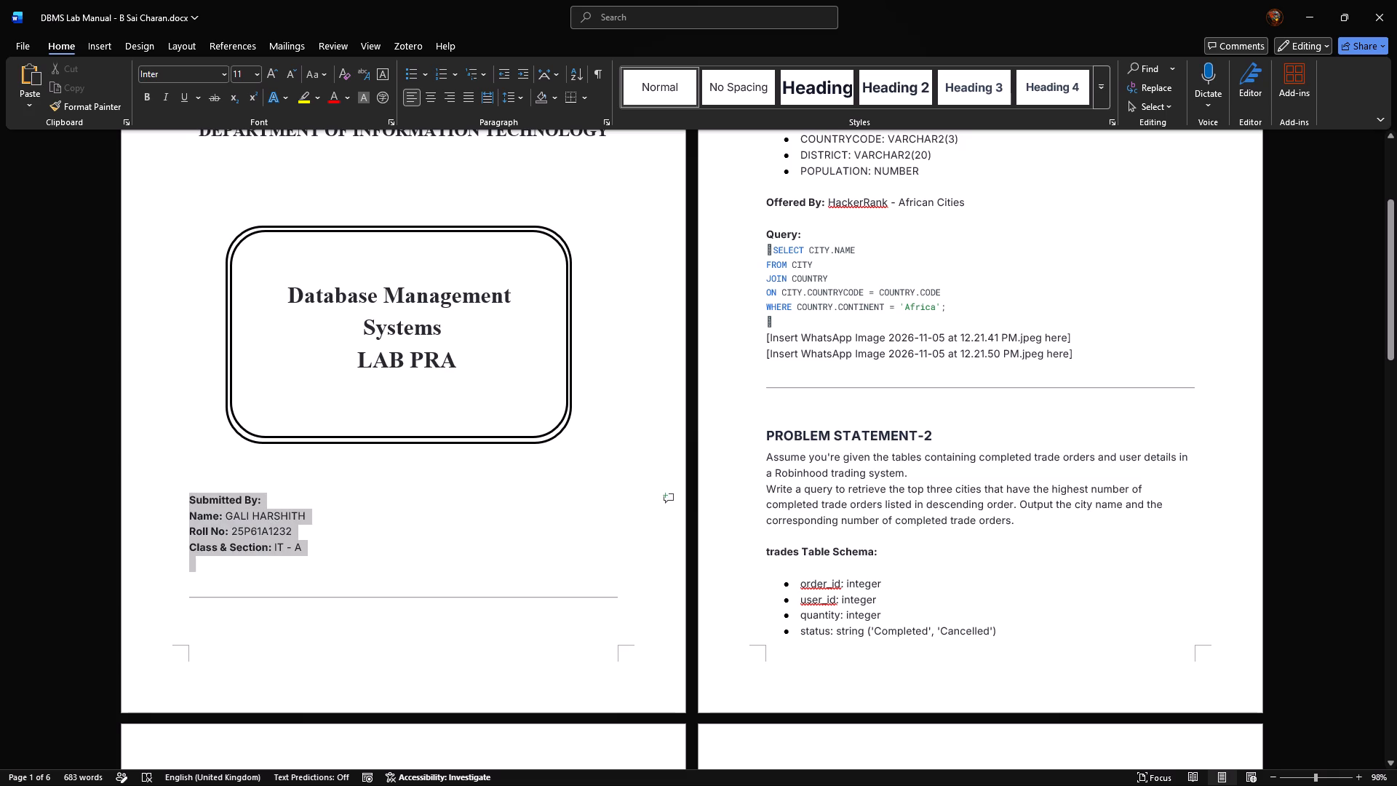
drag(280, 562, 302, 550)
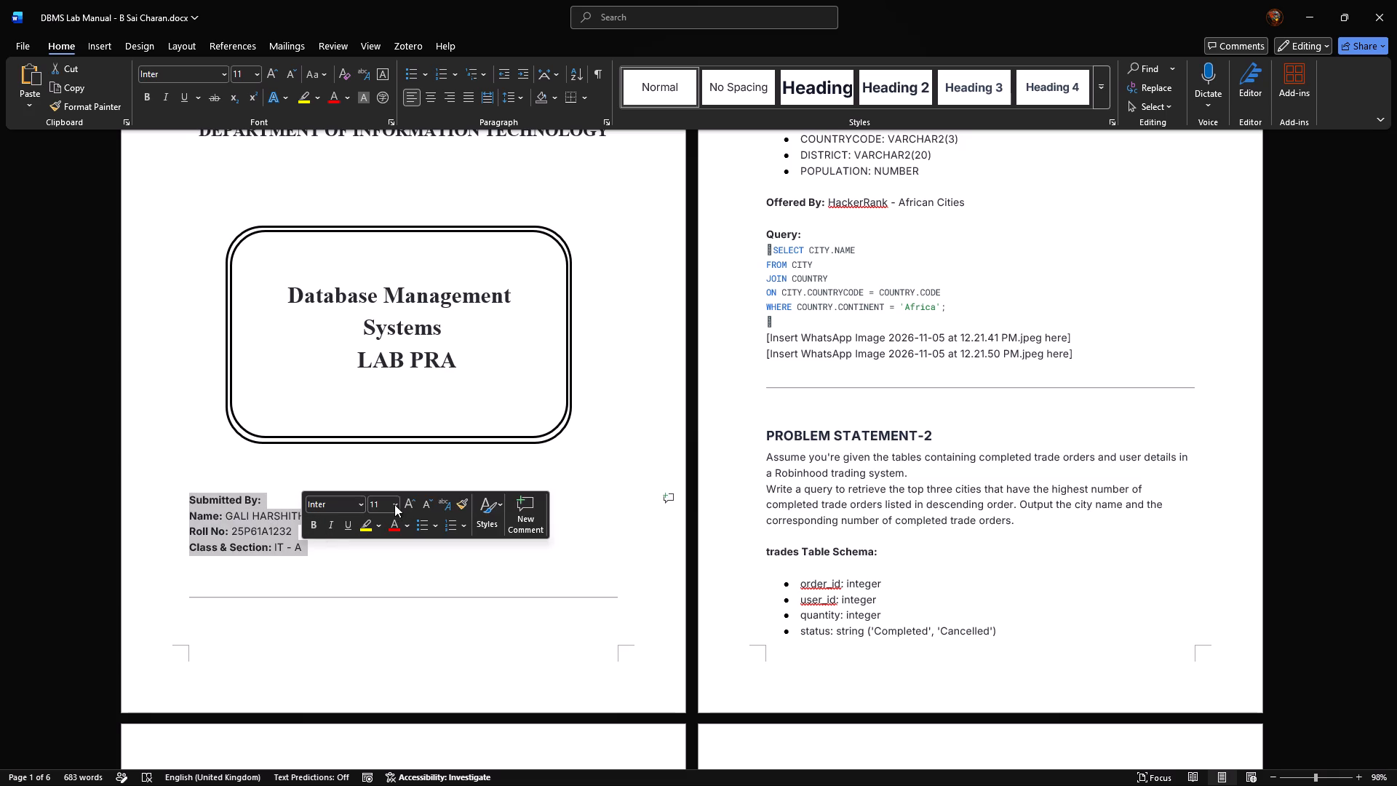
click(393, 504)
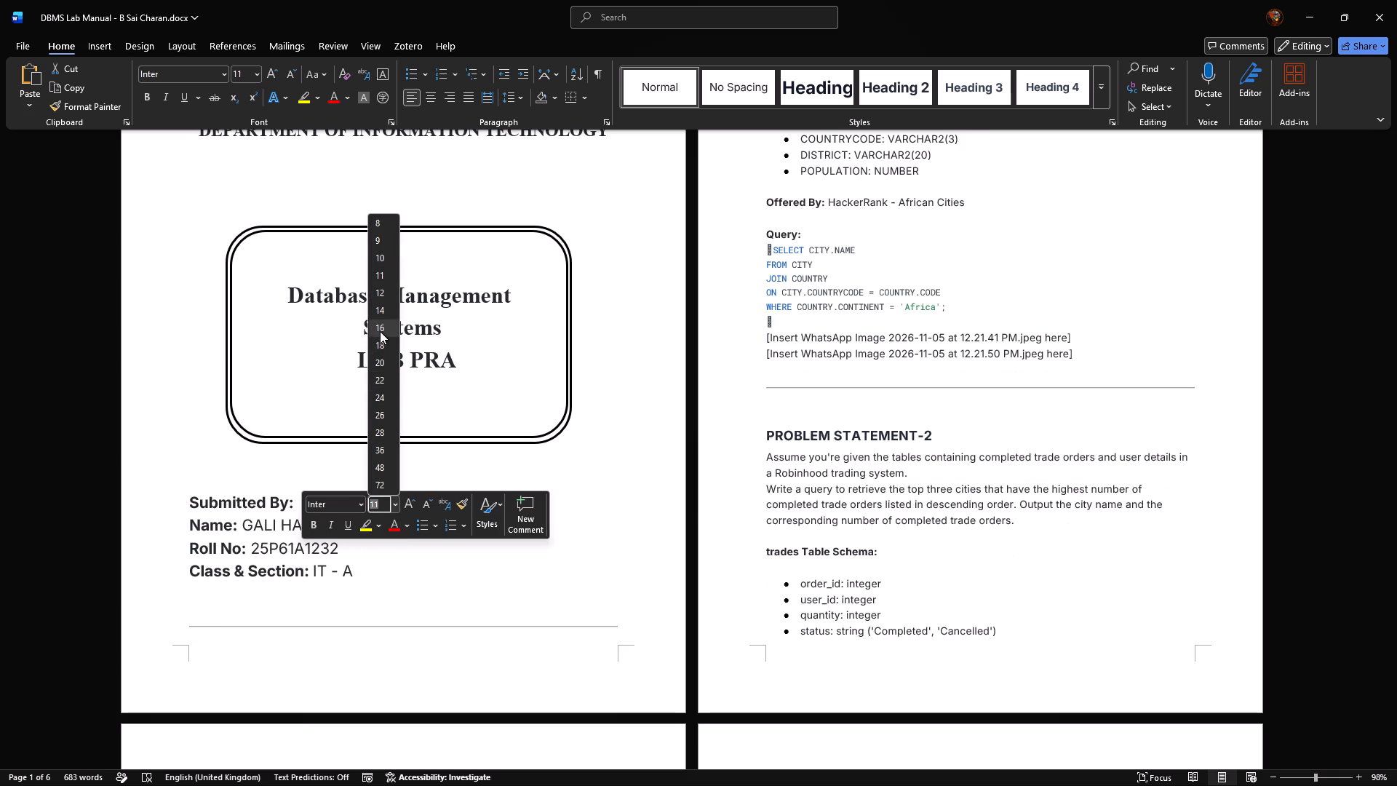
click(386, 312)
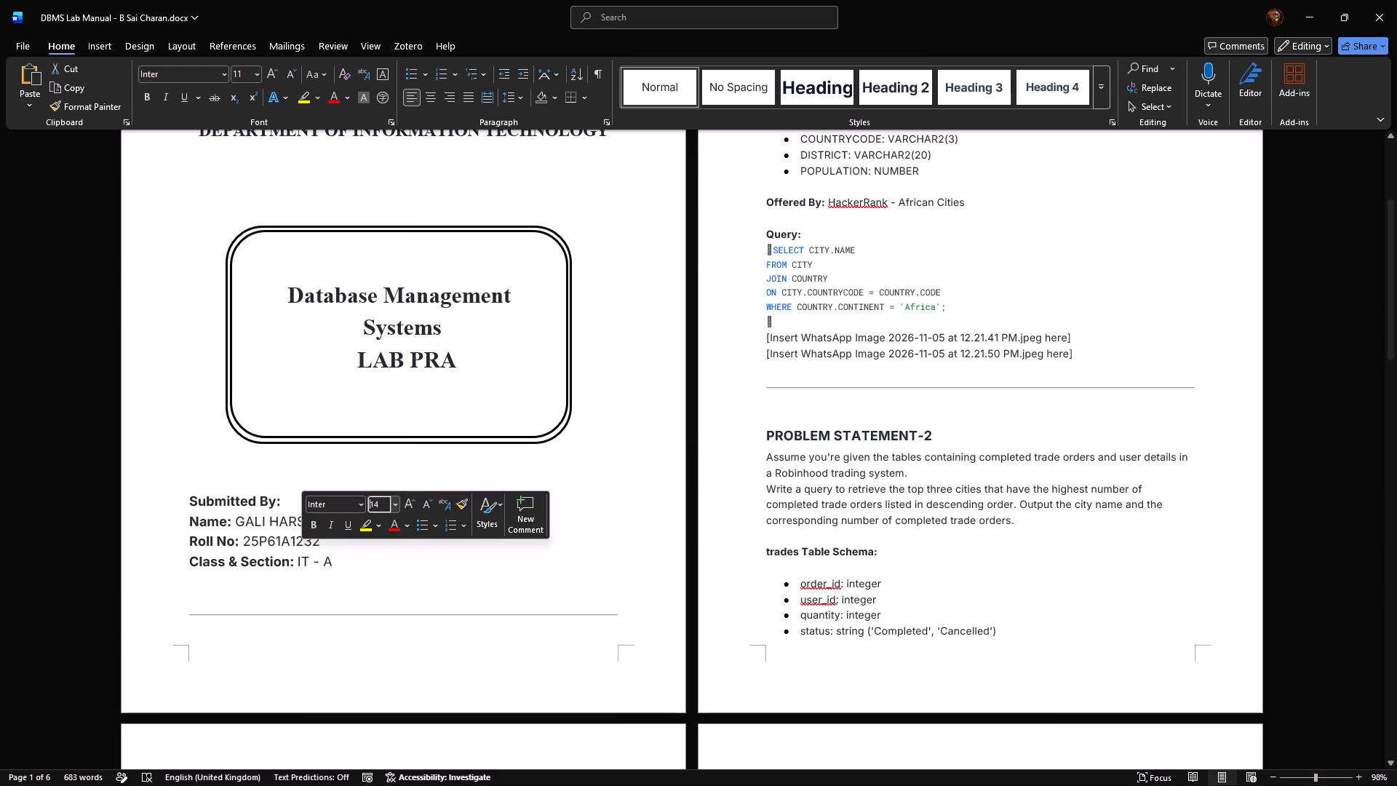
Add two blank lines below the class and section line on the cover, moving the horizontal rule onto the next page.
click(268, 595)
key(Return)
key(Return)
key(Return)
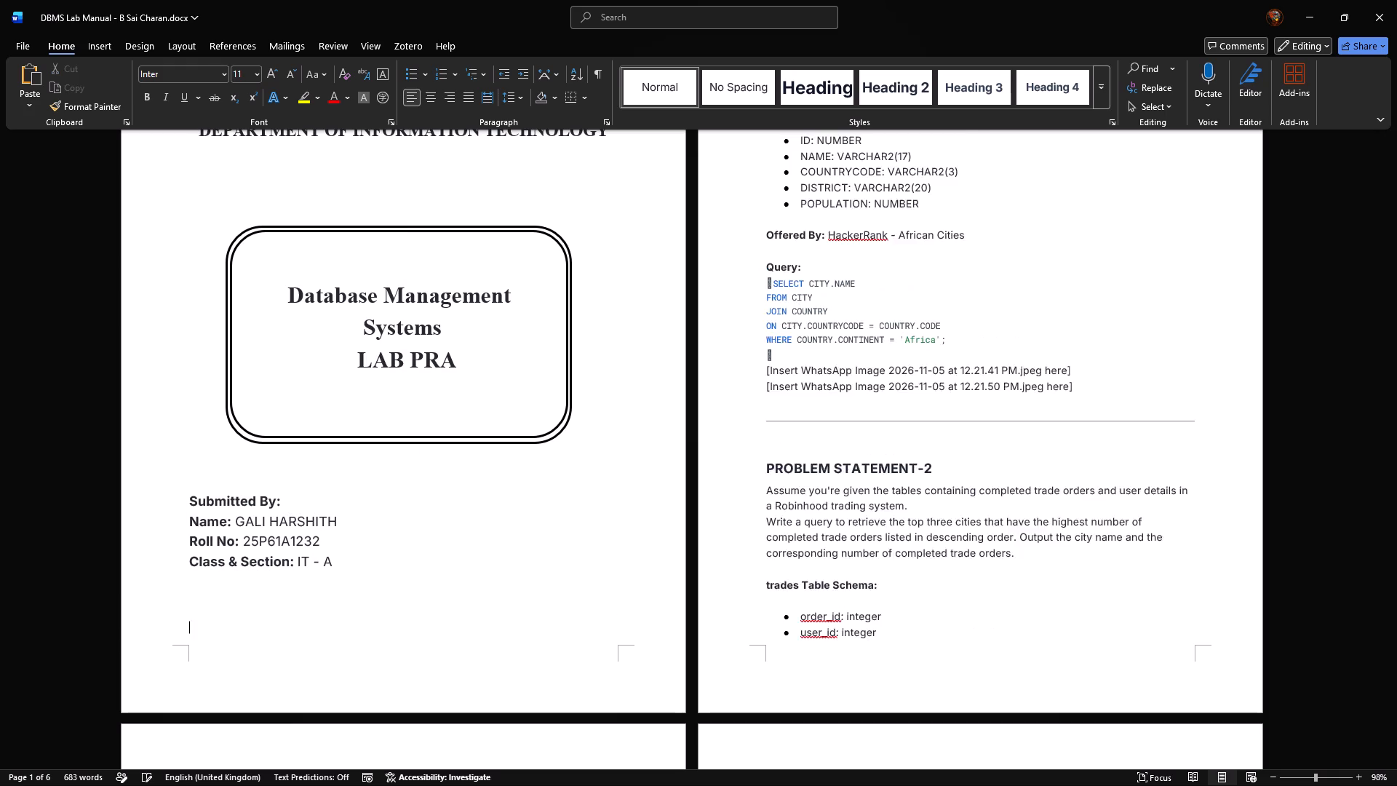
key(BackSpace)
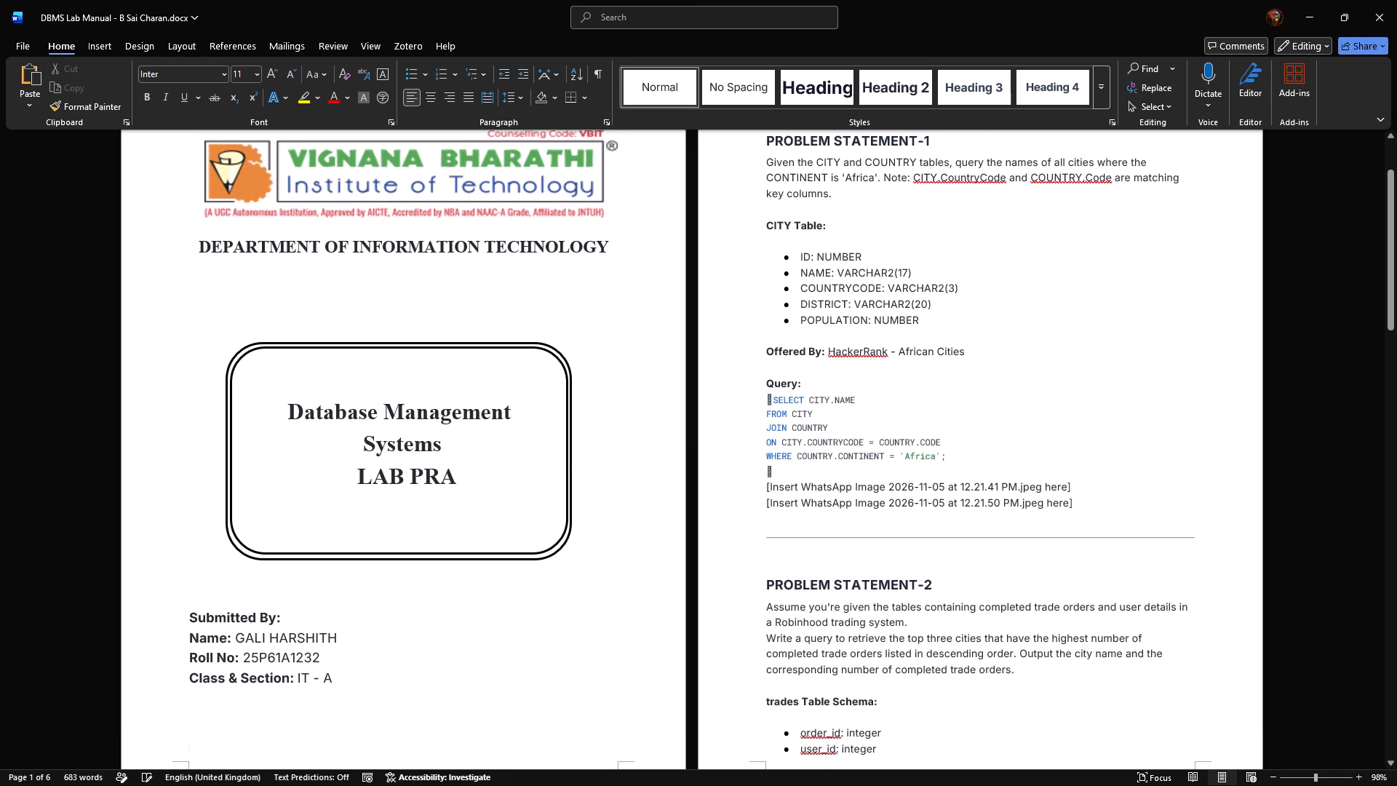
Insert a run of about 20 spaces after "Submitted By:" on the cover to make room on the same line.
scroll(386, 636, up, 2)
click(383, 681)
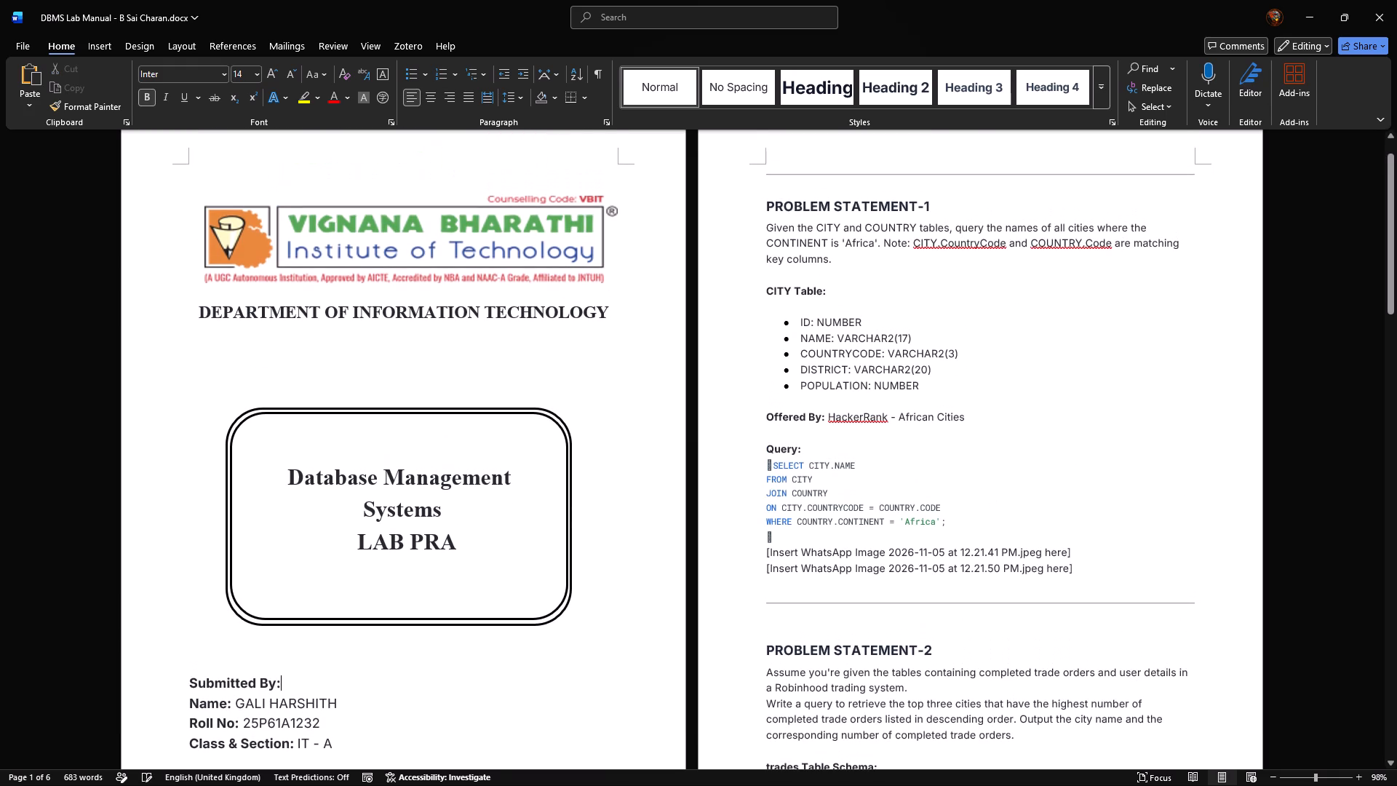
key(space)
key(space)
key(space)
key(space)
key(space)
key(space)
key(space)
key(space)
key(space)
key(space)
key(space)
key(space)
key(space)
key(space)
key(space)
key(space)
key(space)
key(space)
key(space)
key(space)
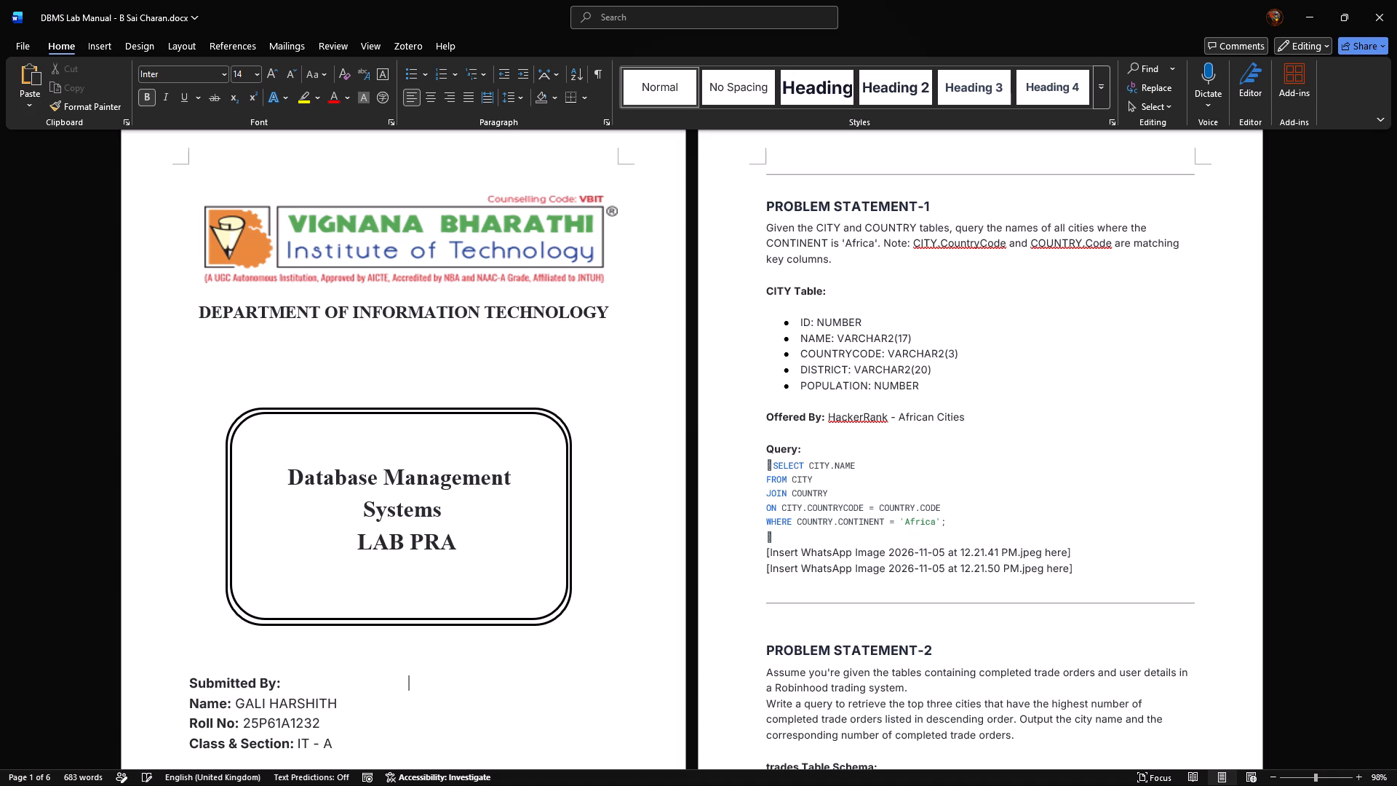
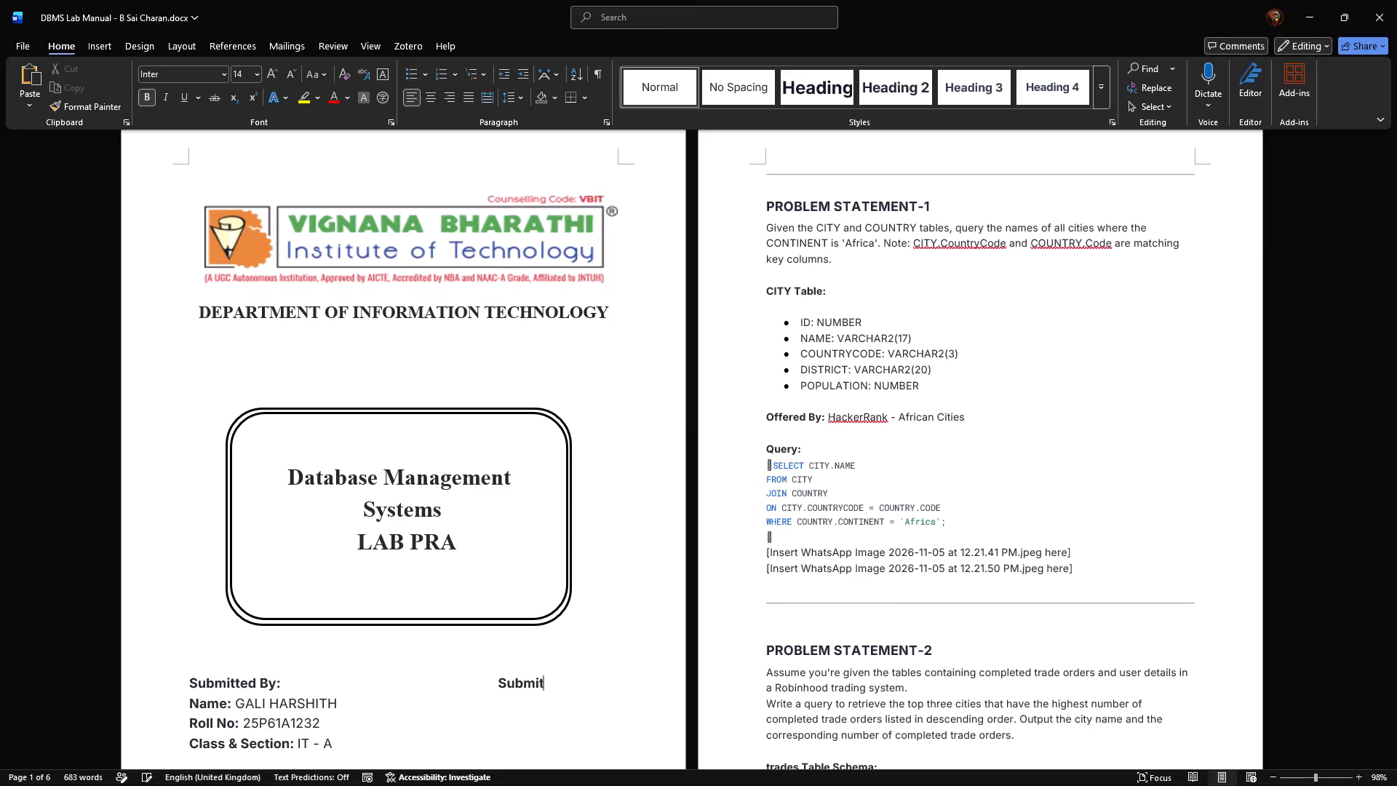
Finish entering the second bold "Submitted By:" heading on the same line as the existing one in the cover's submission block.
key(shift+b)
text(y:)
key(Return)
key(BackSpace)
Pad the end of the cover's "Name:" line with spaces until the insertion point lines up under the second "Submitted By:" heading.
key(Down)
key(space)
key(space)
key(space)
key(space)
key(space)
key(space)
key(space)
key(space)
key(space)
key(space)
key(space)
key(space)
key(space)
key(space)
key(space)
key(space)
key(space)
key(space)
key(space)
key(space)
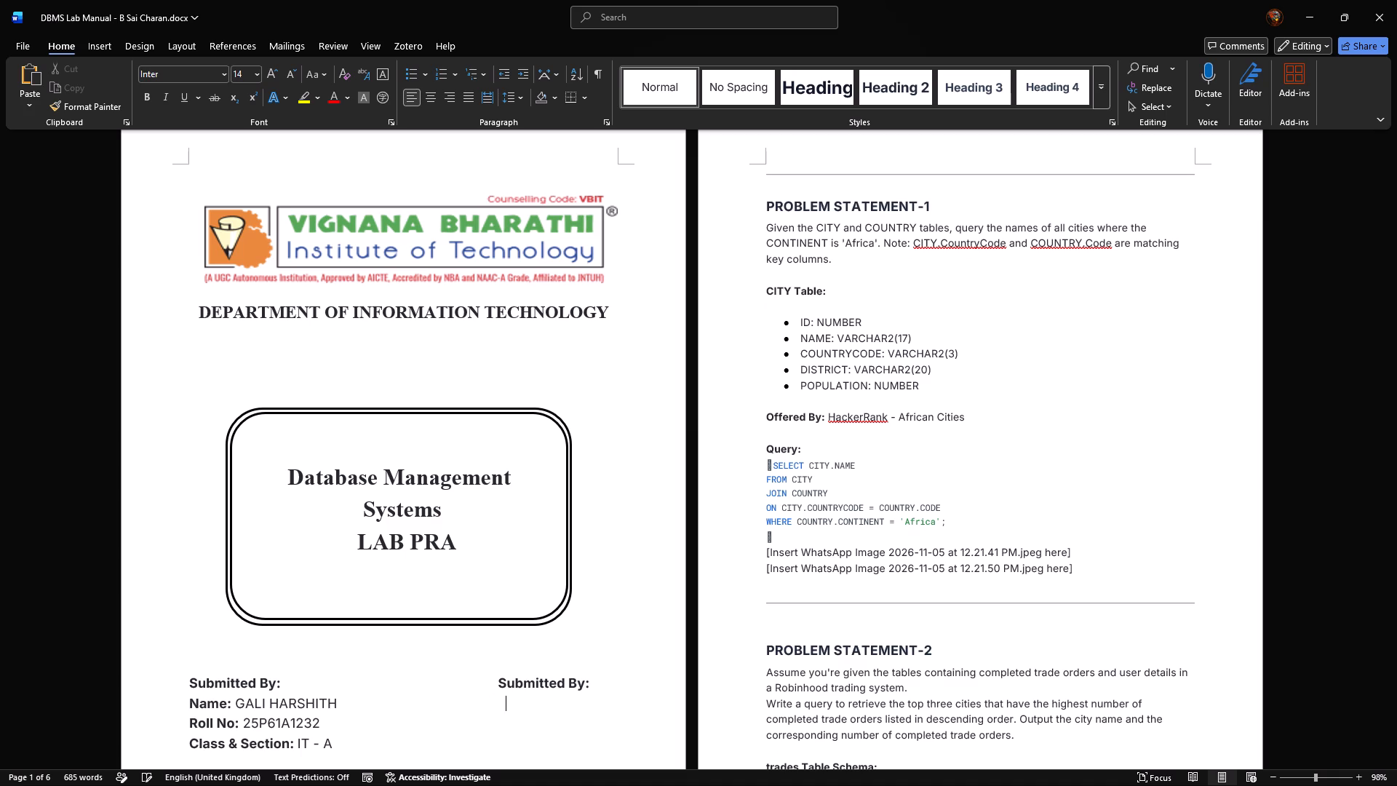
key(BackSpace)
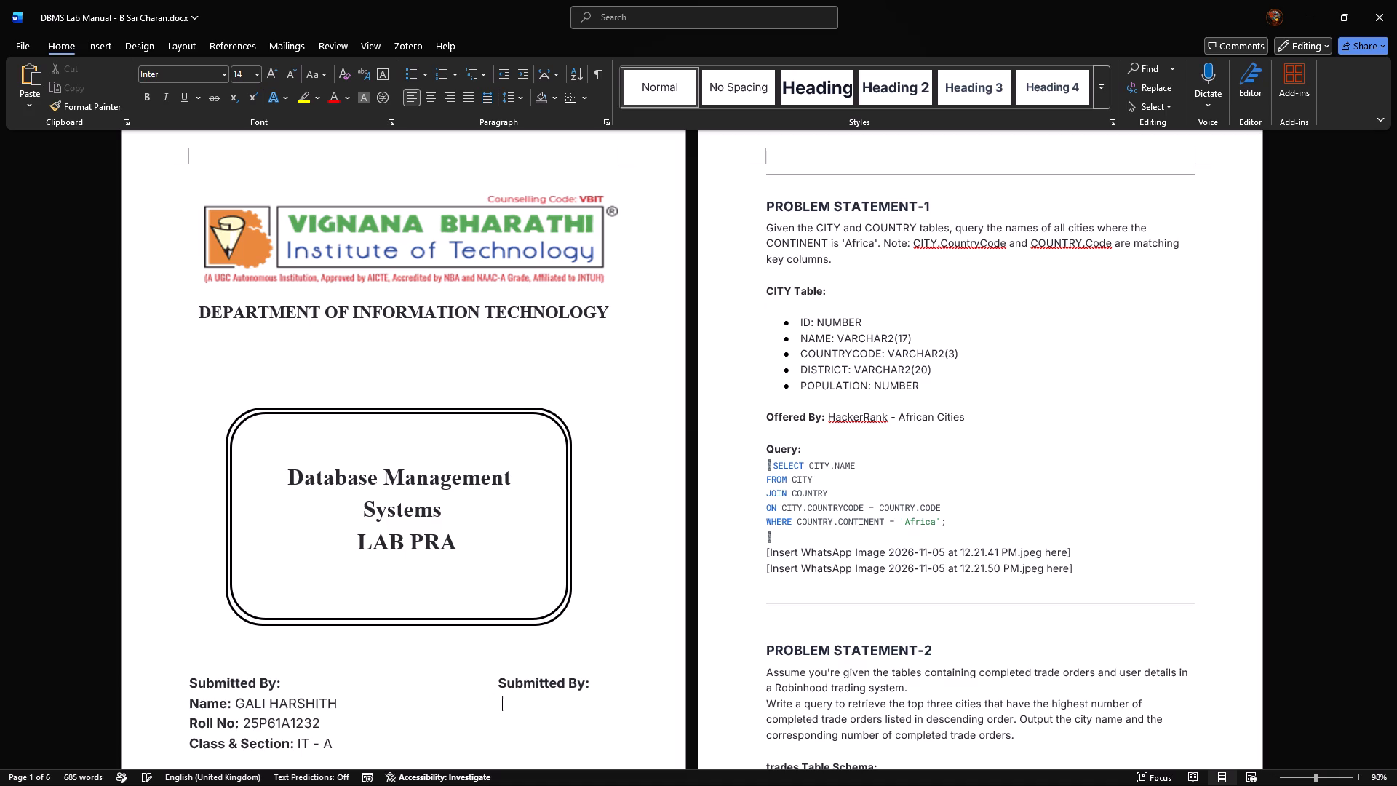
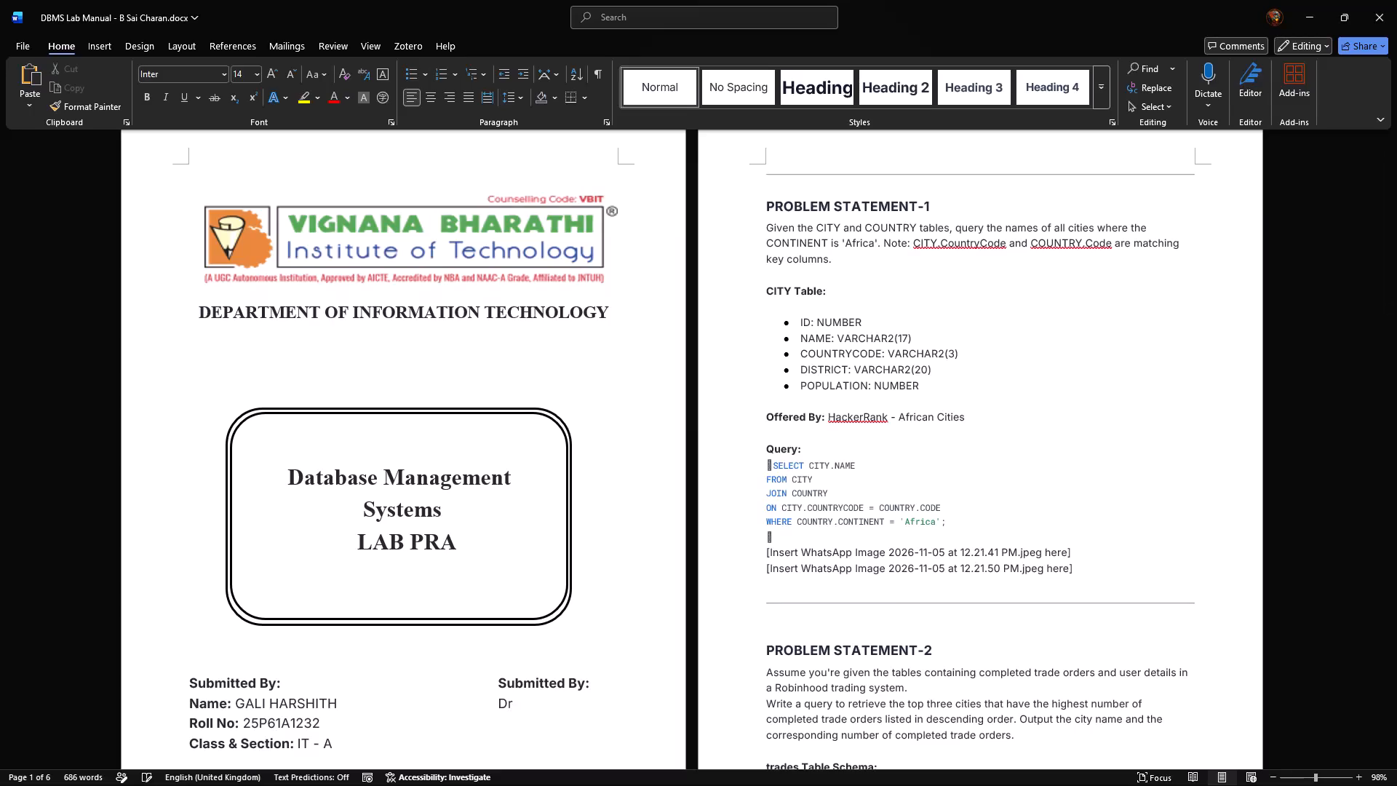
Continue the faculty member's name after "Dr" under the second column's "Submitted By:" heading, adding a period and the initial "B".
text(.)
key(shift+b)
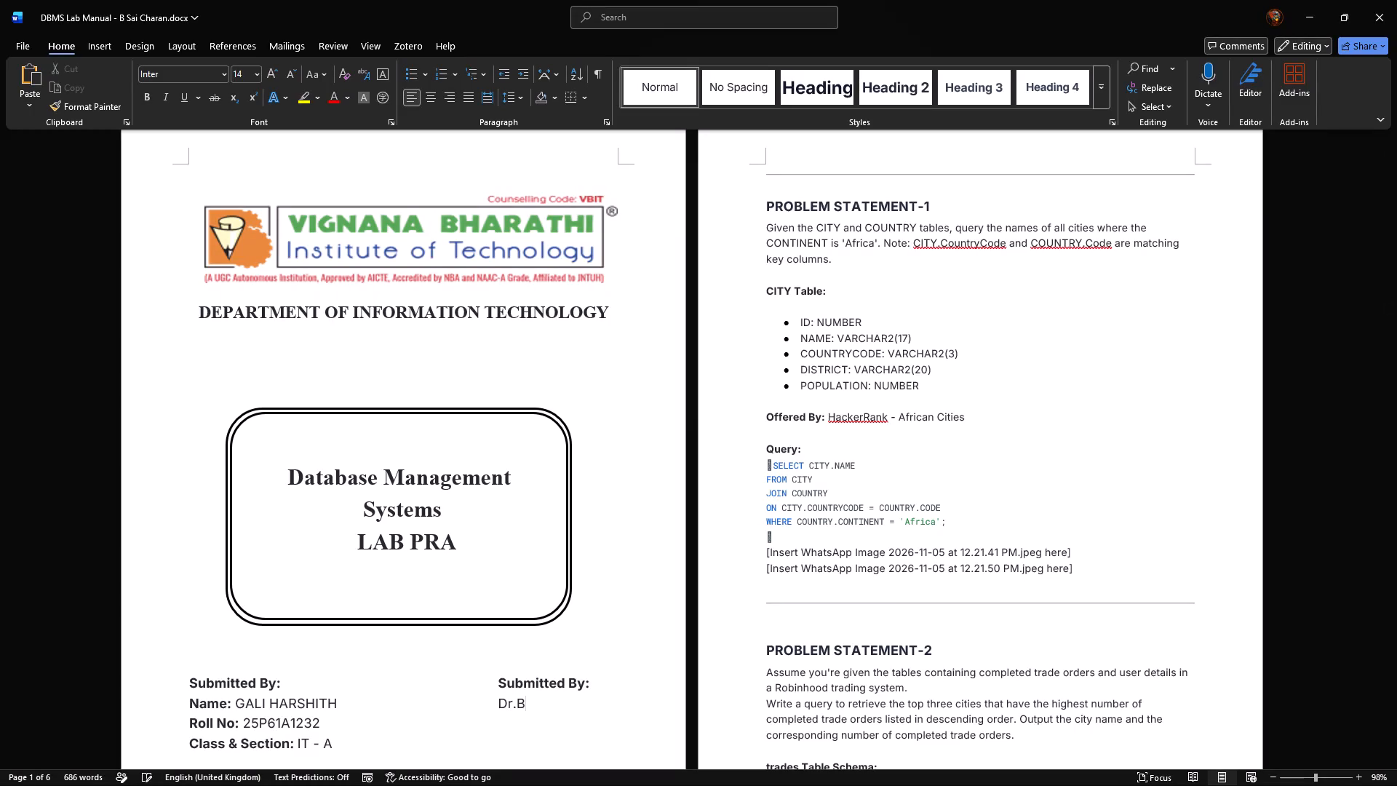
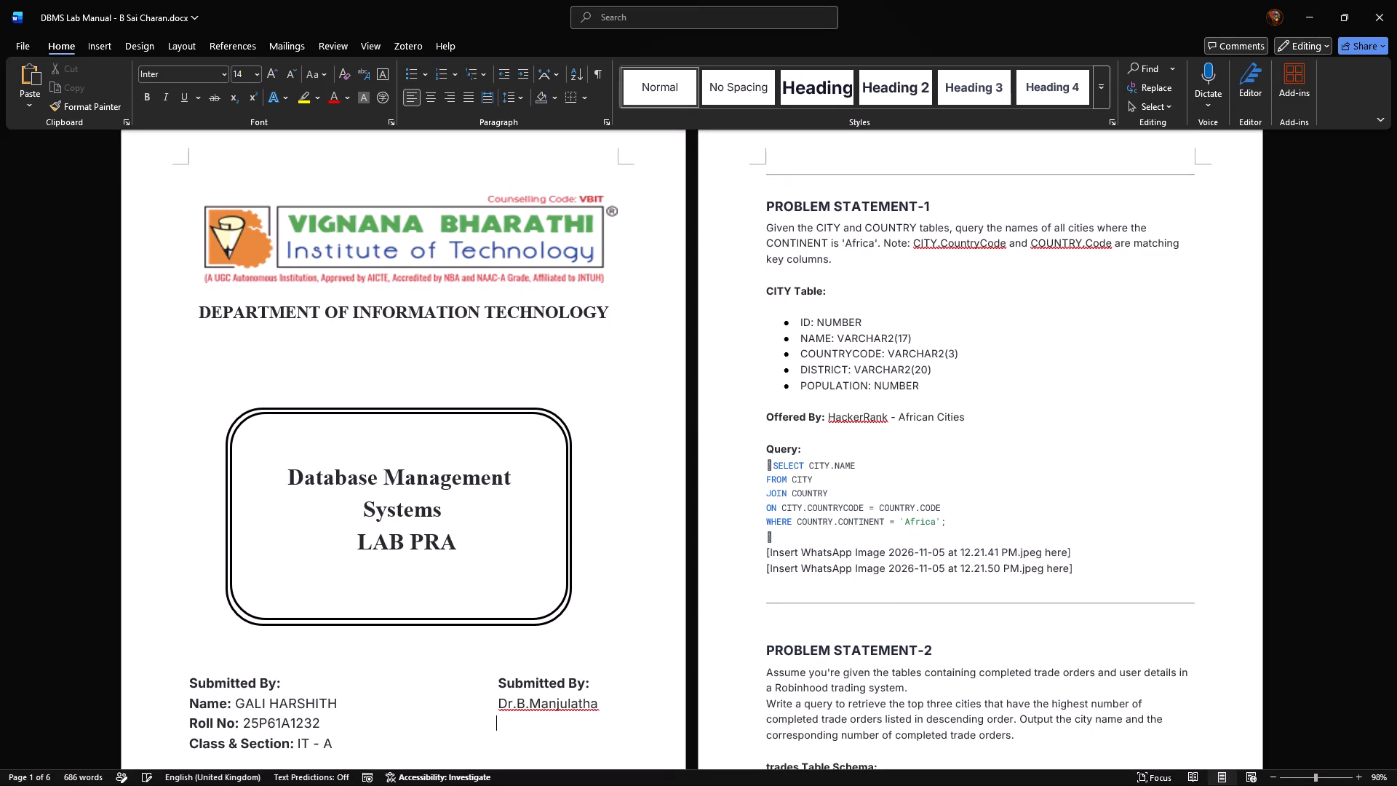
Insert a space on the empty line below the faculty member's name in the cover's submission details.
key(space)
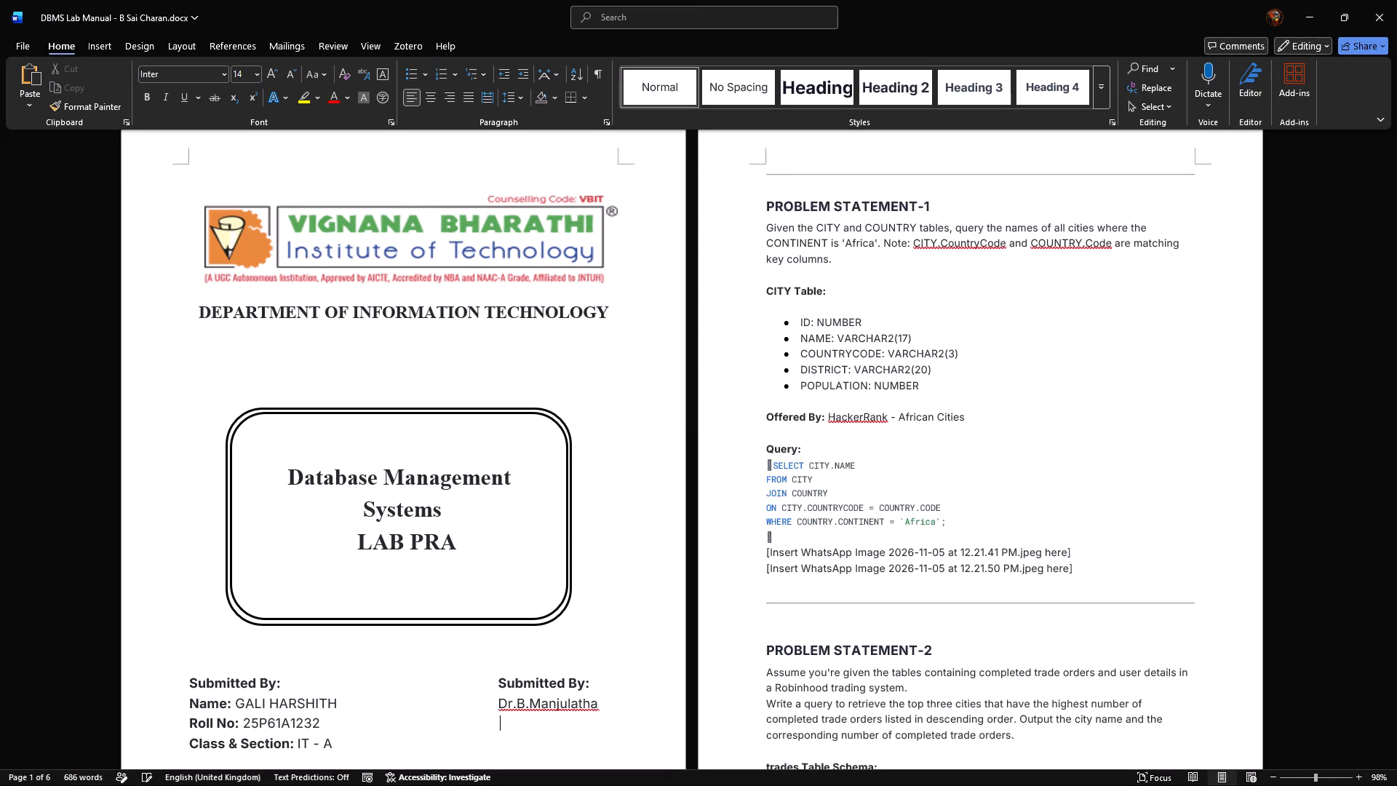
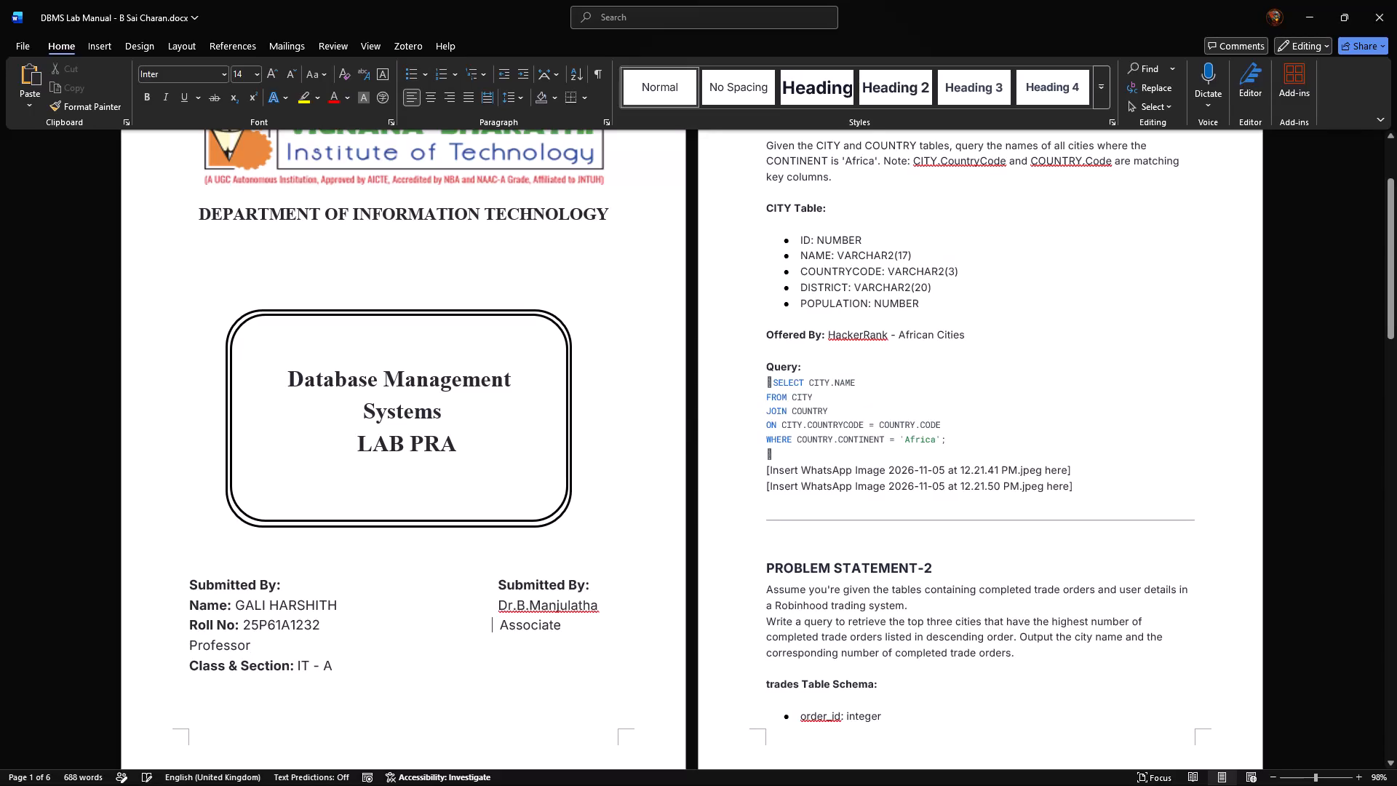
Reduce the spacing before "Associate Professor" on the roll number line so the whole designation fits on that line.
key(BackSpace)
key(BackSpace)
key(BackSpace)
key(BackSpace)
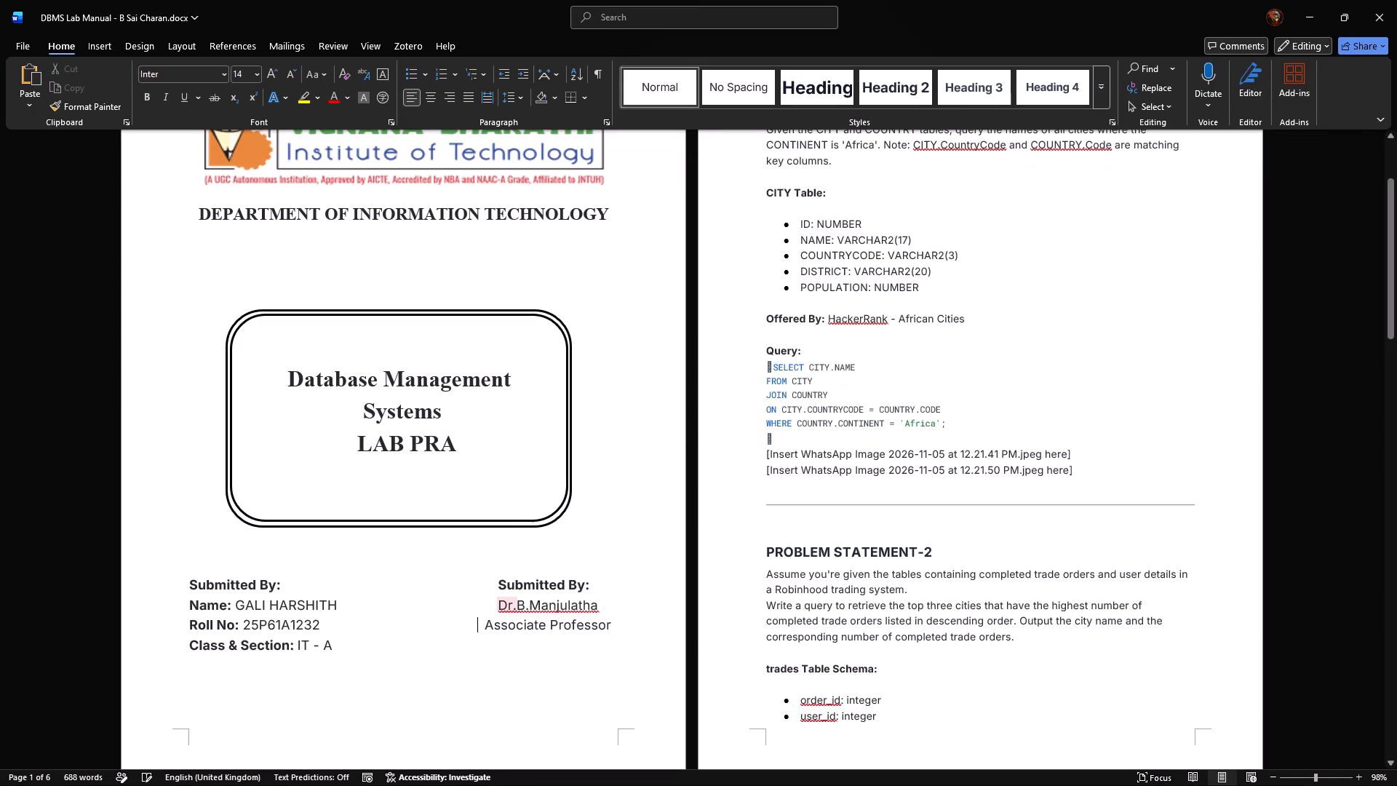
key(space)
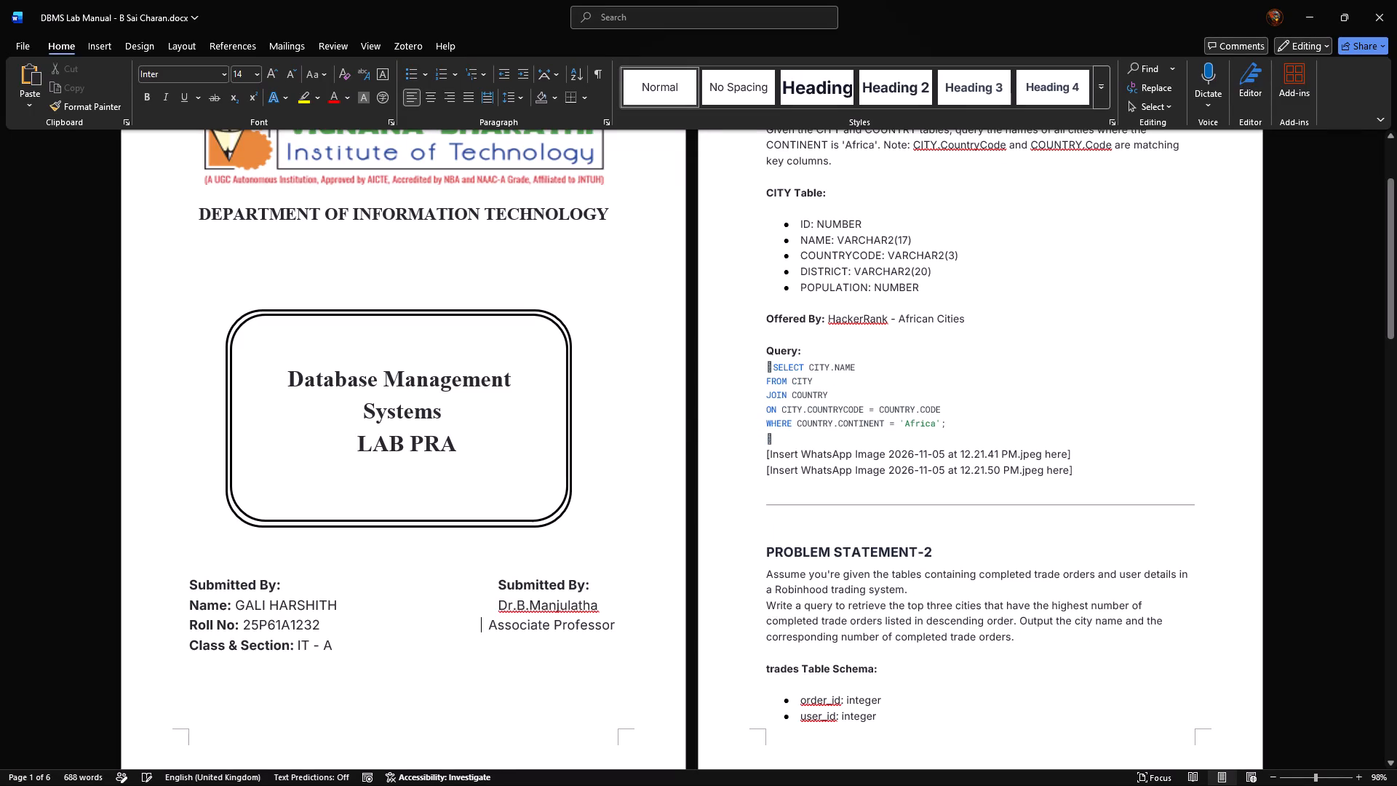
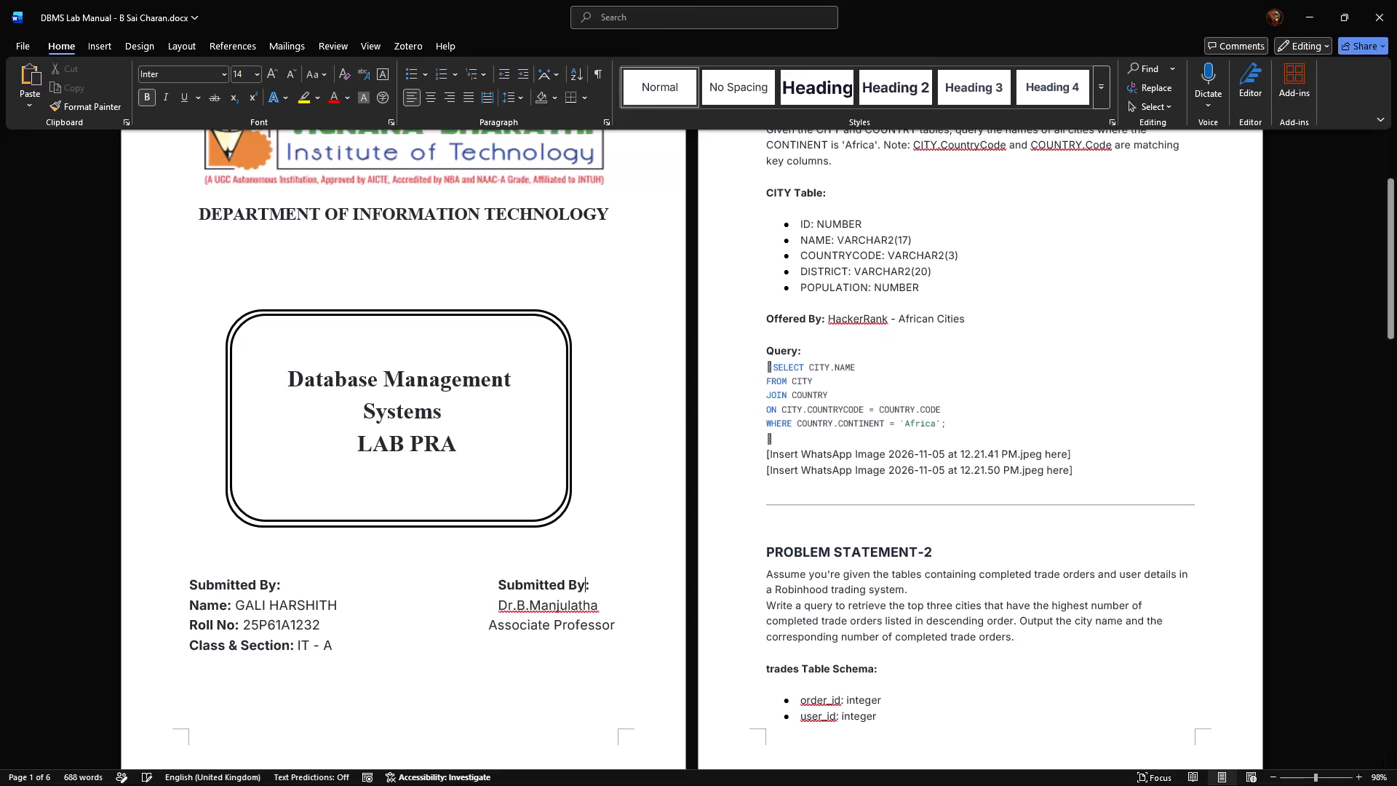
Correct the heading above the lecturer's name on the cover so it reads "Submitted To:".
key(BackSpace)
key(shift+t)
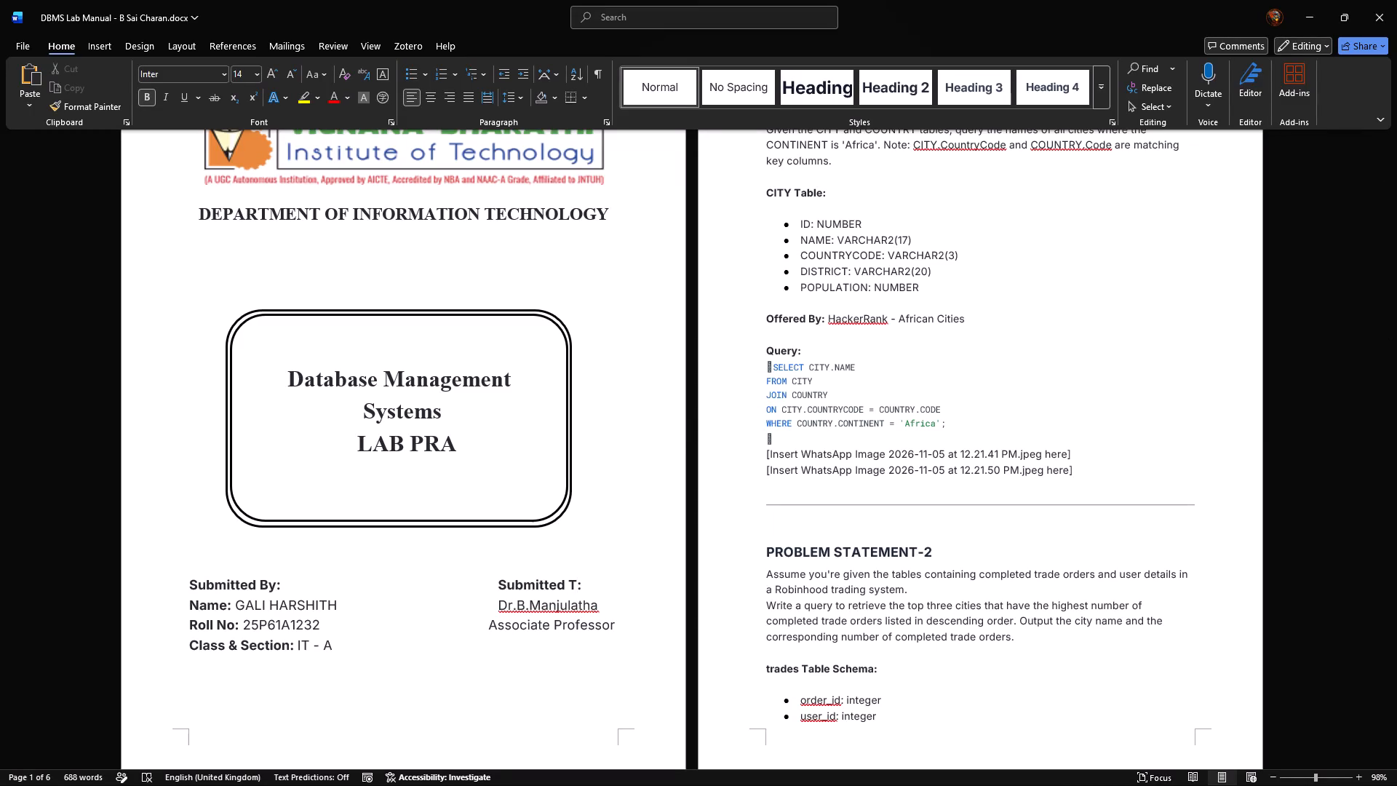
key(o)
Reduce the spacing before "Submitted To:" and the lecturer's name so both lines start level with "Associate Professor".
click(494, 585)
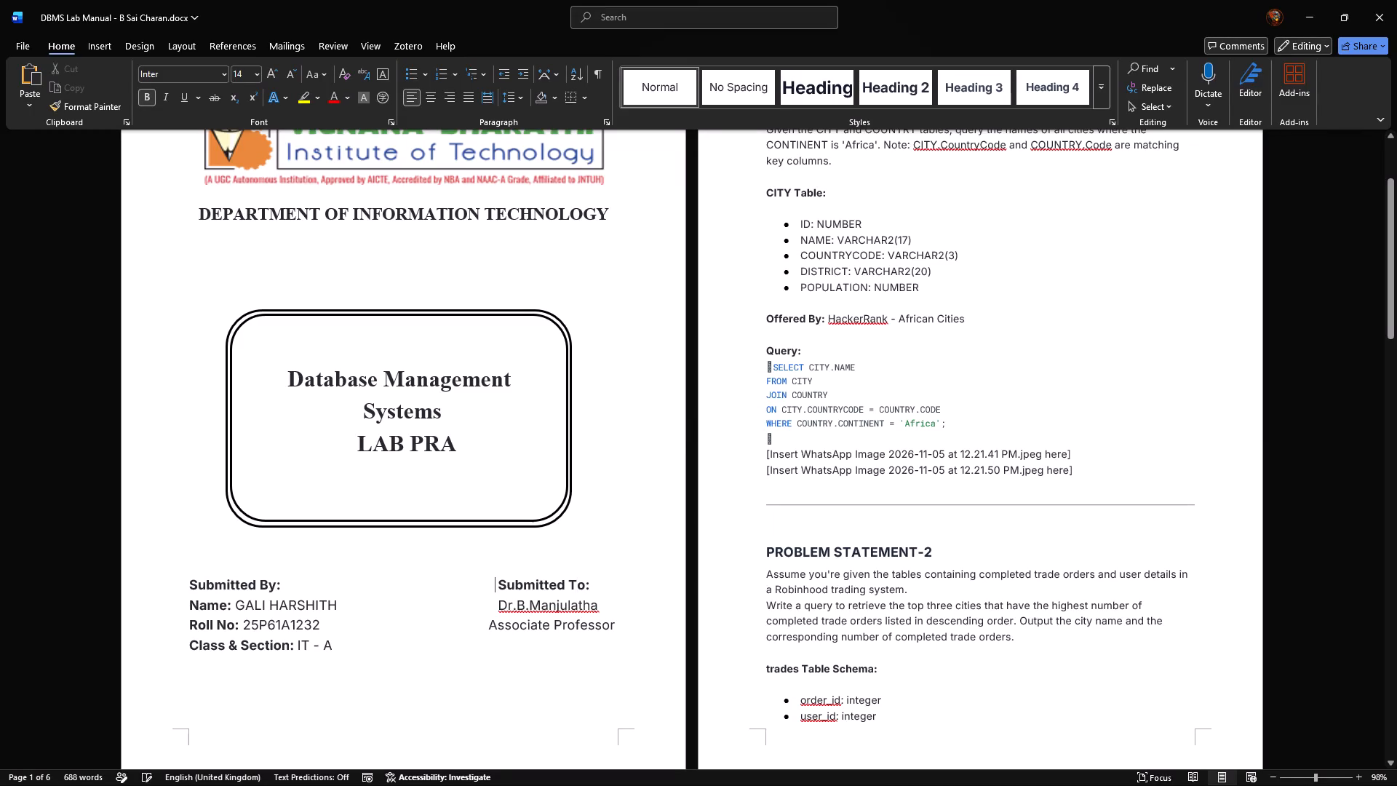
key(BackSpace)
key(BackSpace)
click(498, 606)
key(BackSpace)
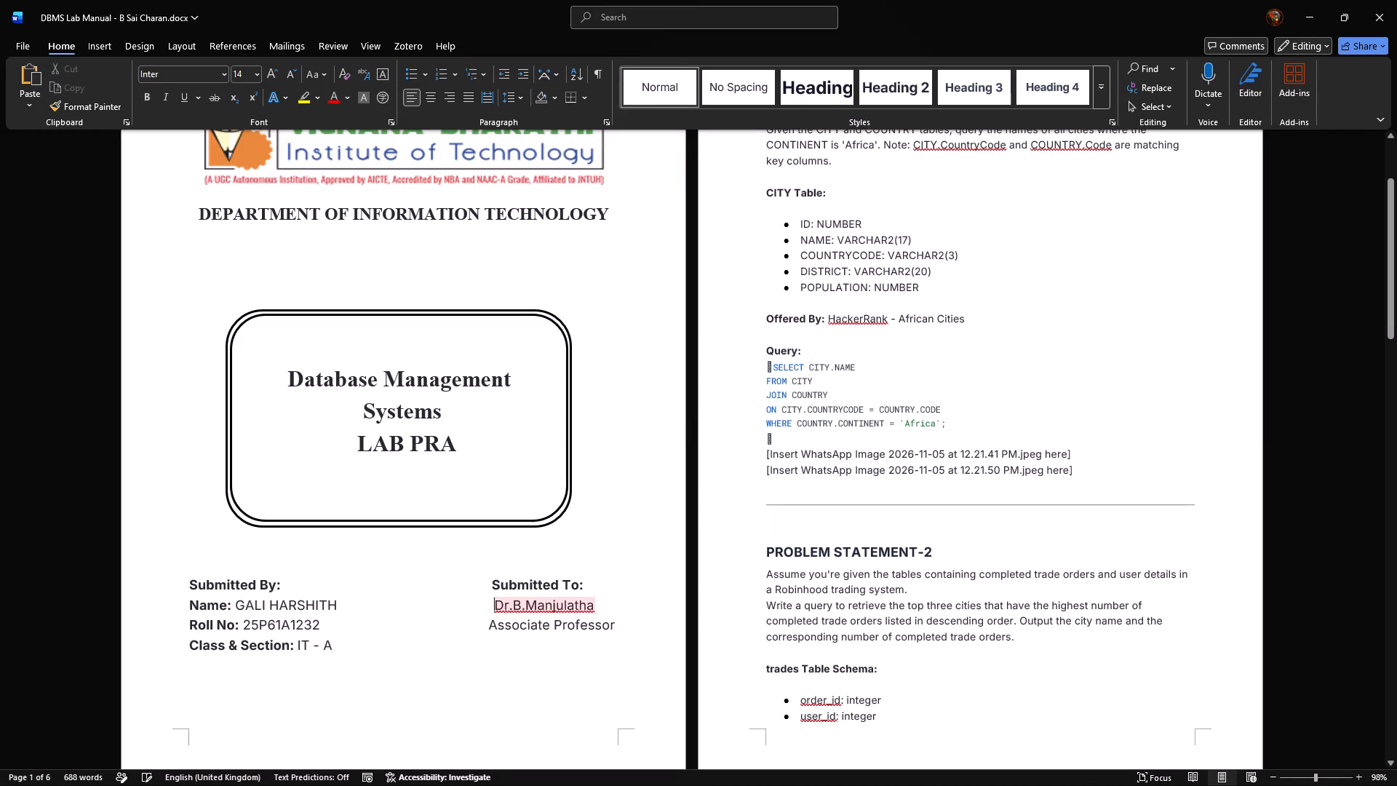
click(490, 587)
key(BackSpace)
click(495, 607)
key(BackSpace)
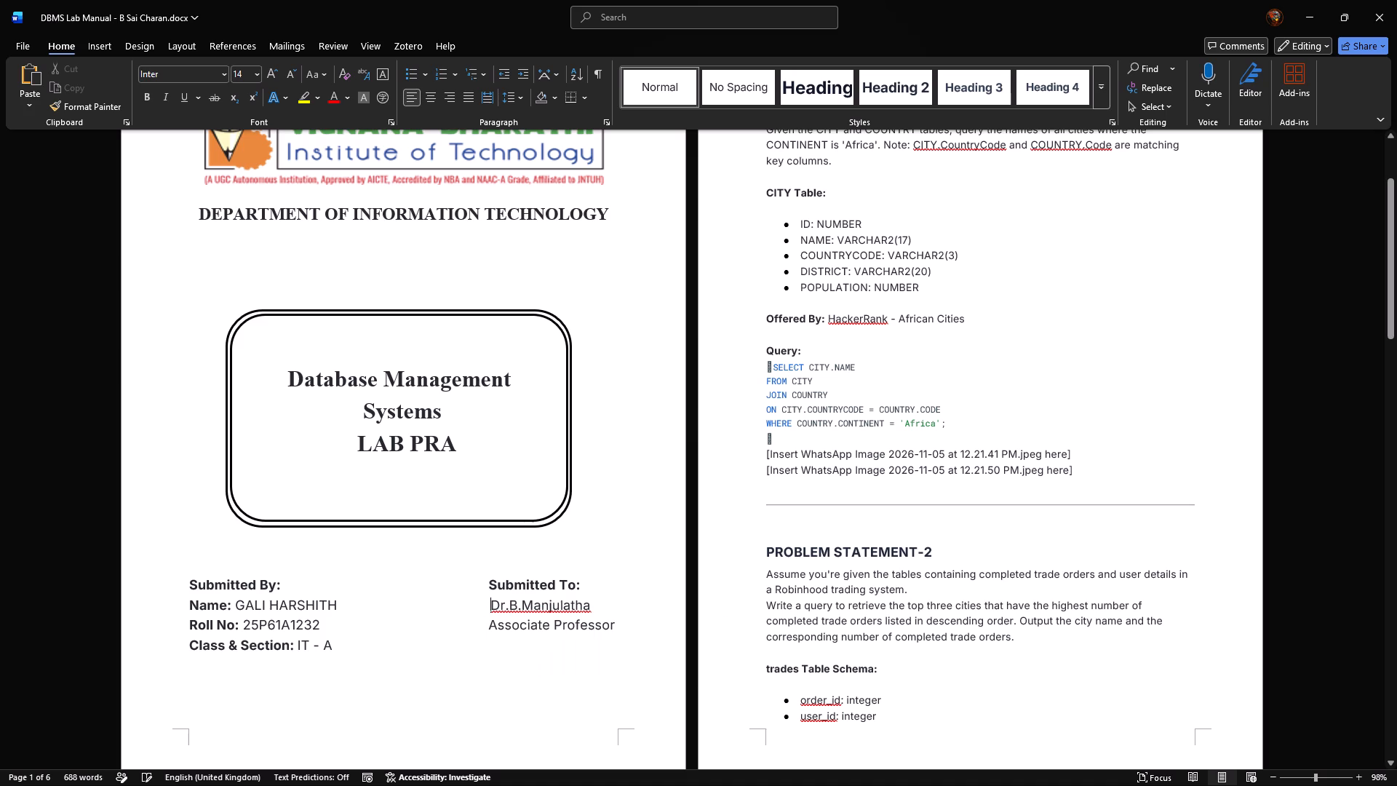
click(487, 619)
key(space)
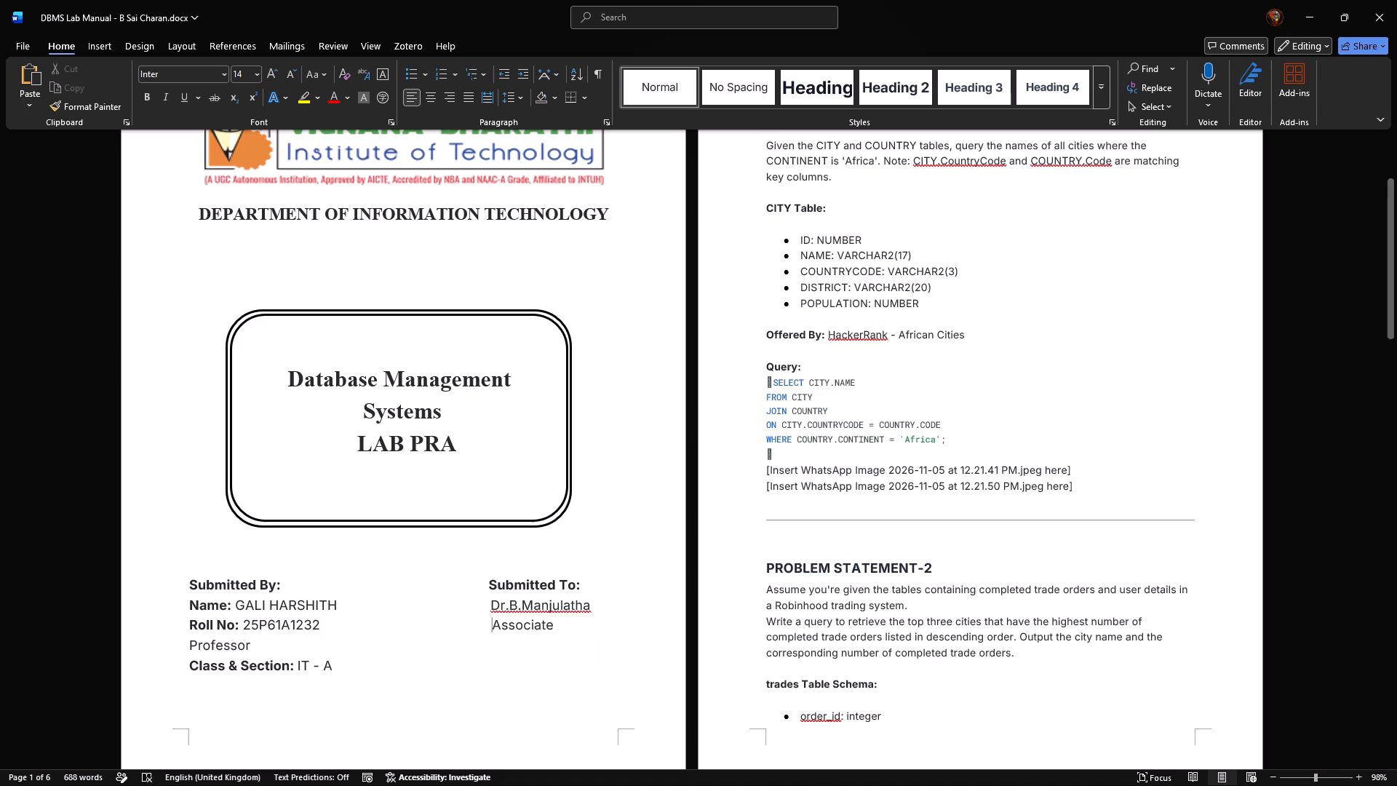
key(BackSpace)
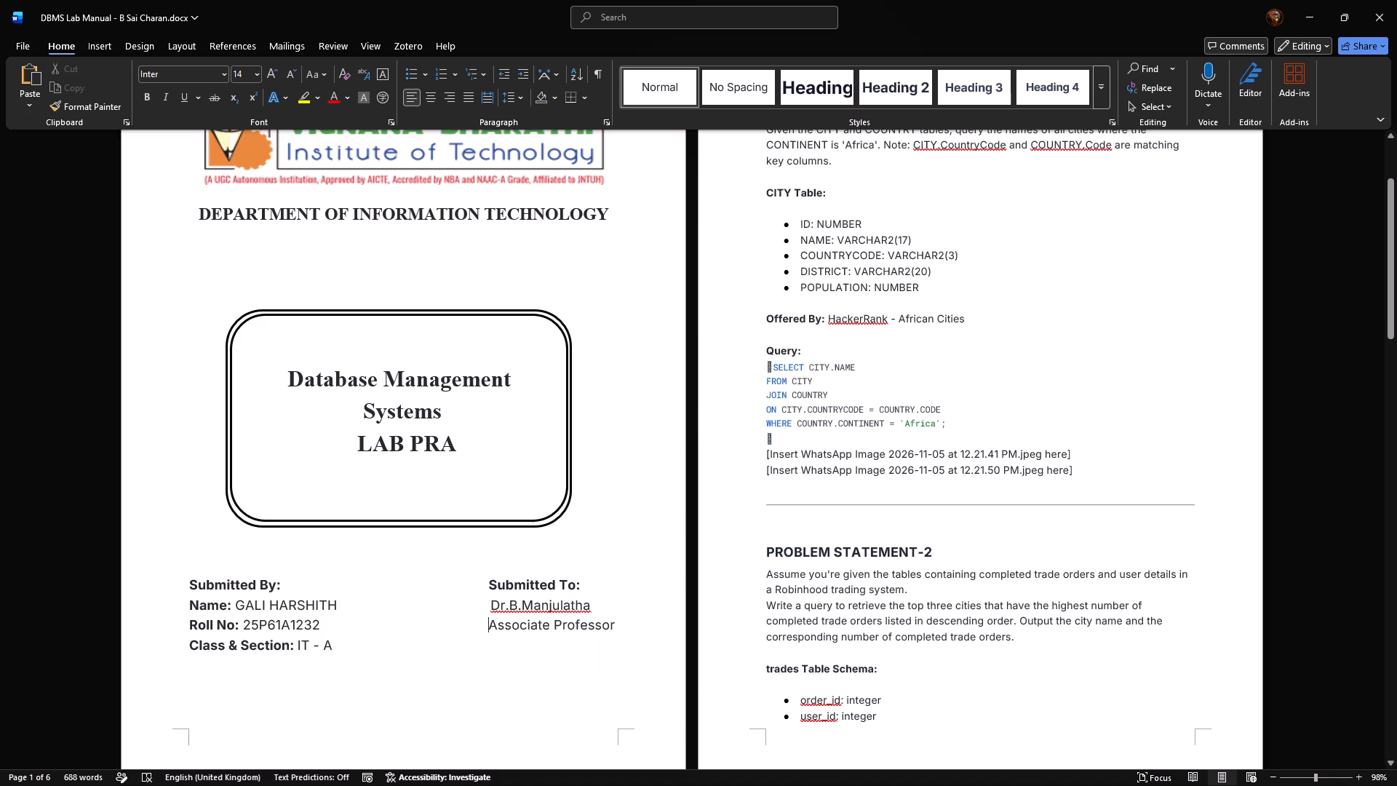
click(490, 608)
key(BackSpace)
click(488, 585)
key(BackSpace)
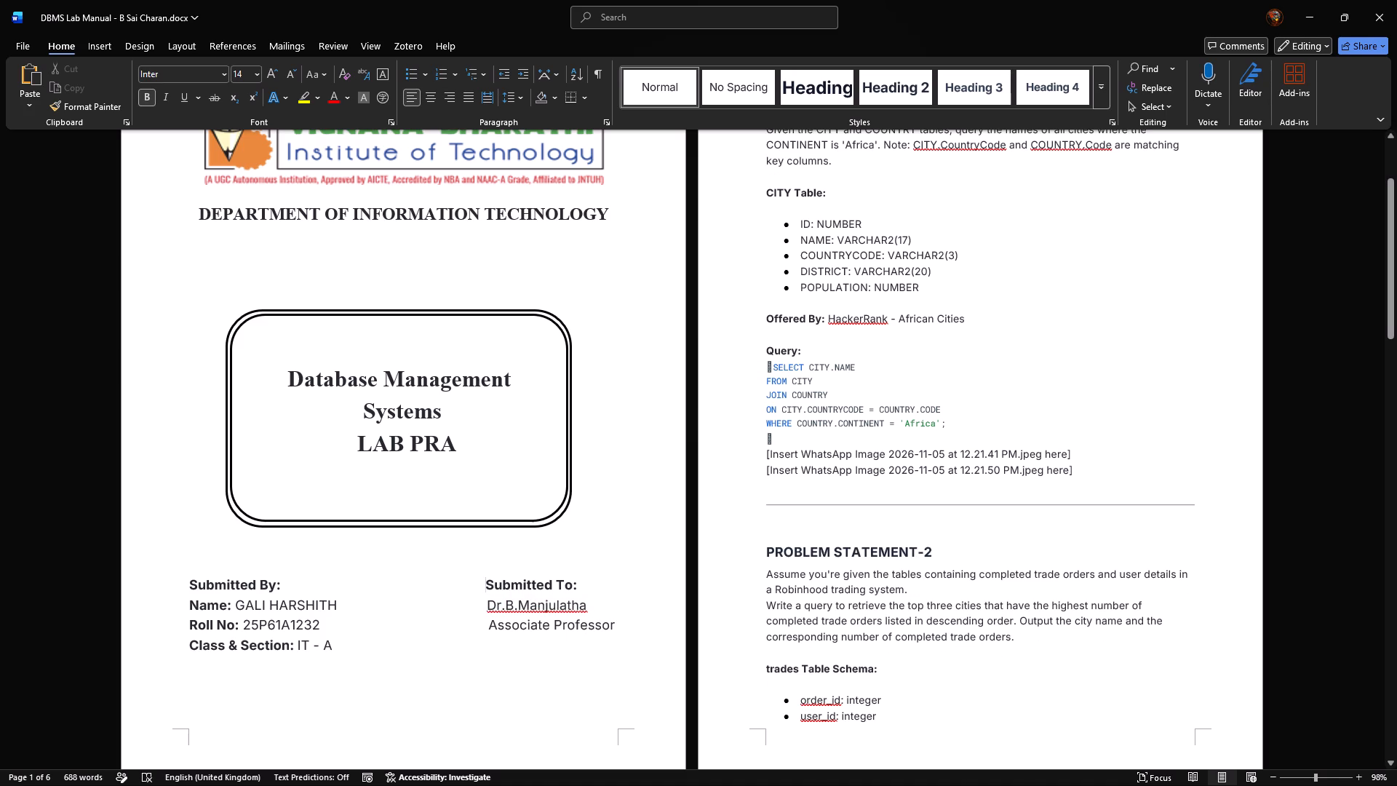
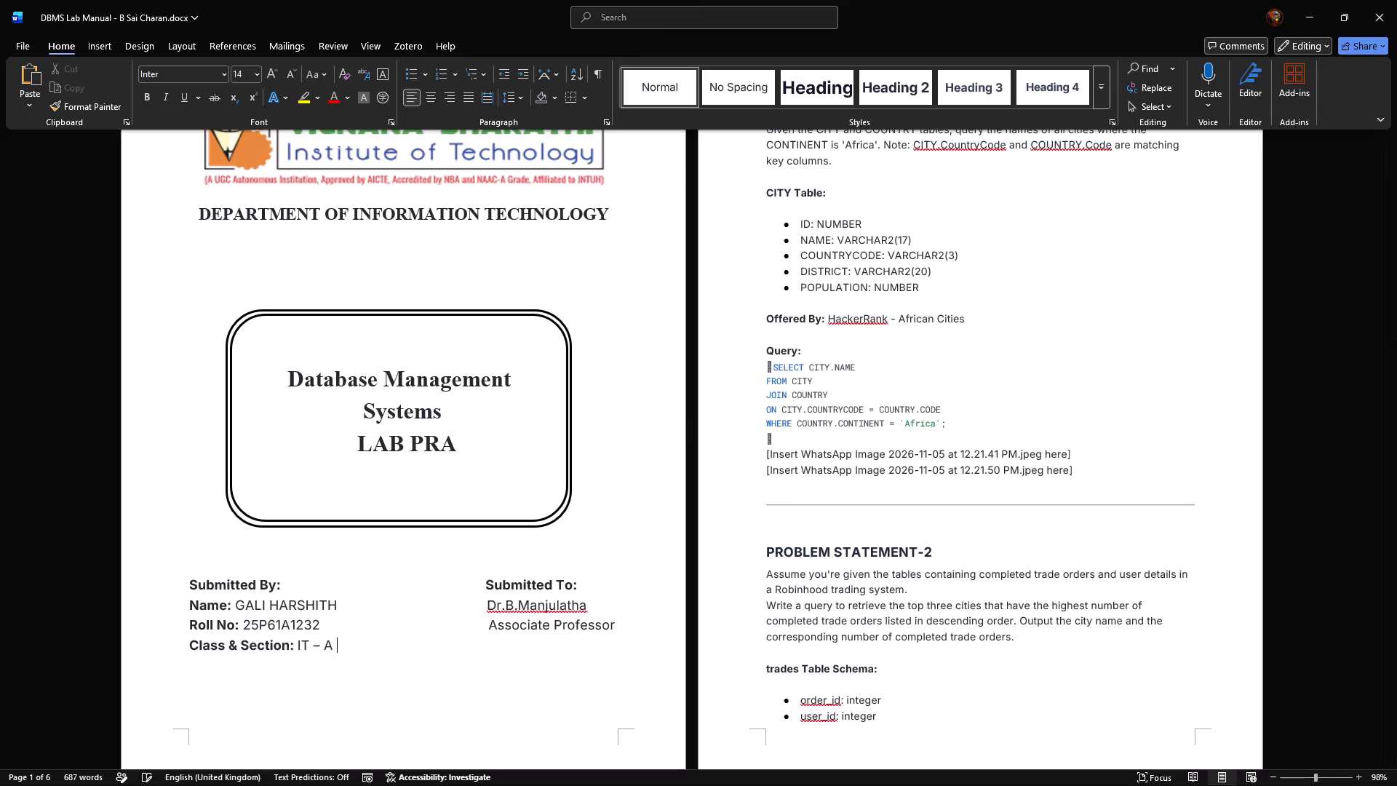
Extend the Class & Section line with blank spacing across to the column beneath "Associate Professor".
key(space)
key(space)
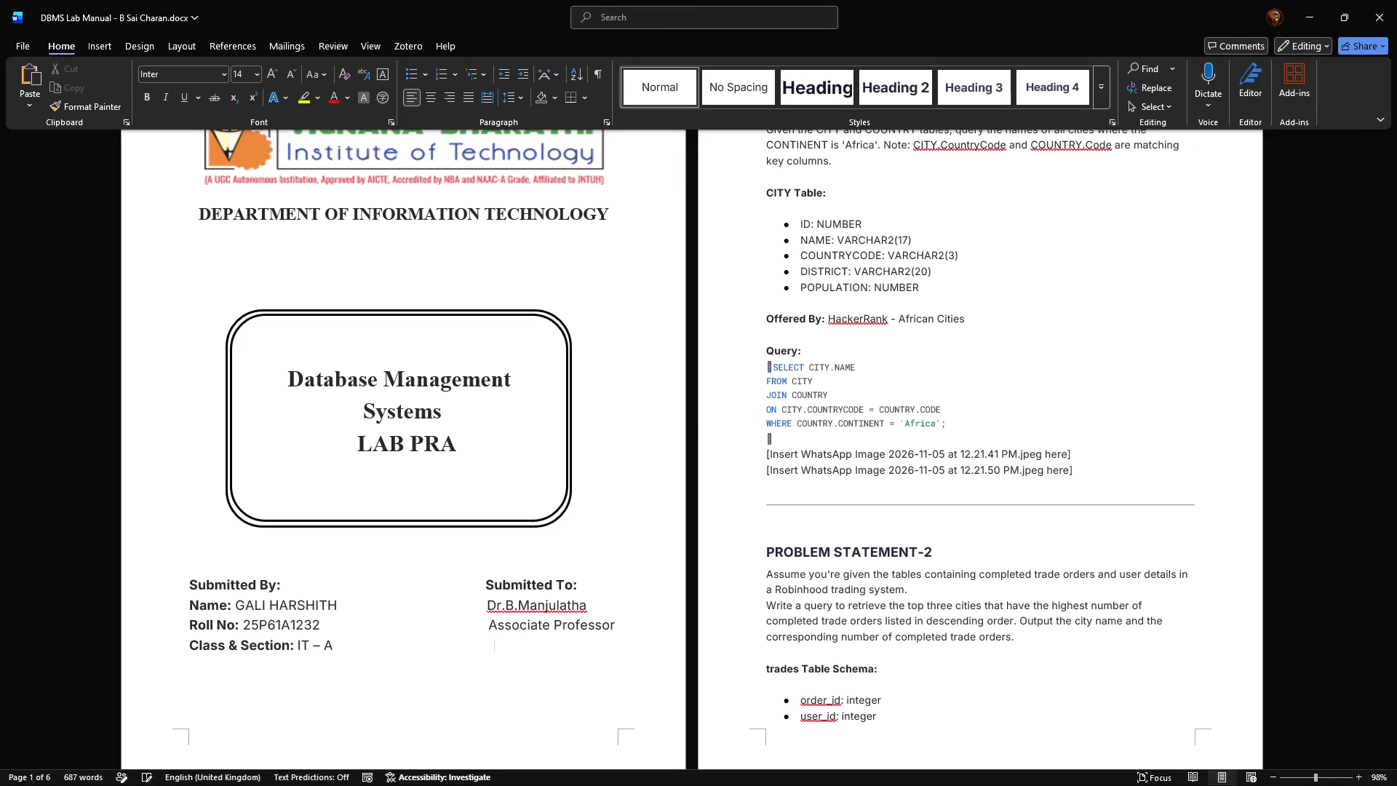
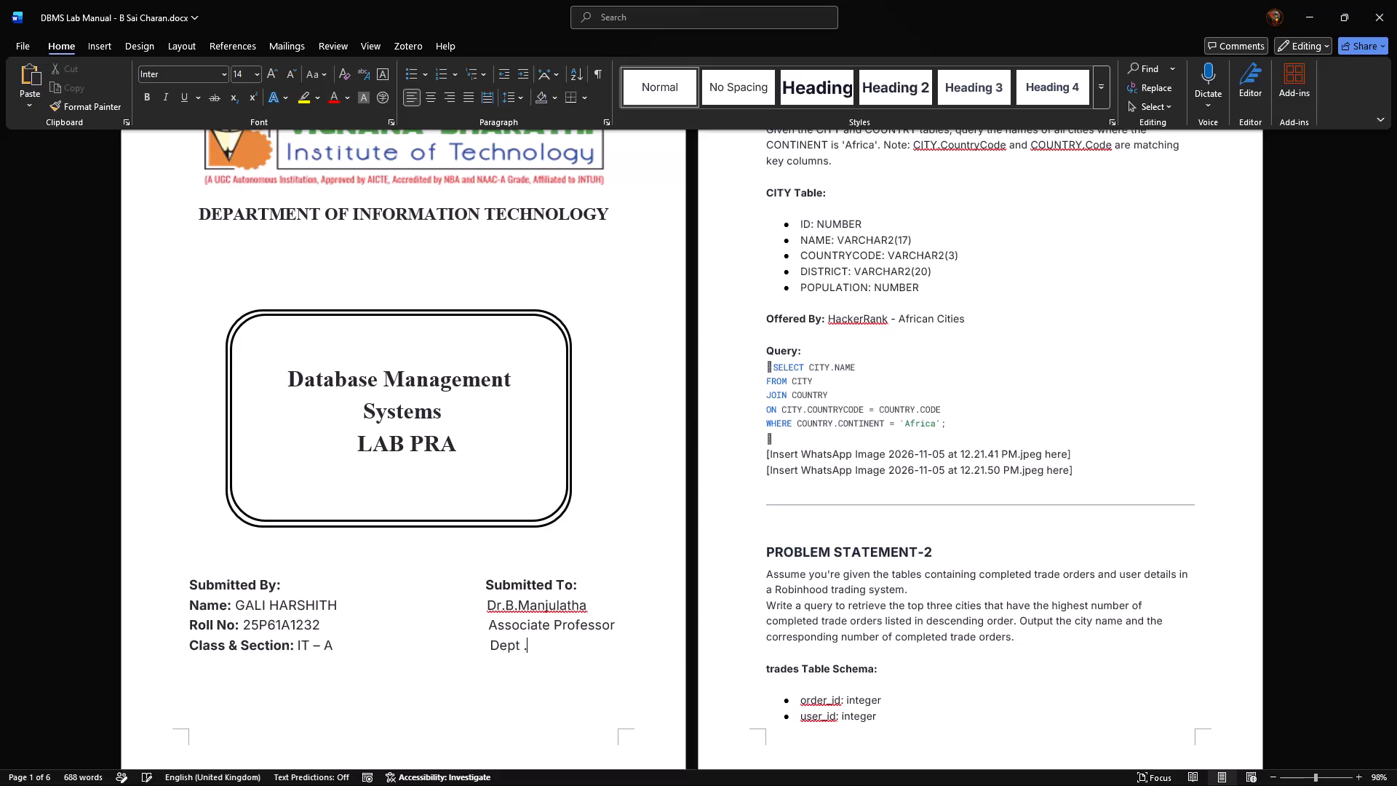
Remove the period after "Dept" in the line beneath "Associate Professor", keeping one space after the word.
key(BackSpace)
key(BackSpace)
key(space)
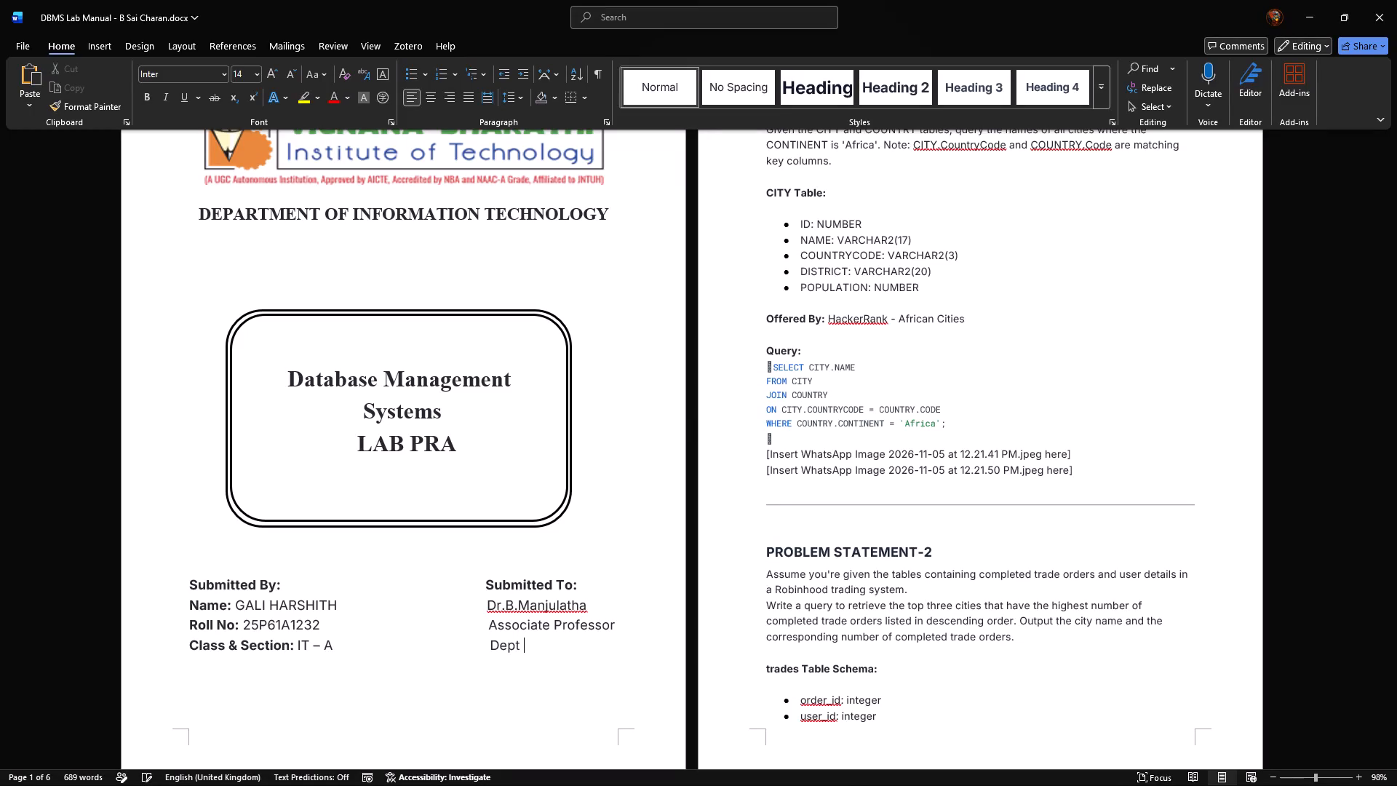
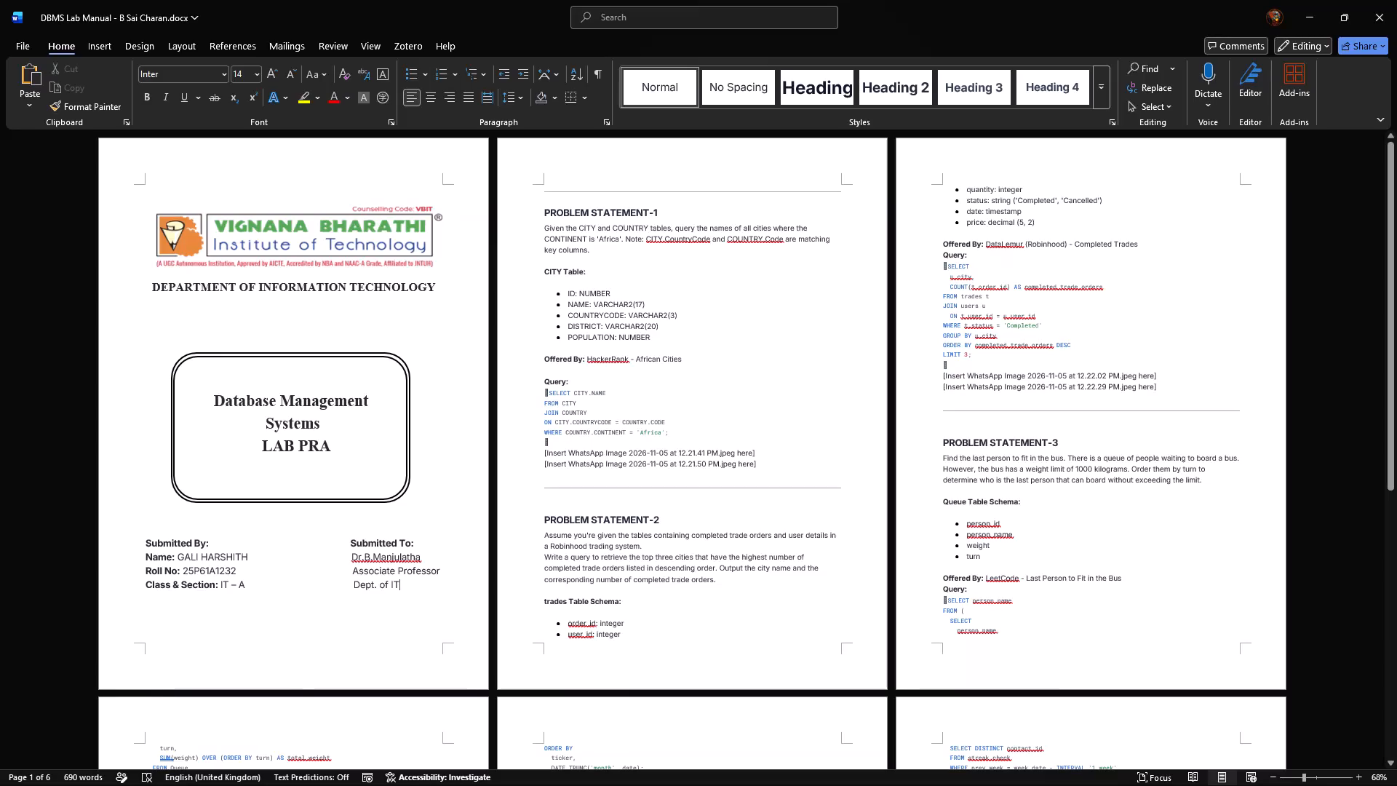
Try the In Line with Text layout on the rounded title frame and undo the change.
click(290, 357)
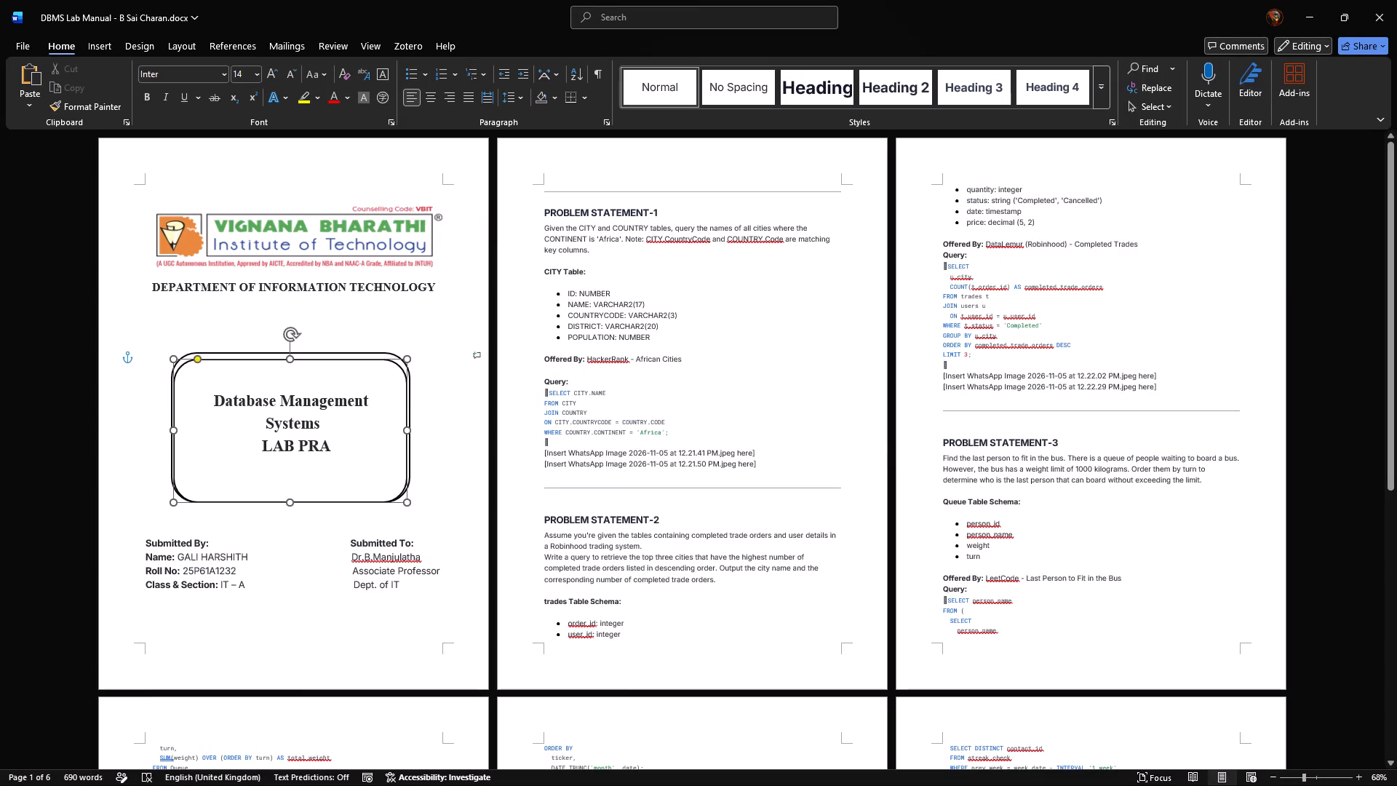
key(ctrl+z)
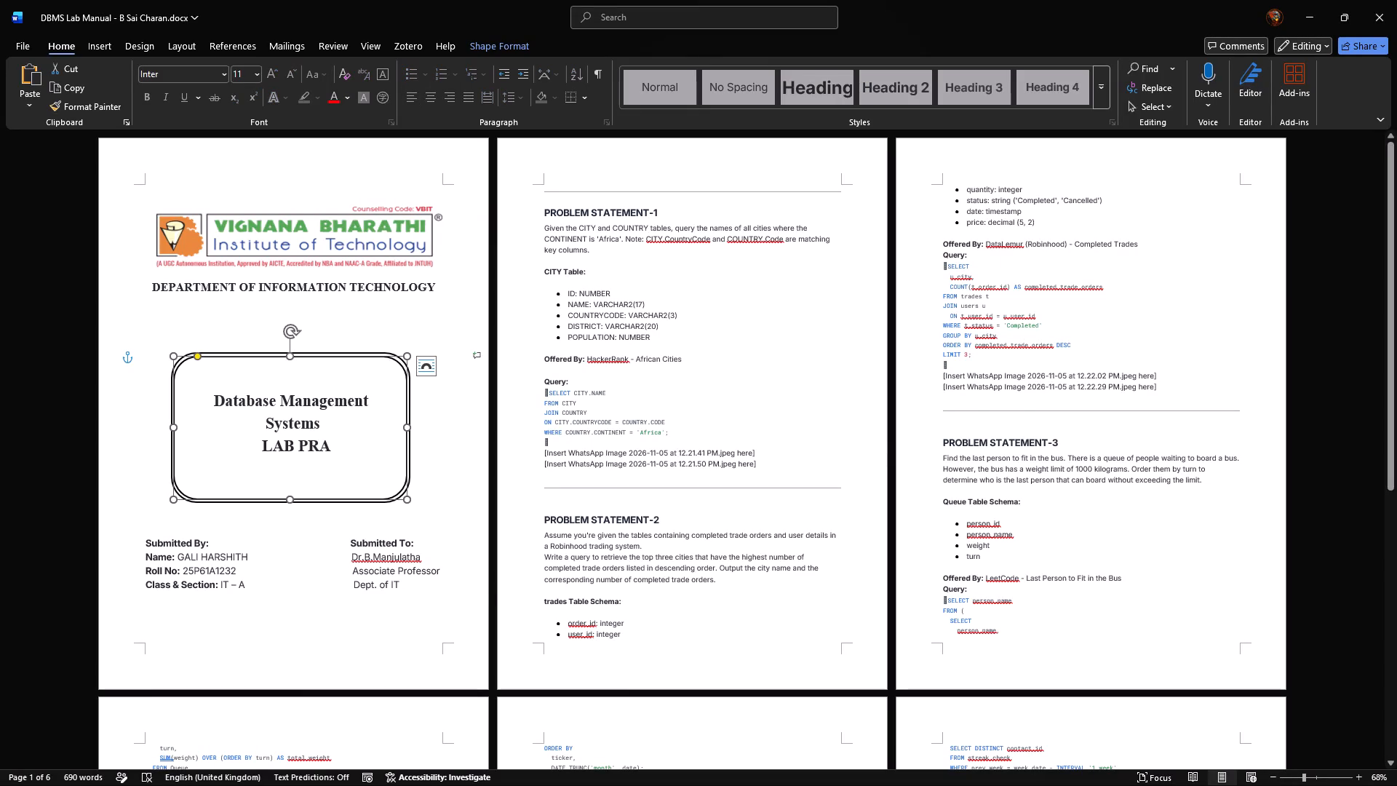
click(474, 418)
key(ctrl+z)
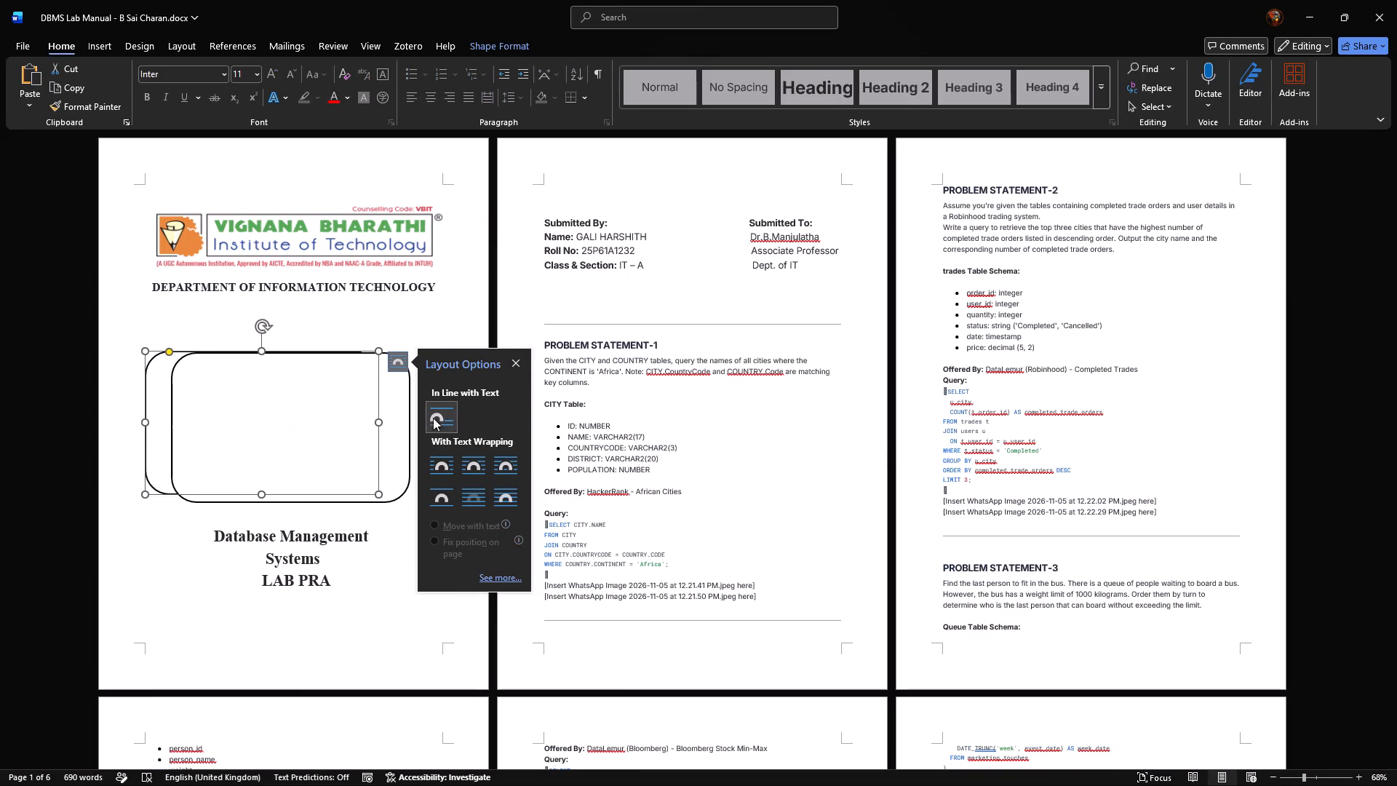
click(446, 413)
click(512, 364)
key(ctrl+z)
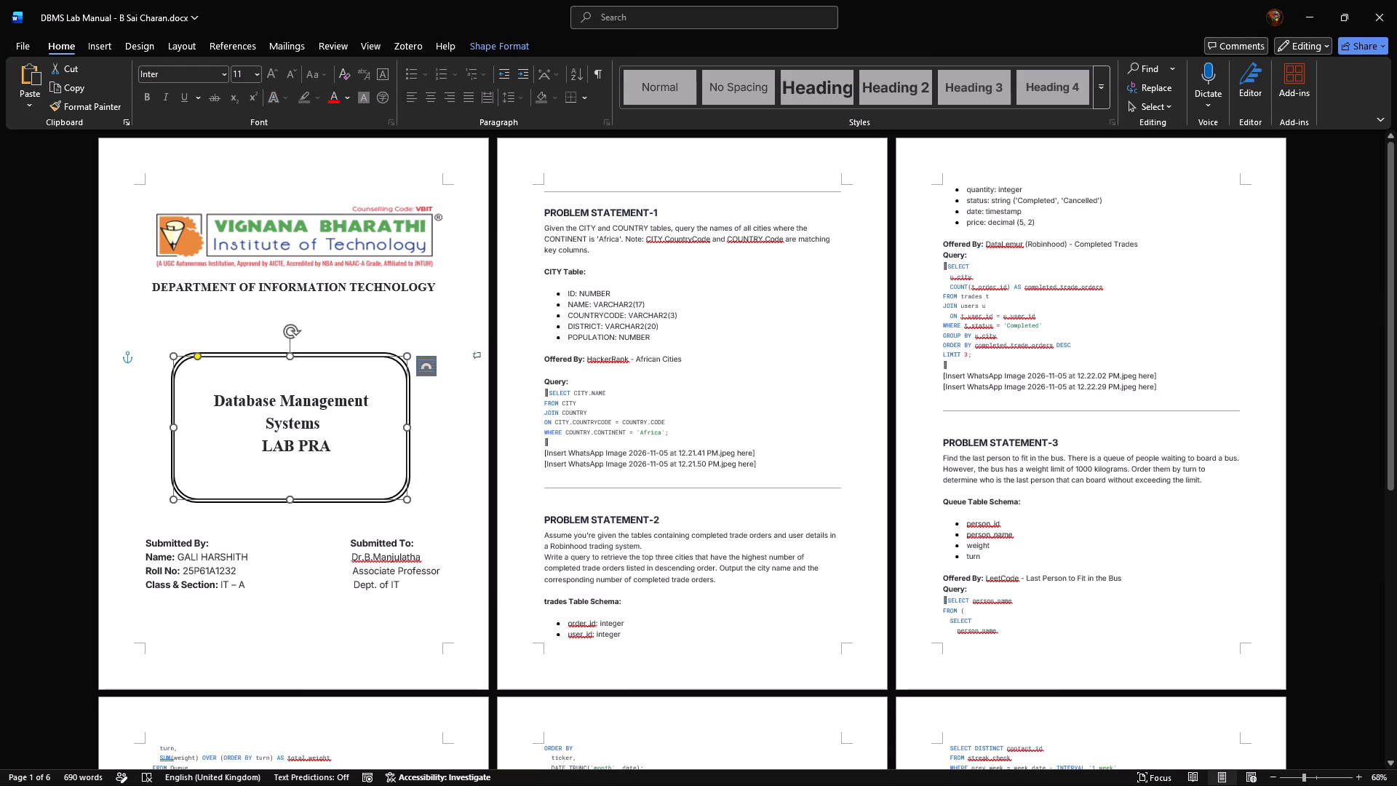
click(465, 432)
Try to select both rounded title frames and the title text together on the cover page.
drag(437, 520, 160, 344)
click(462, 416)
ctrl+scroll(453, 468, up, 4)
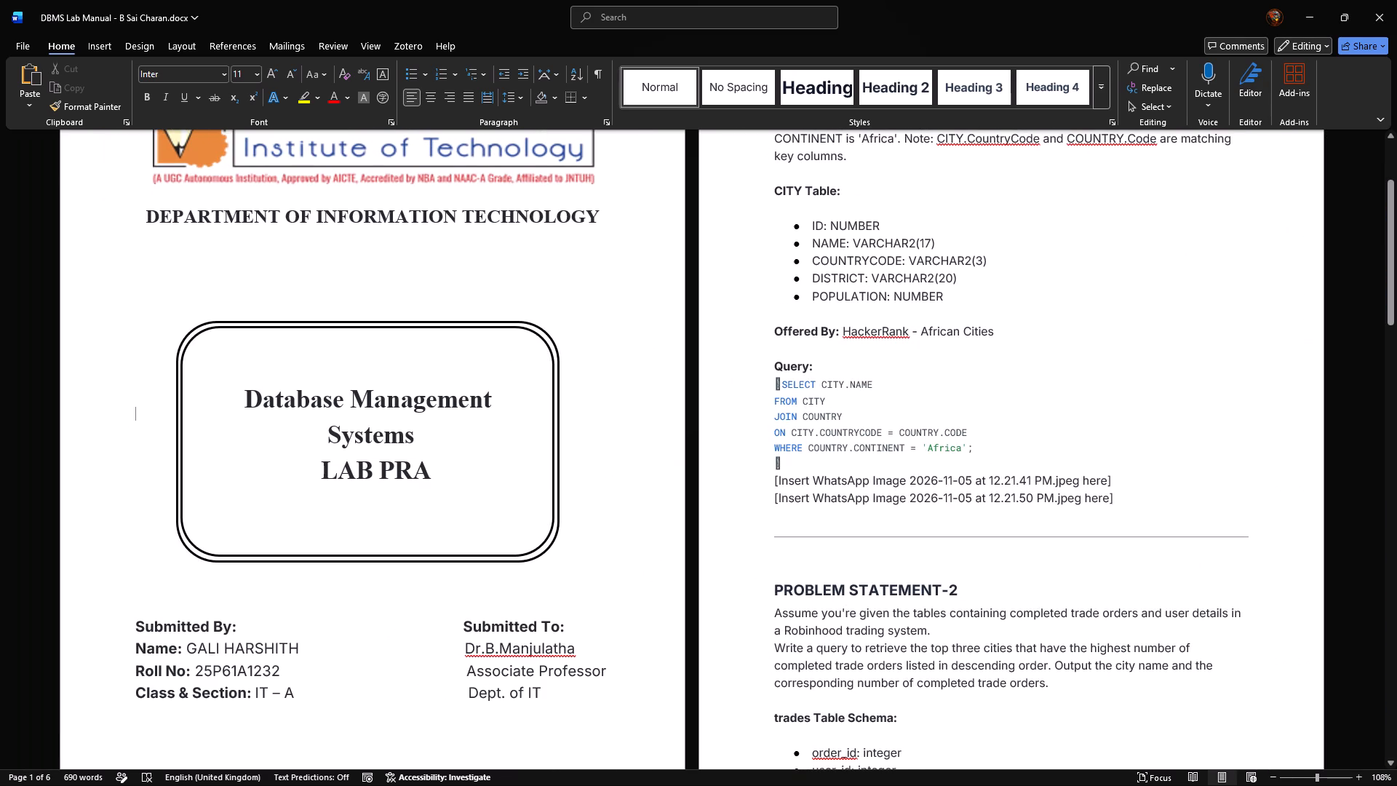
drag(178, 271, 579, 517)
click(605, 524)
Move both rounded title frames up beneath the department line, fitting the inner outline evenly inside the outer one.
drag(320, 322, 342, 268)
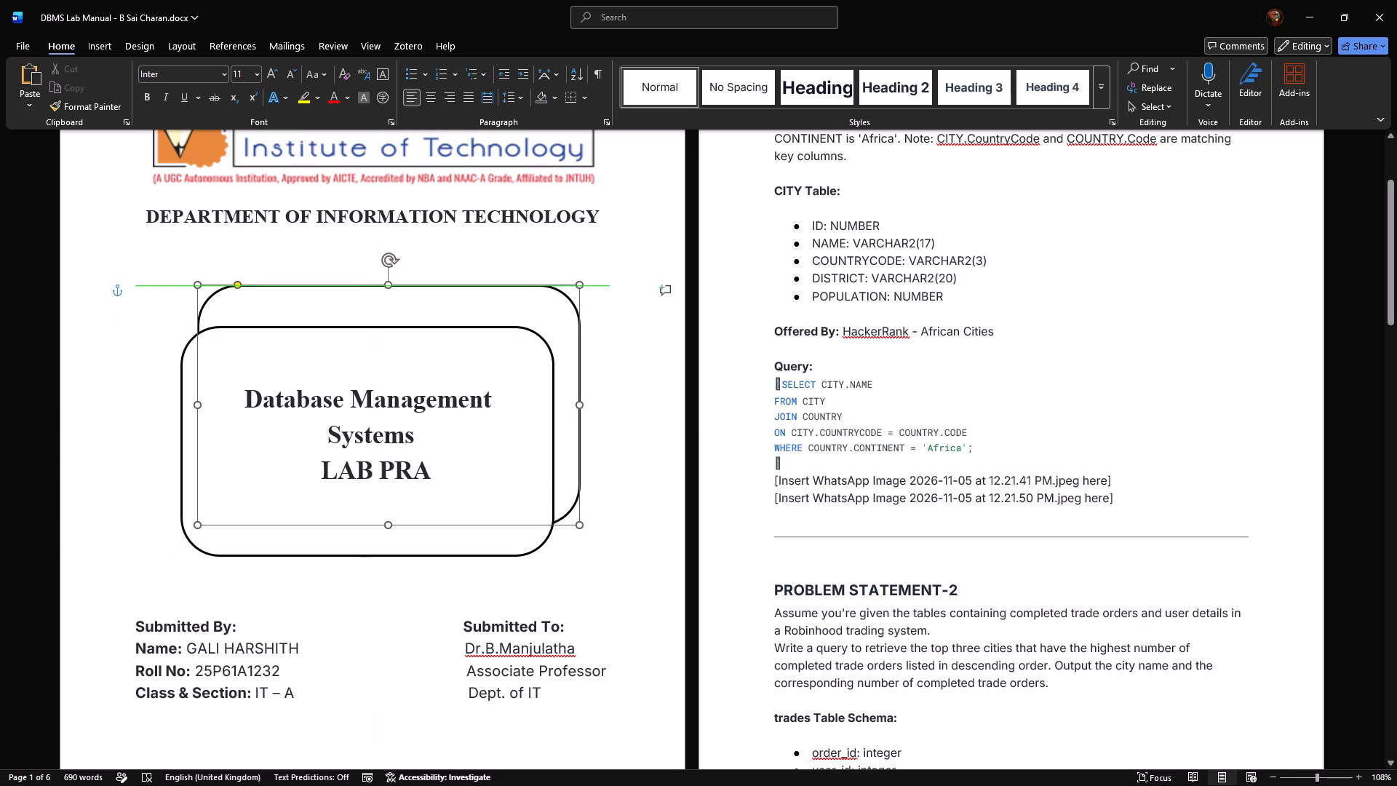
drag(342, 268, 330, 277)
drag(339, 328, 353, 280)
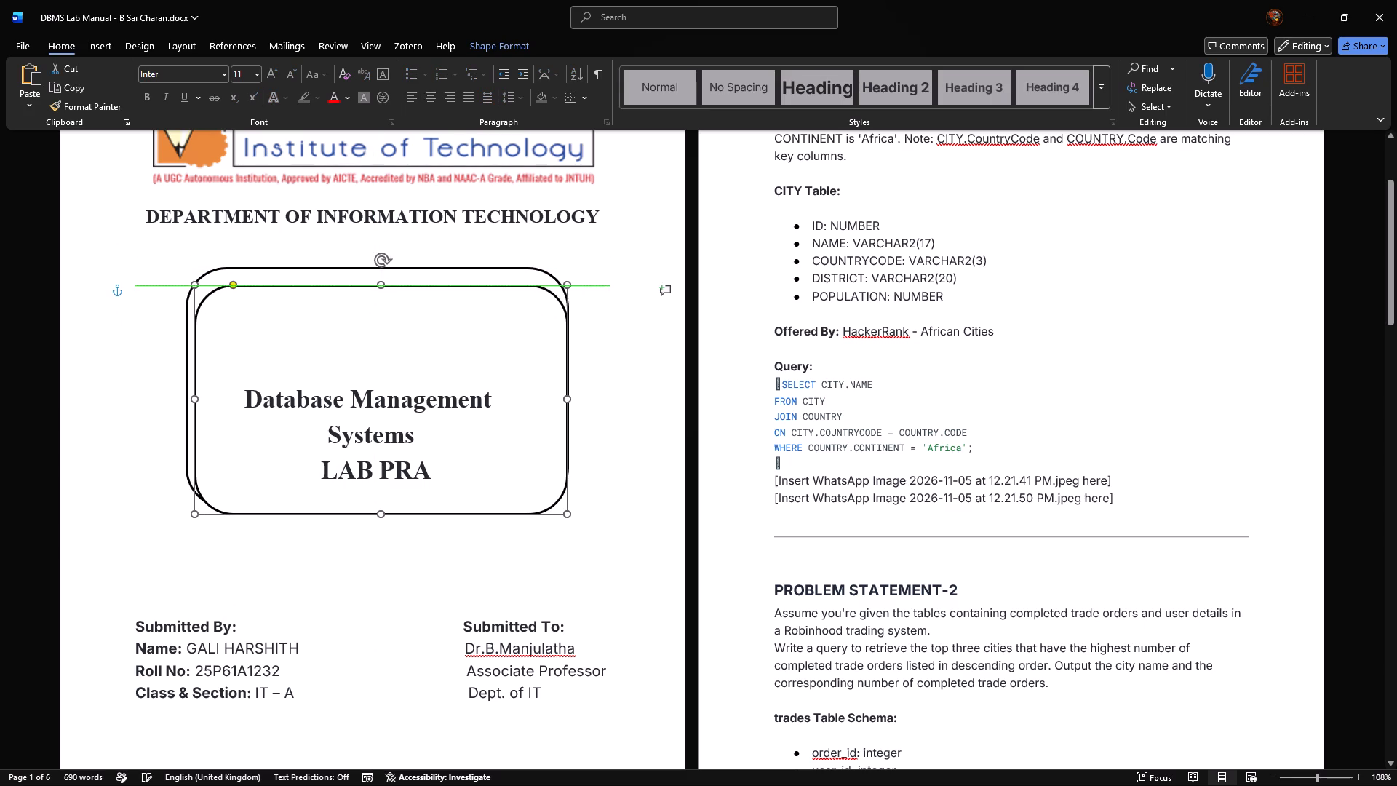
drag(353, 280, 353, 286)
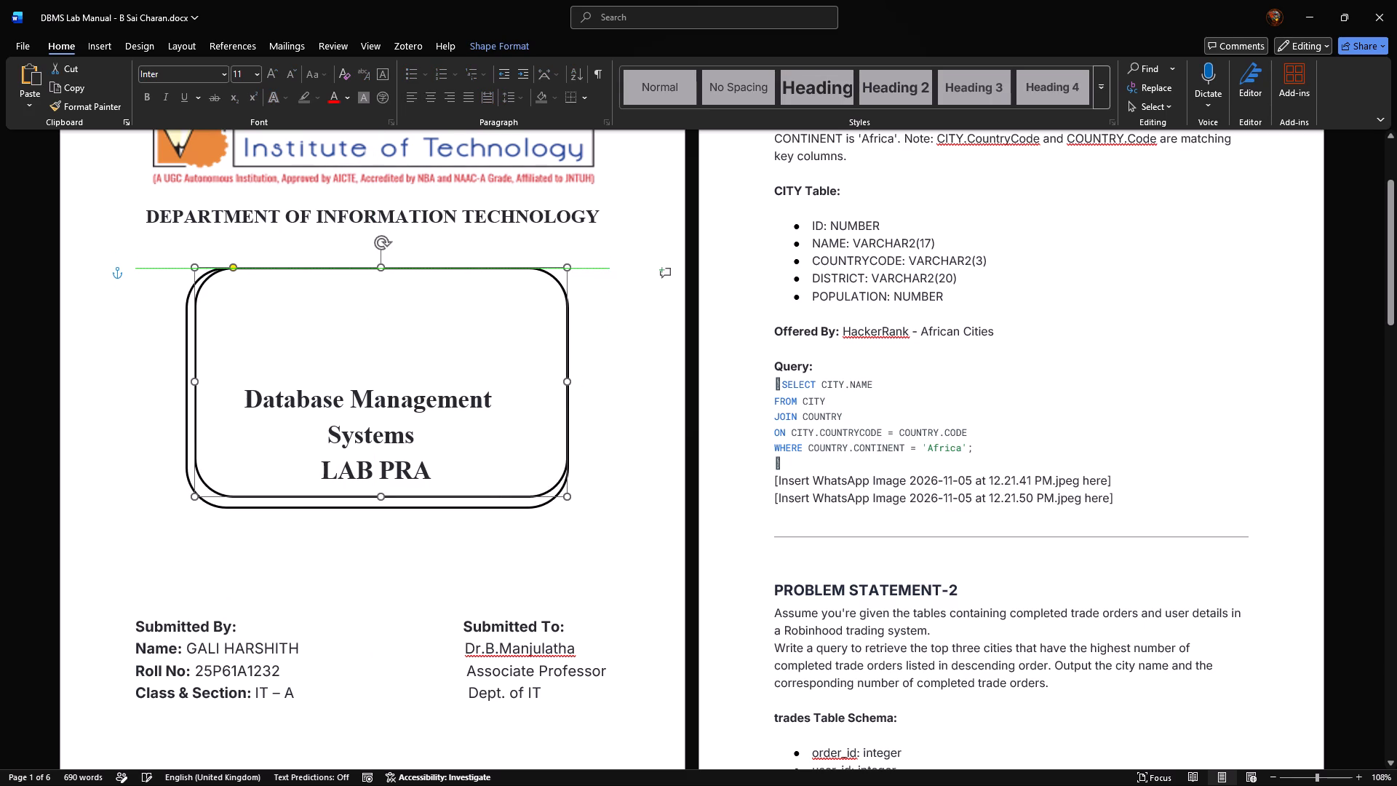
drag(353, 286, 356, 275)
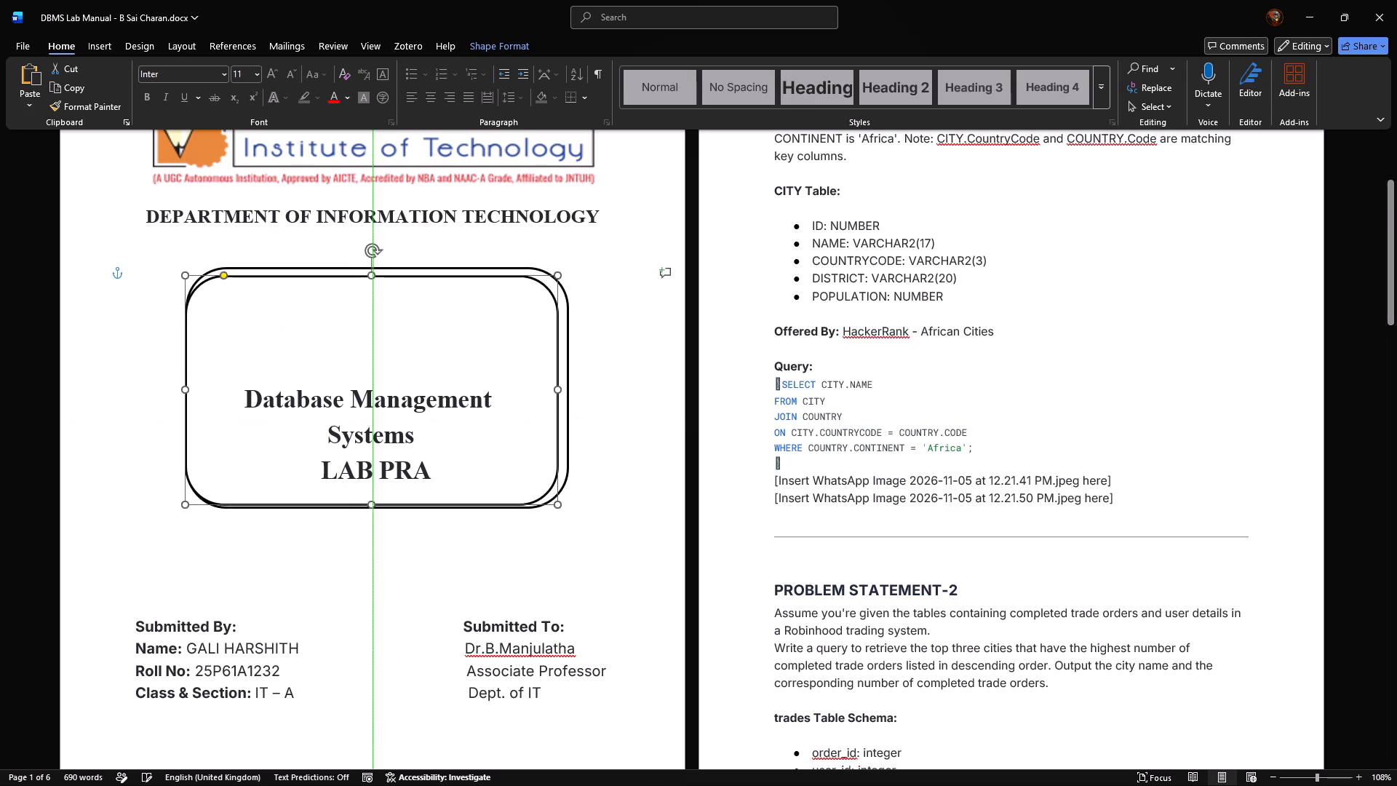
drag(356, 275, 363, 276)
drag(184, 501, 193, 500)
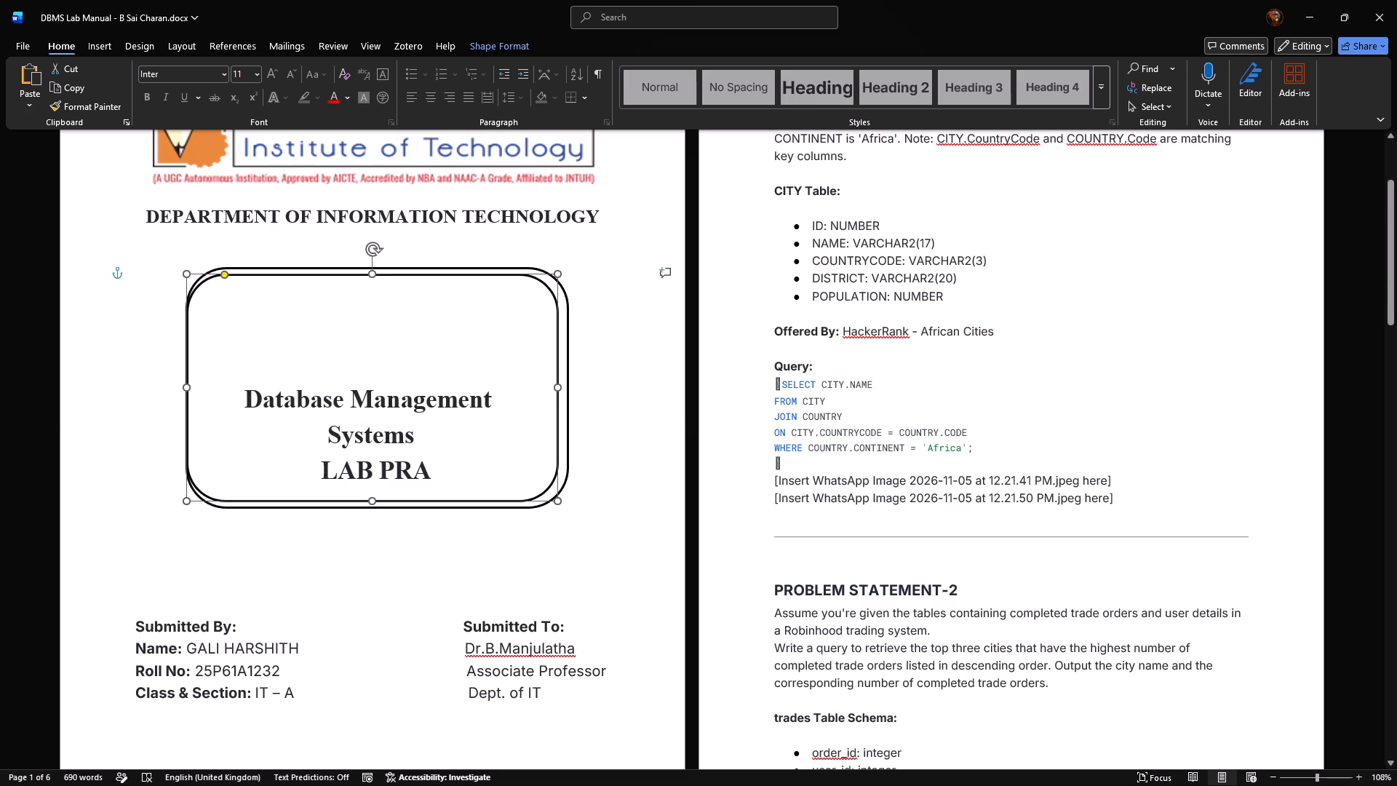
drag(193, 500, 193, 498)
click(558, 498)
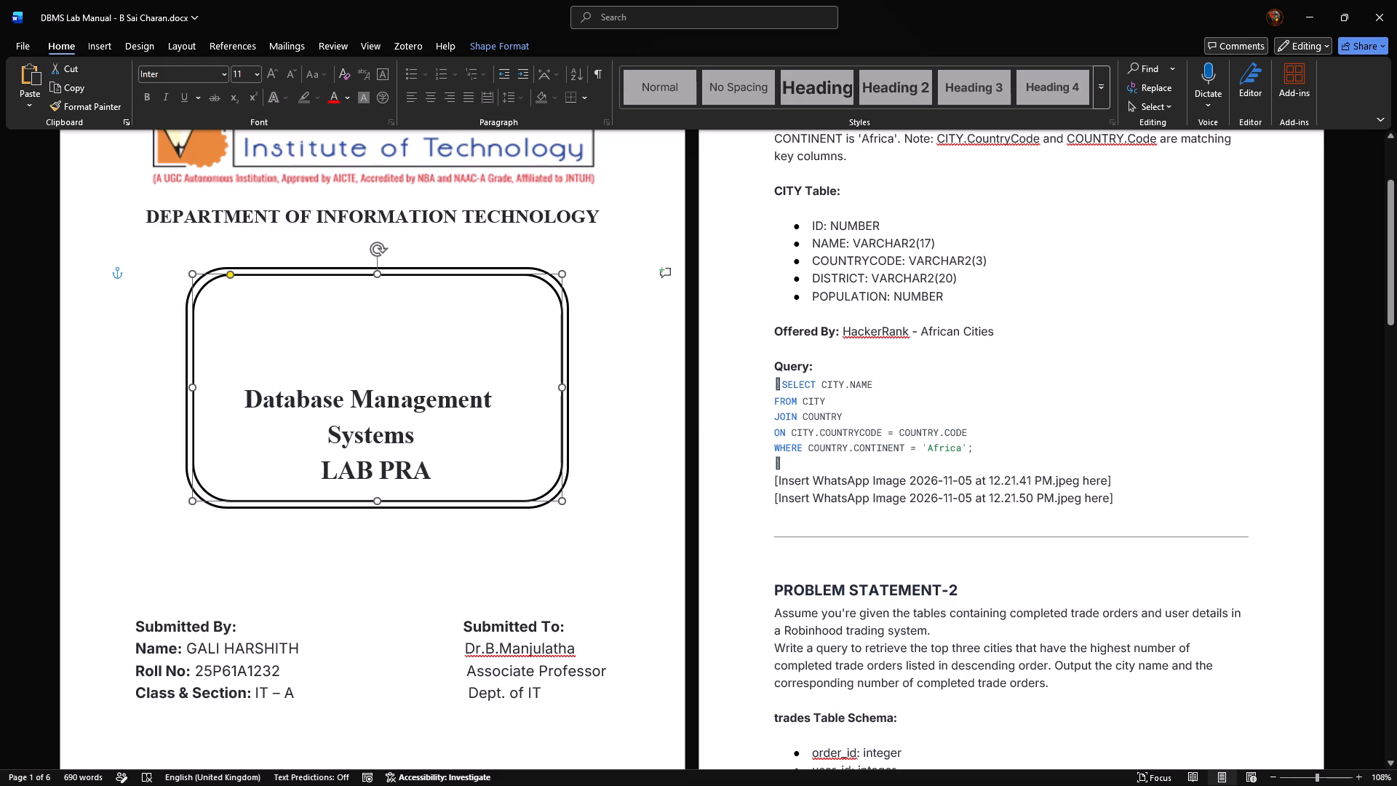
Move the "Database Management" and "Systems" title lines up inside the repositioned frame.
click(402, 392)
drag(406, 377, 407, 377)
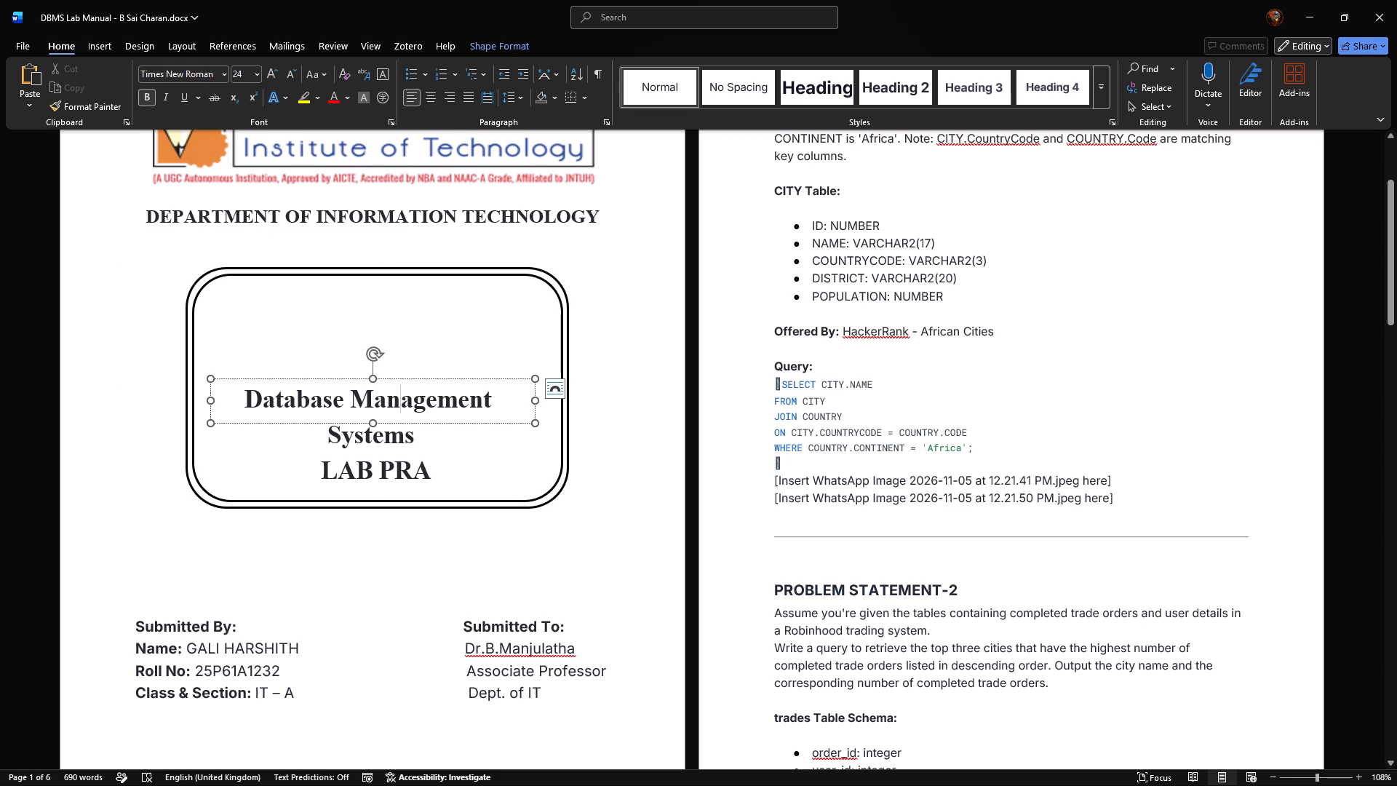
drag(407, 377, 420, 324)
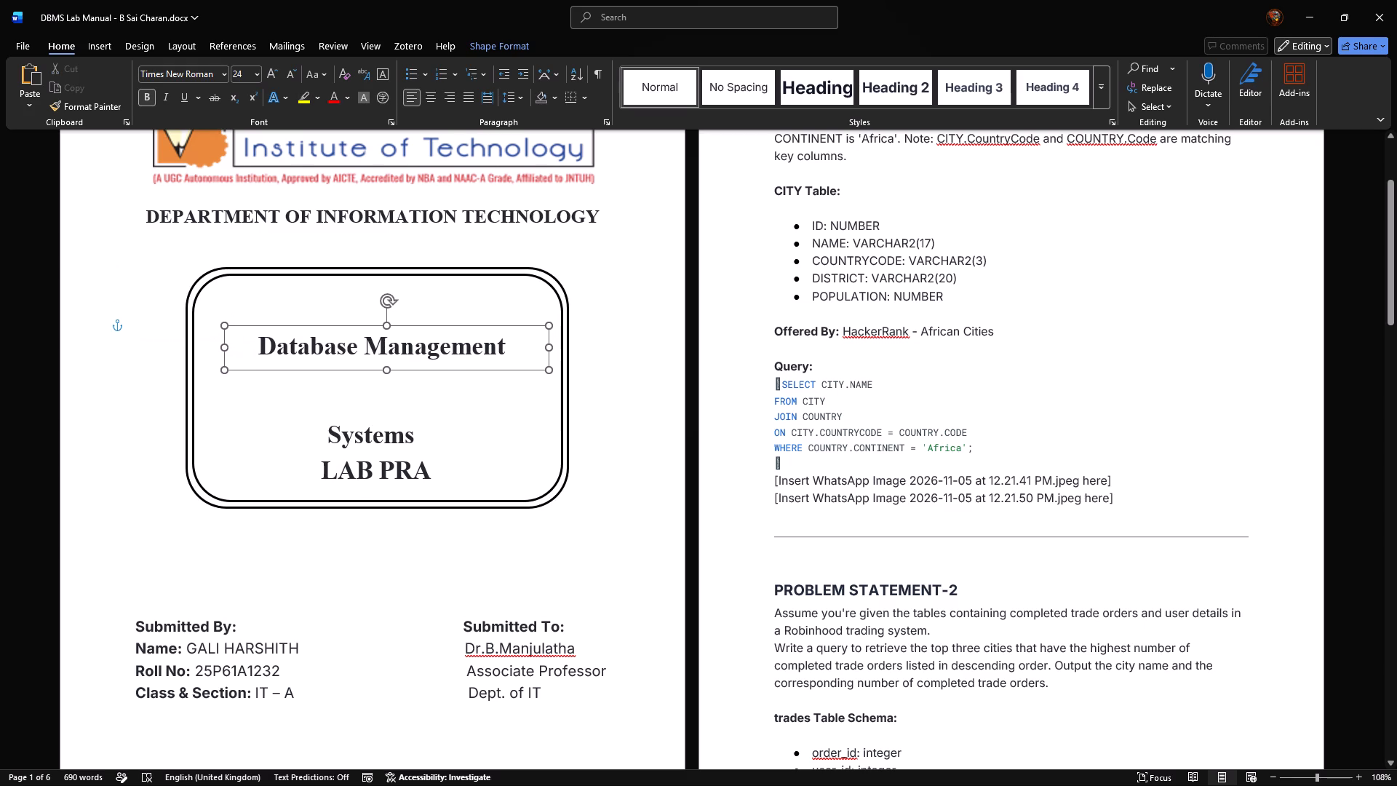
drag(420, 324, 421, 319)
click(401, 439)
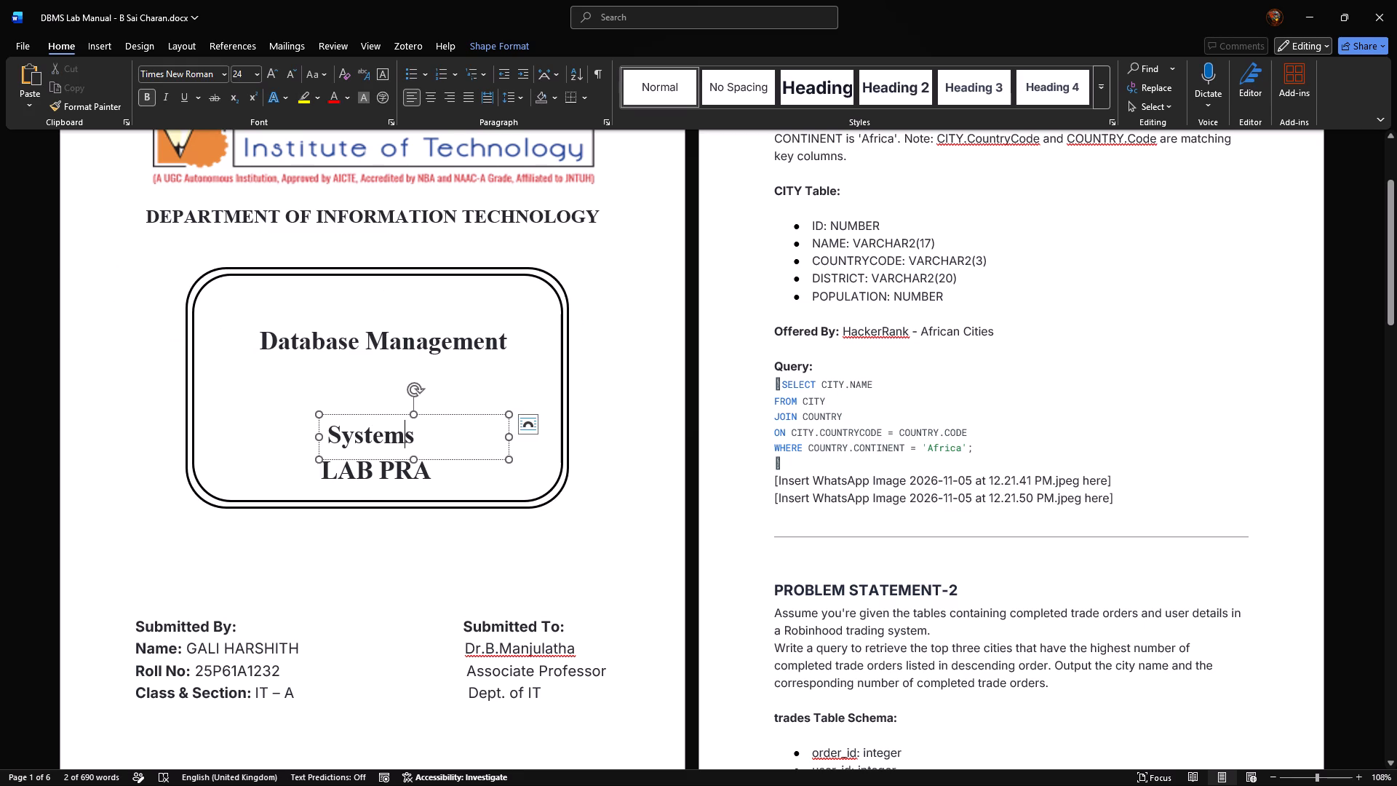
drag(400, 414, 405, 362)
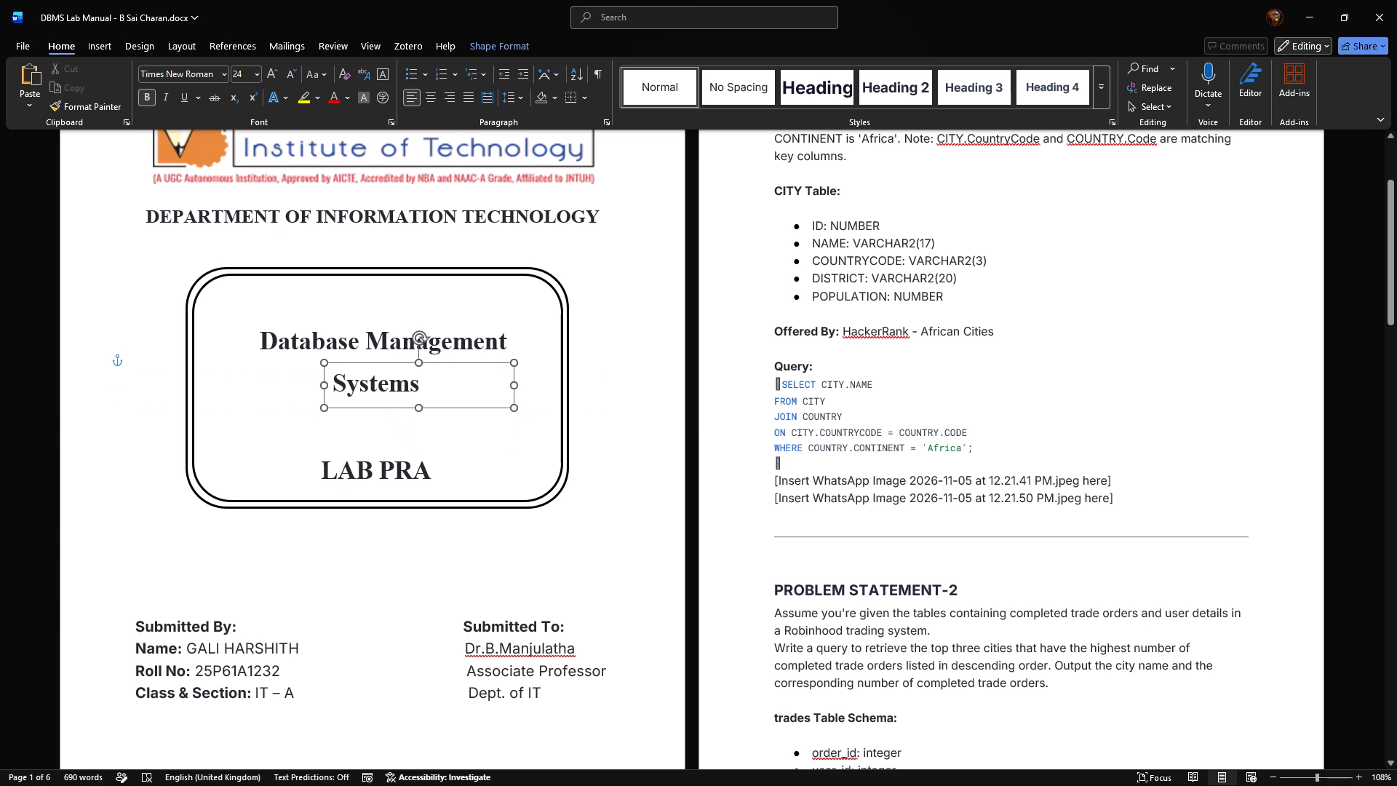
Move the "Systems" and "LAB PRA" title lines inside the frame so they stack closely beneath "Database Management".
drag(405, 362, 415, 357)
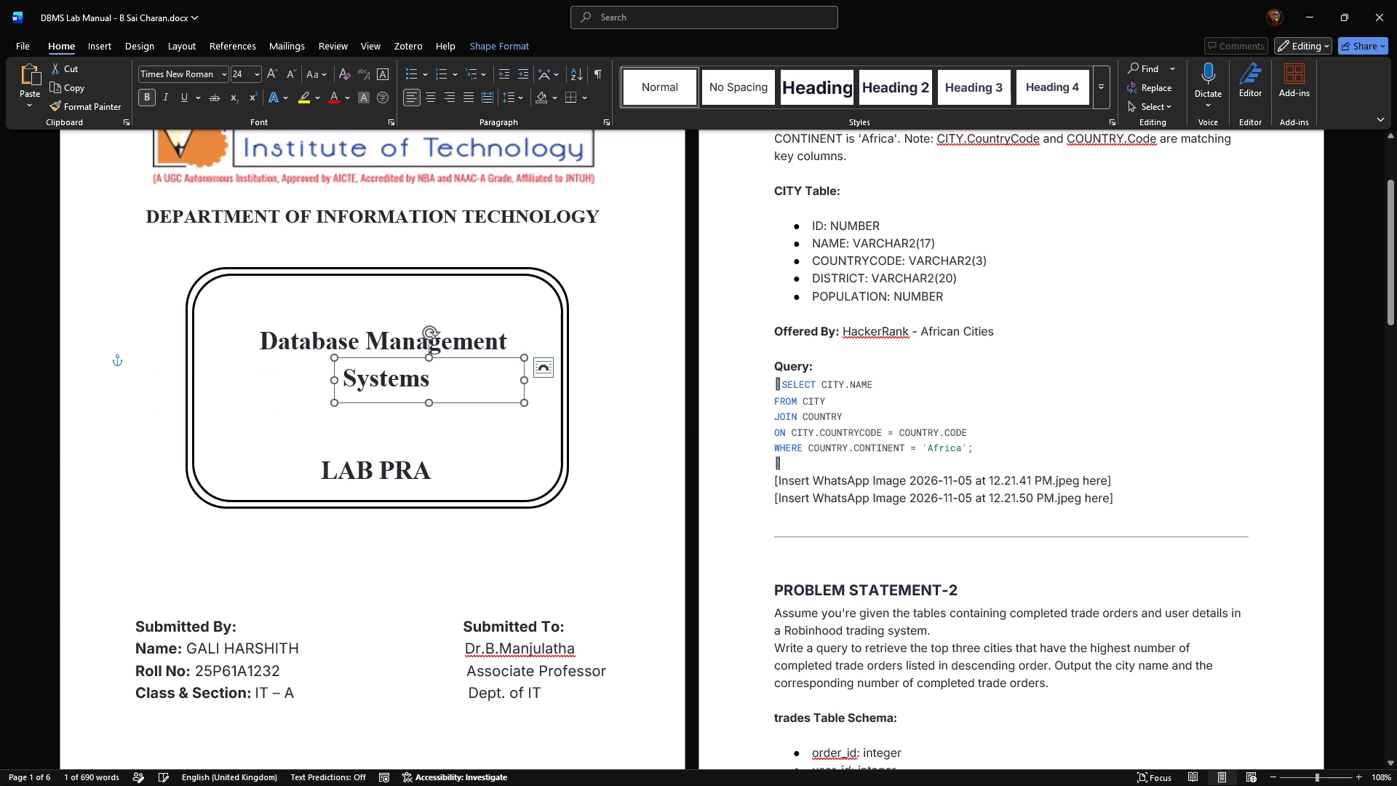
click(418, 457)
drag(391, 448, 409, 374)
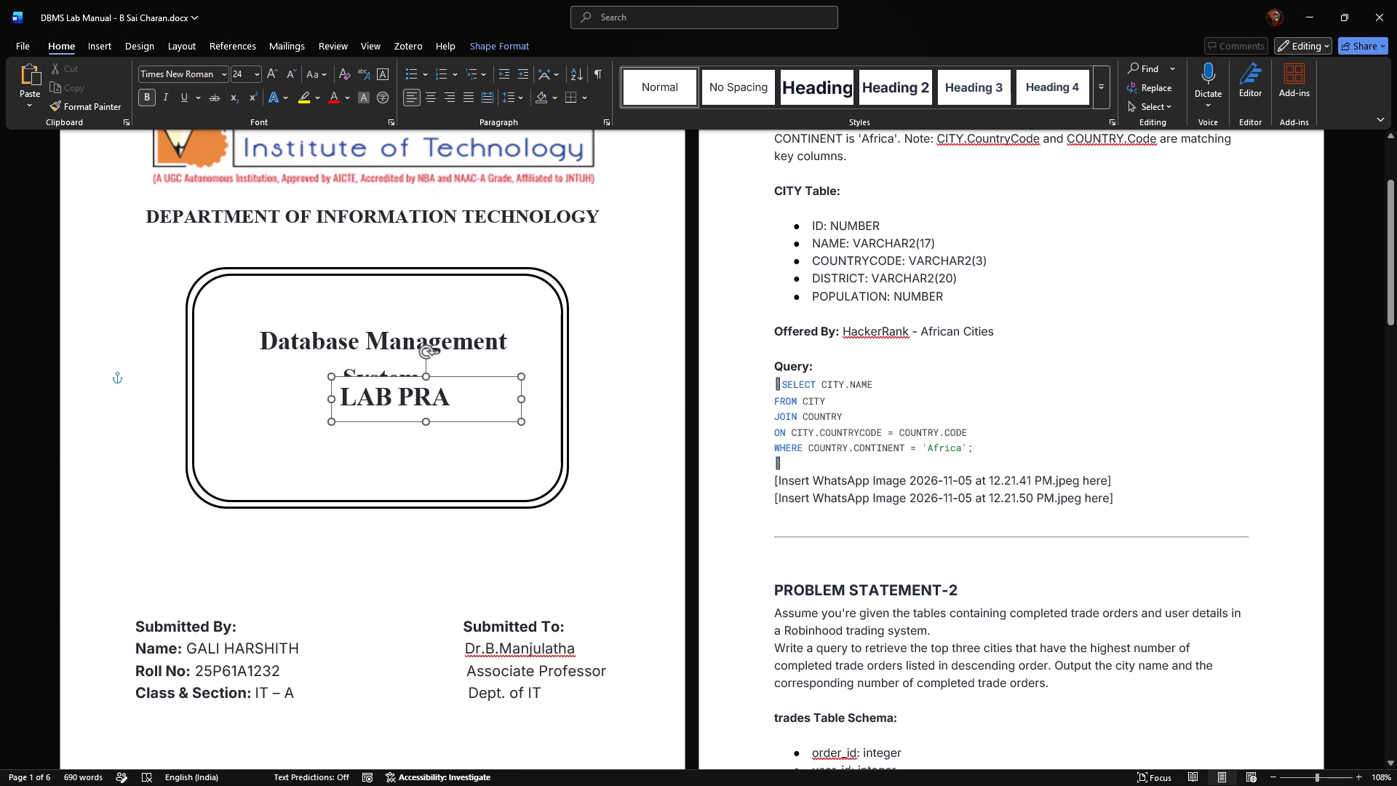
drag(409, 374, 408, 396)
click(587, 507)
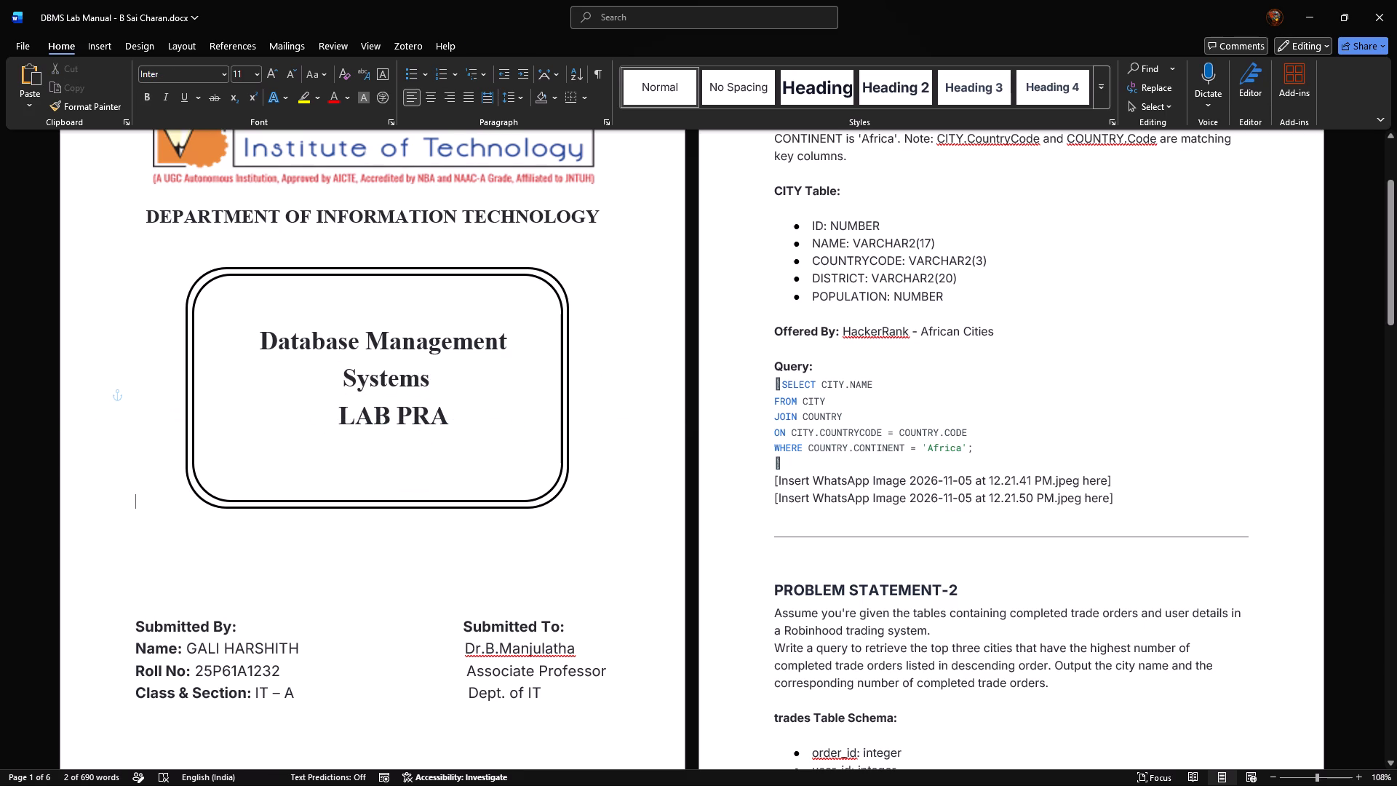
Add blank lines below Problem Statement-1's two image placeholders to push the divider and Problem Statement-2 onto the next page.
scroll(429, 527, down, 1)
ctrl+scroll(429, 527, down, 5)
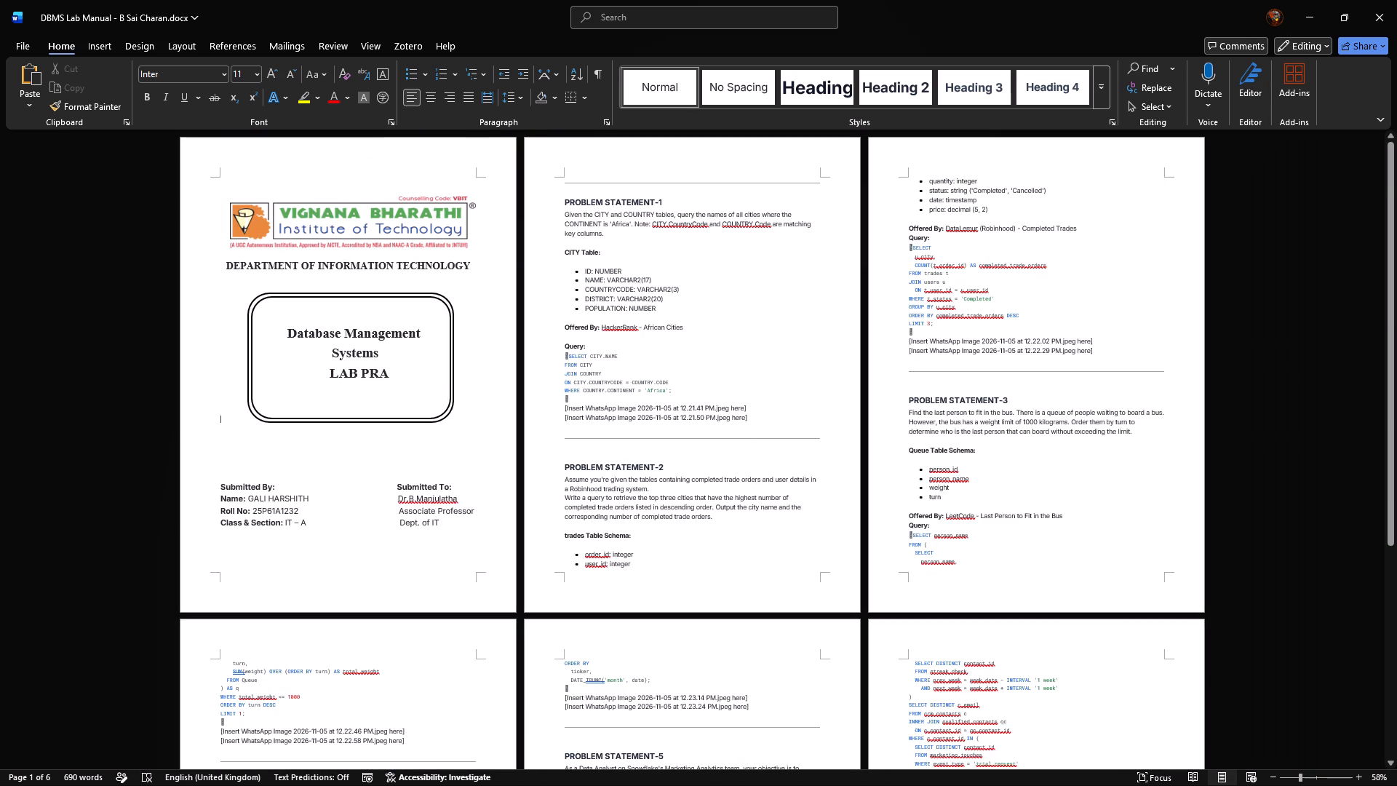
ctrl+scroll(749, 456, up, 6)
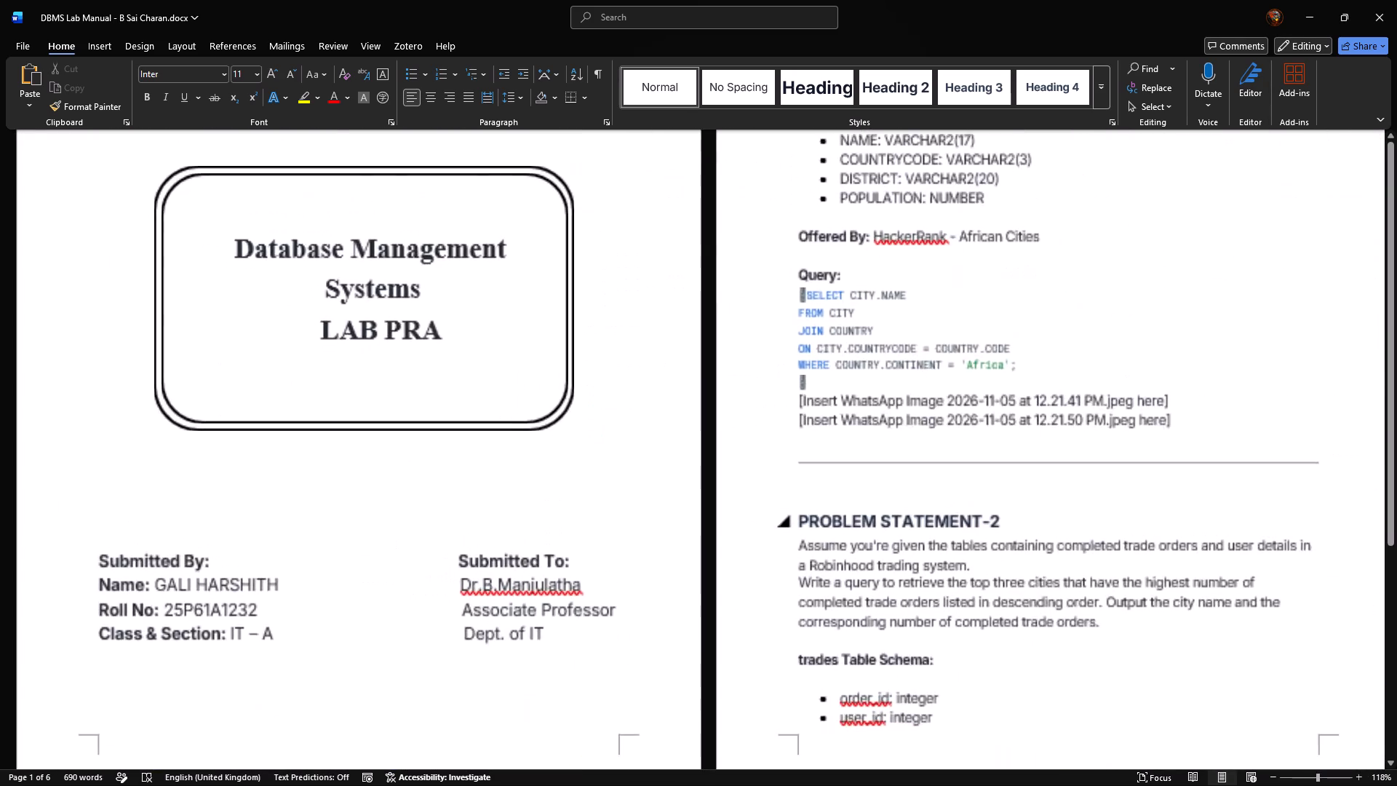
scroll(666, 476, down, 19)
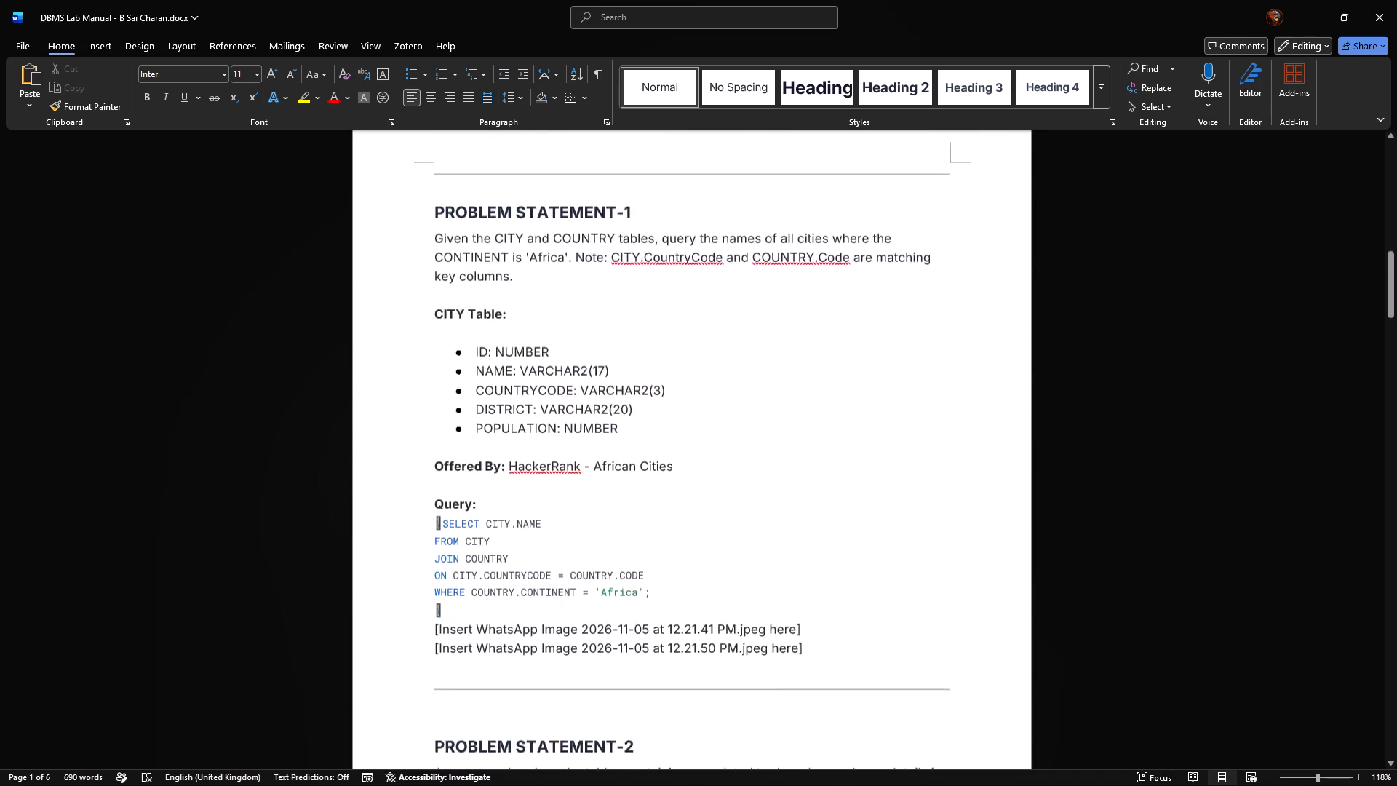
scroll(658, 476, down, 6)
click(690, 434)
key(Return)
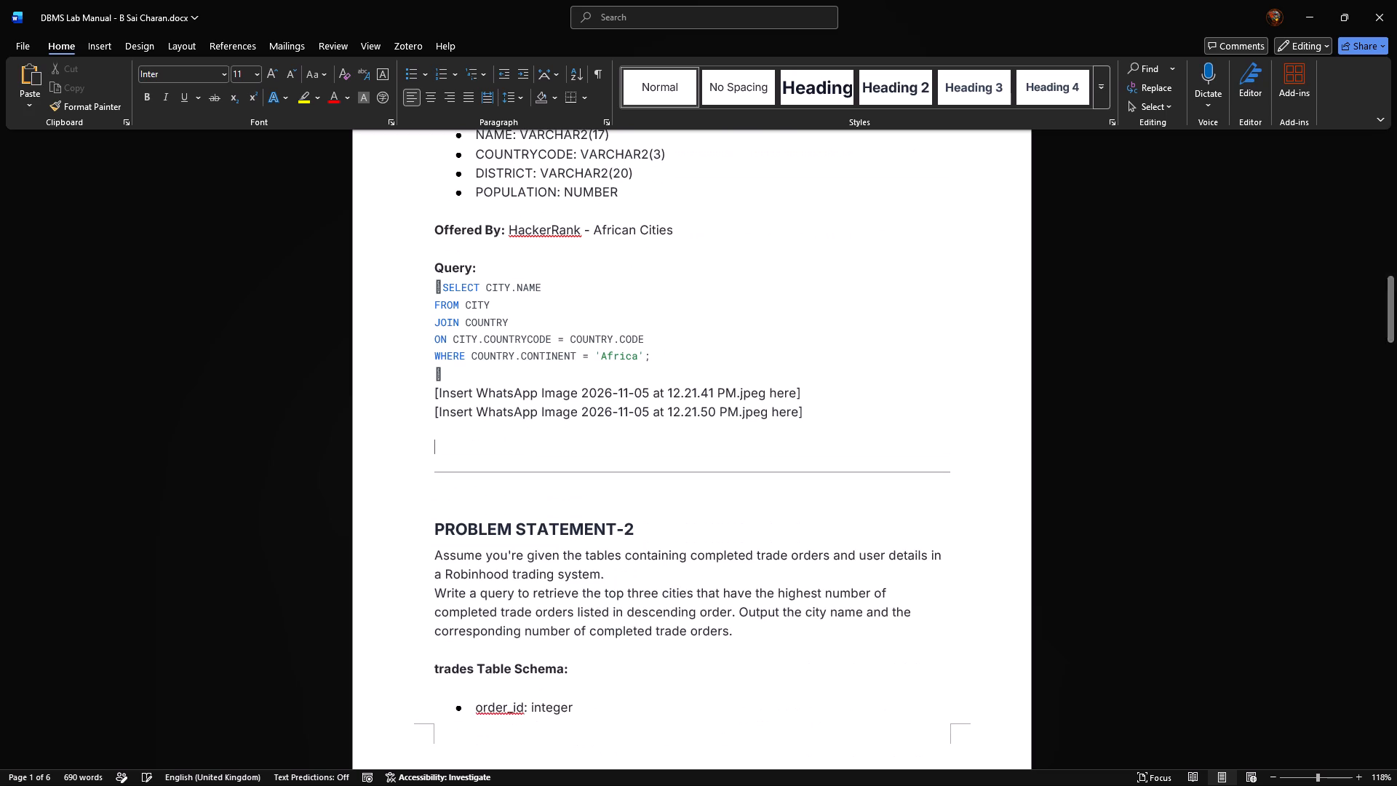
key(Return)
key(Return)
key(Return)
key(Return)
key(Return)
key(Return)
key(Return)
key(Return)
key(Return)
key(Return)
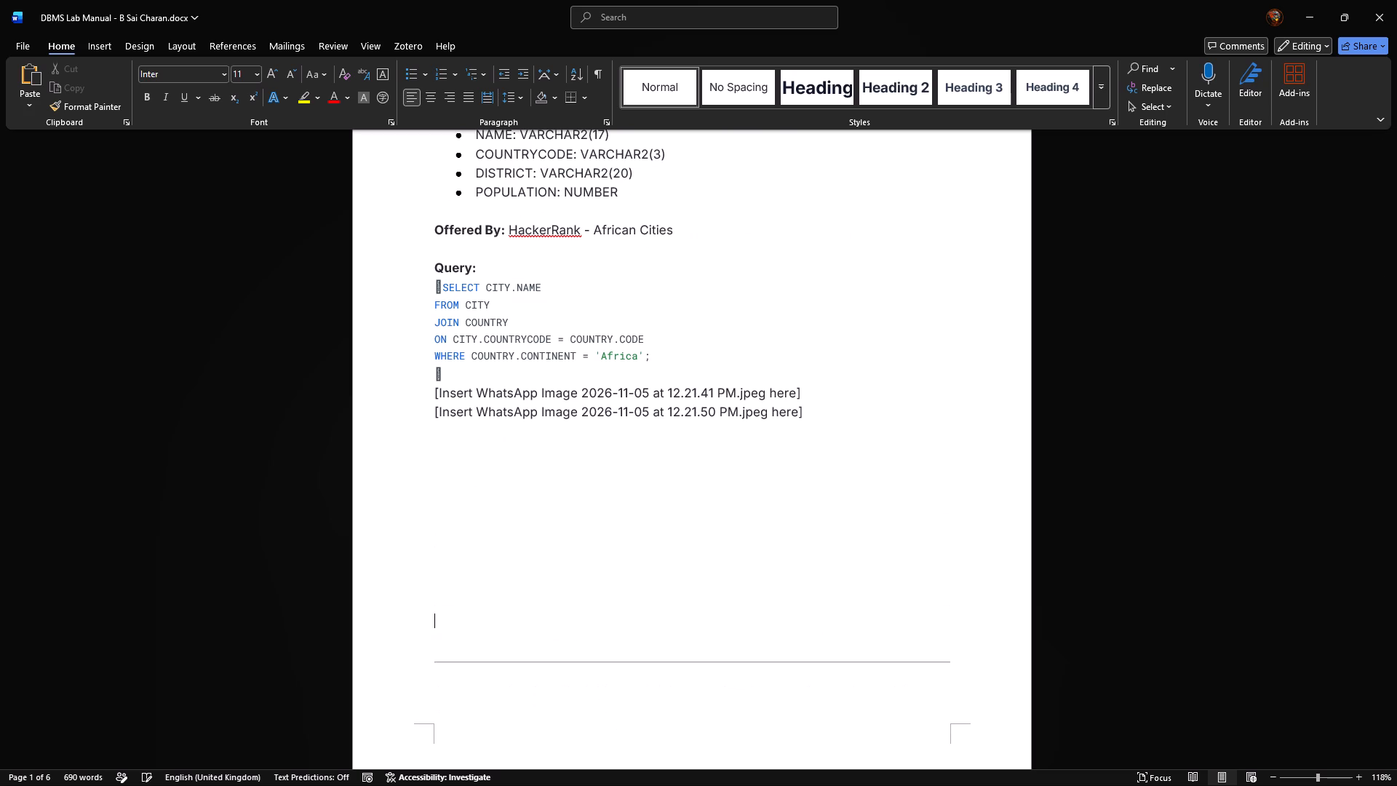
key(Return)
key(Return)
key(Return)
key(Return)
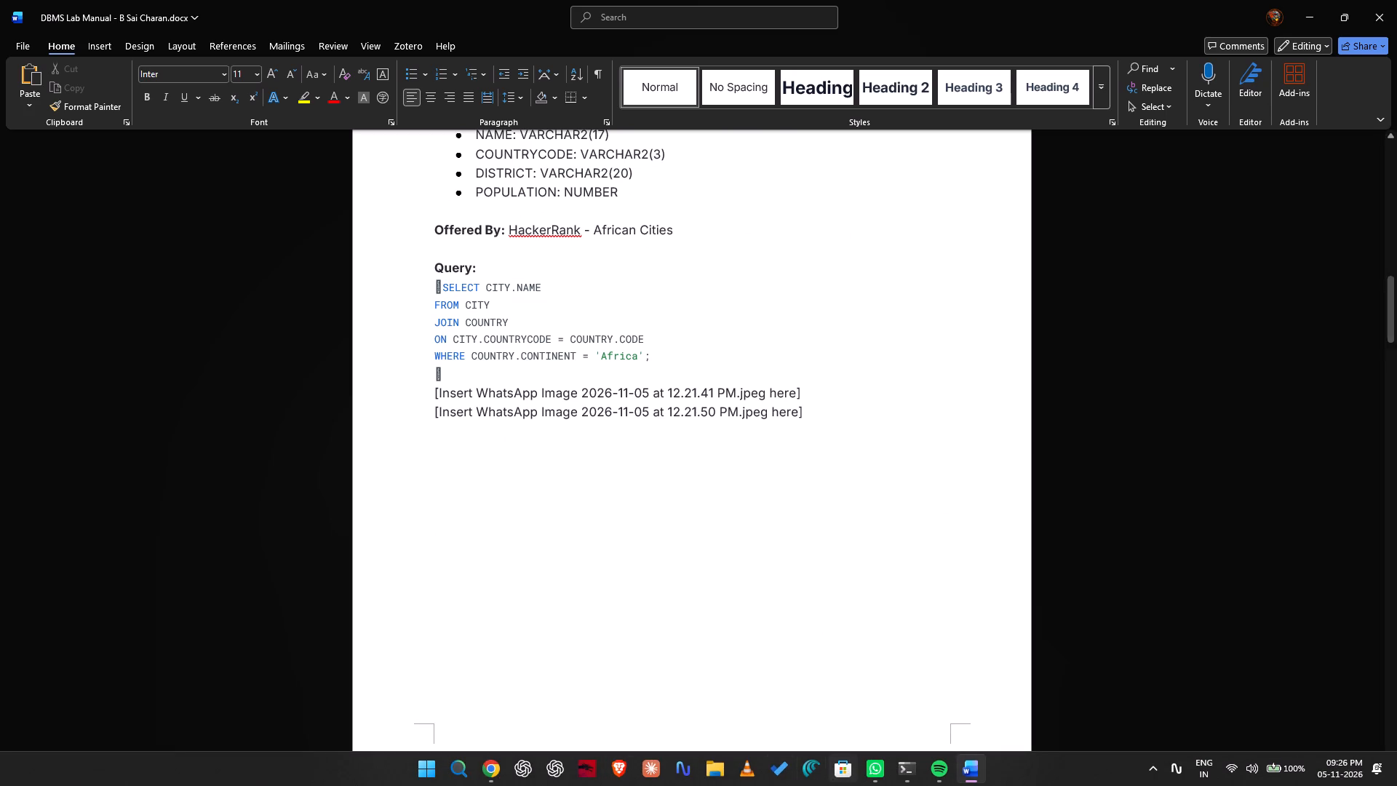
Copy "WhatsApp Image 2026-11-05 at 12.21.41 PM.jpeg" from the first placeholder and search the Downloads folder for it in File Explorer.
drag(762, 394, 484, 394)
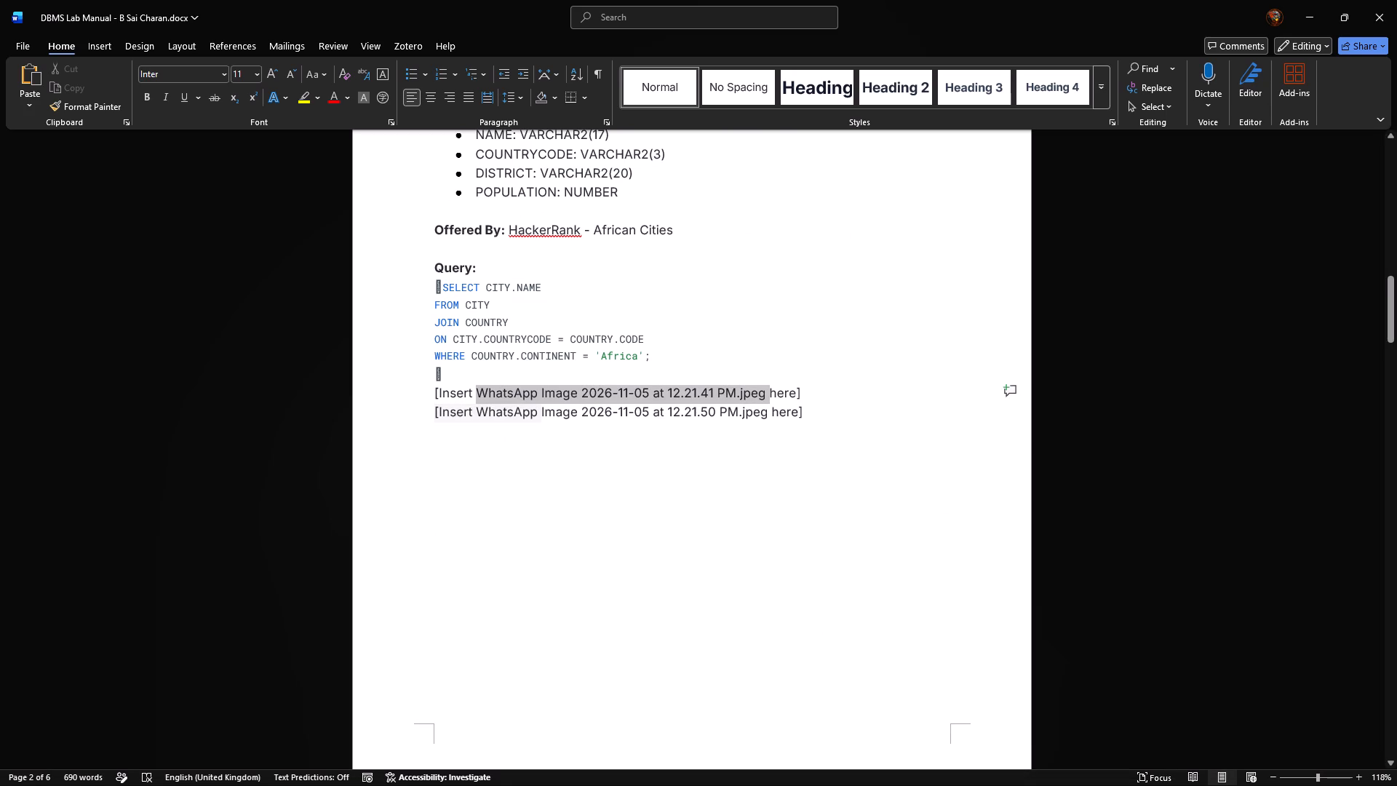
drag(484, 394, 482, 394)
key(ctrl+c)
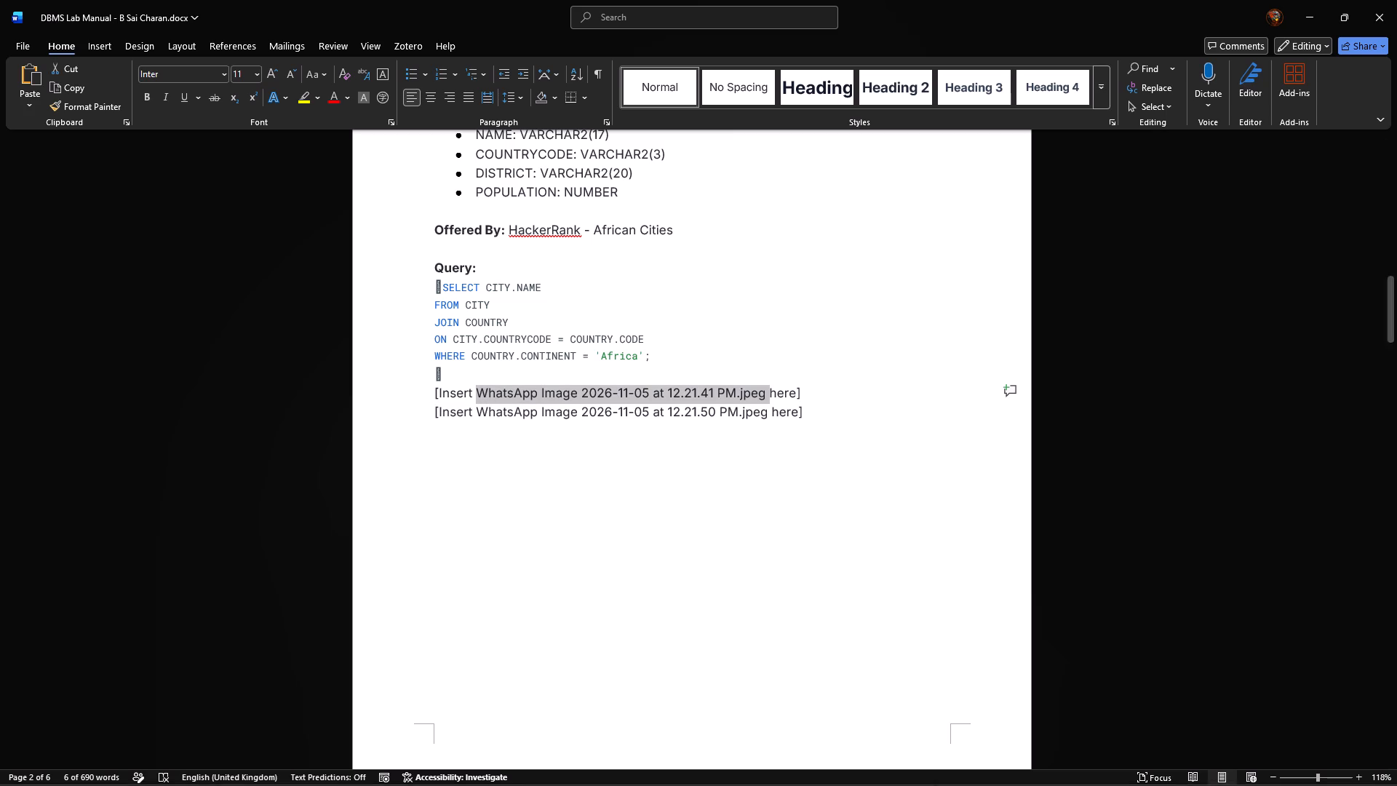
click(711, 757)
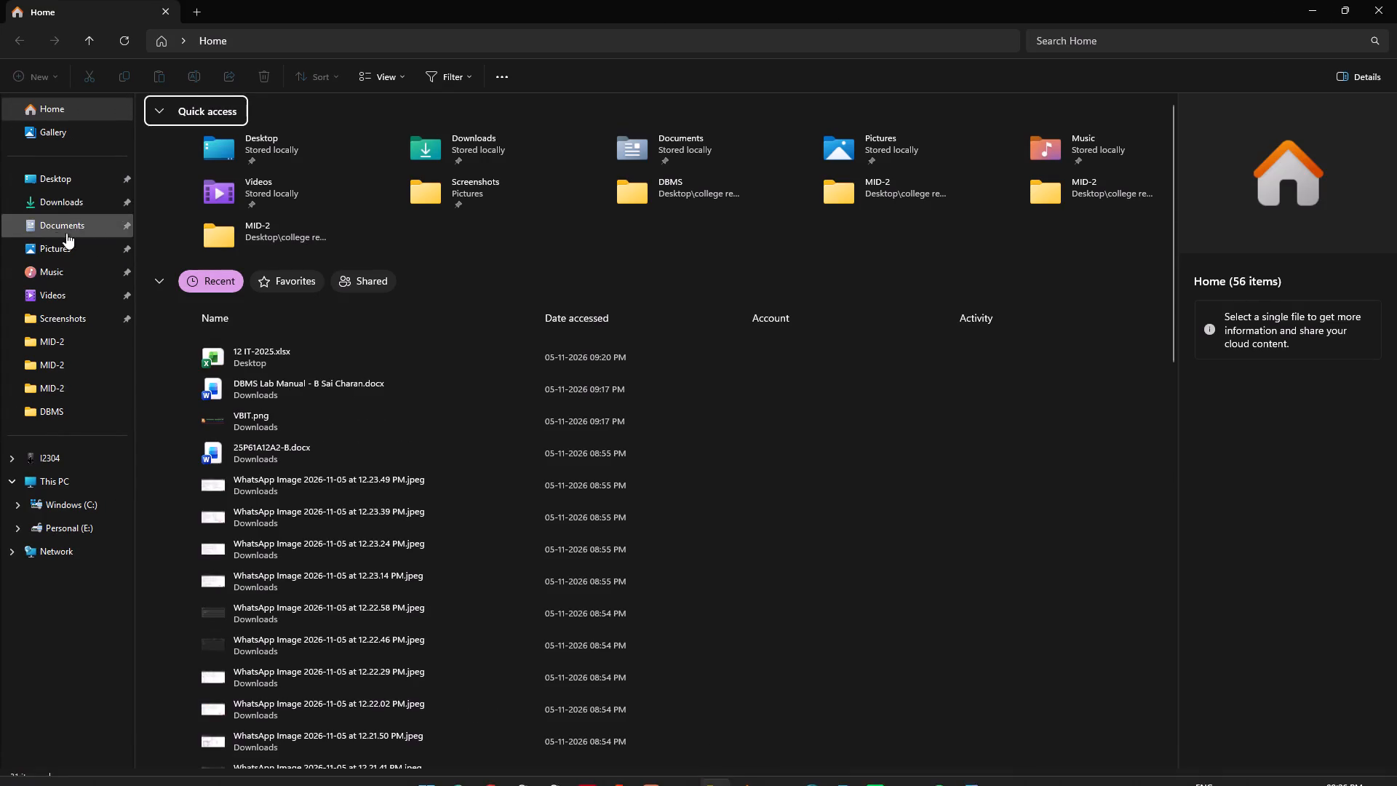
click(49, 198)
click(1115, 47)
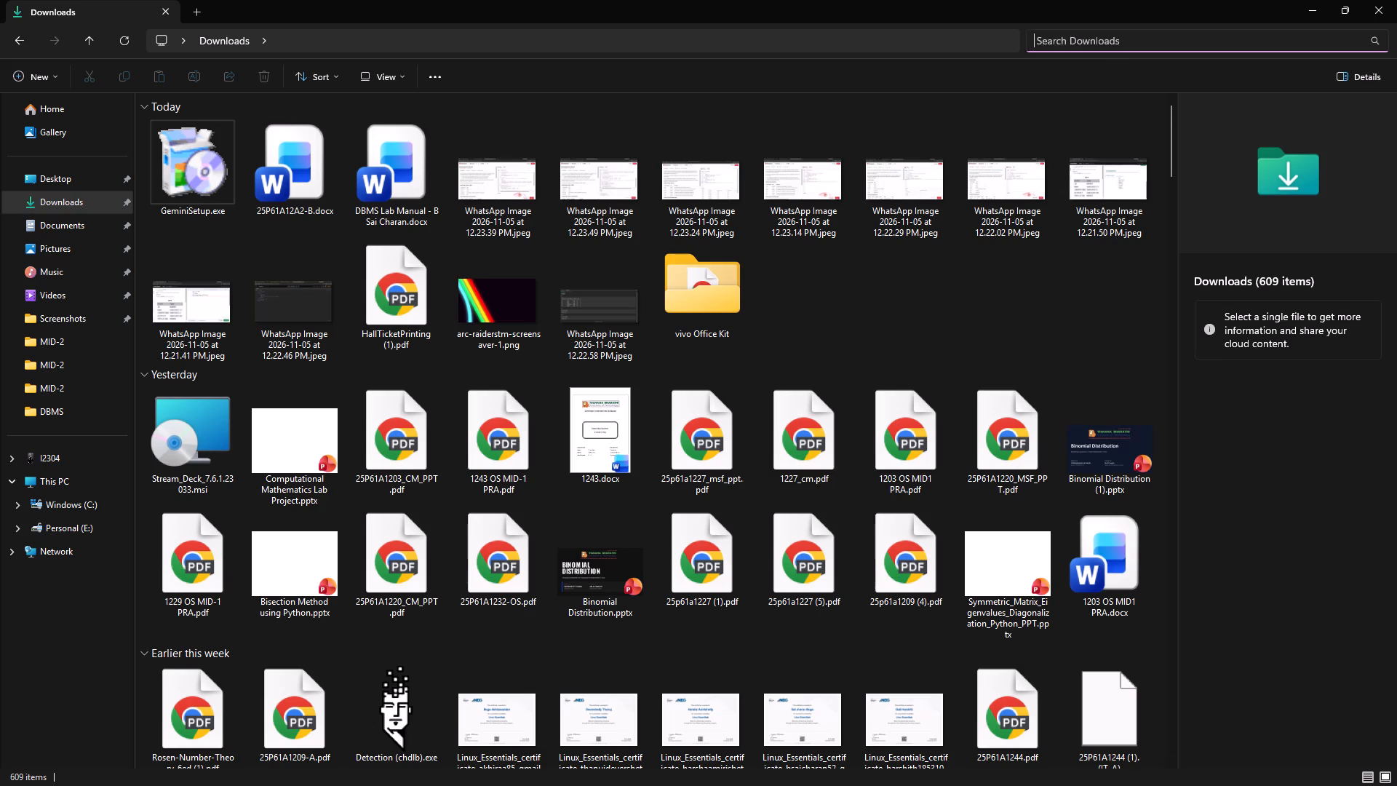
key(ctrl+v)
key(BackSpace)
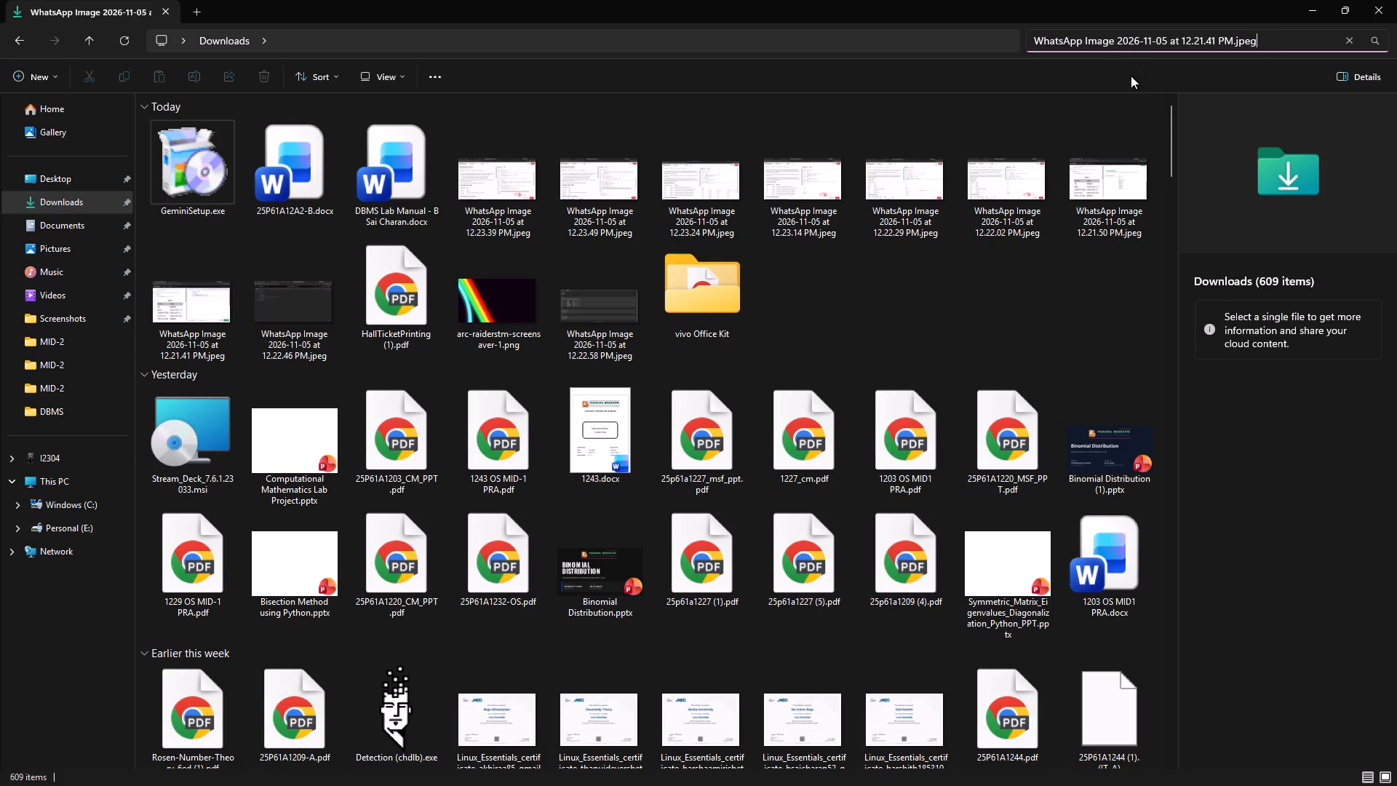
key(Return)
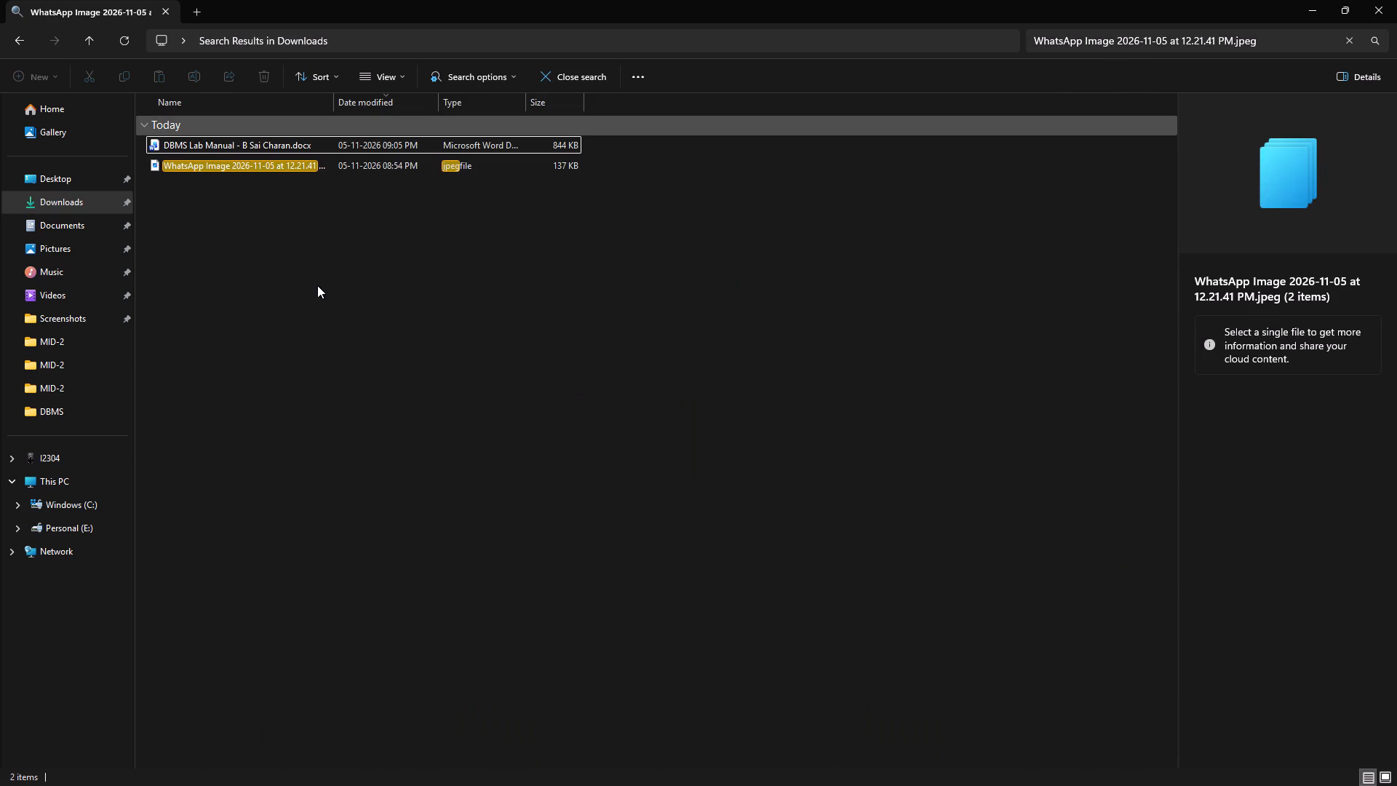
Preview the 12.21.41 PM image and insert it into the Word document in place of the selected file name.
click(322, 278)
double_click(313, 168)
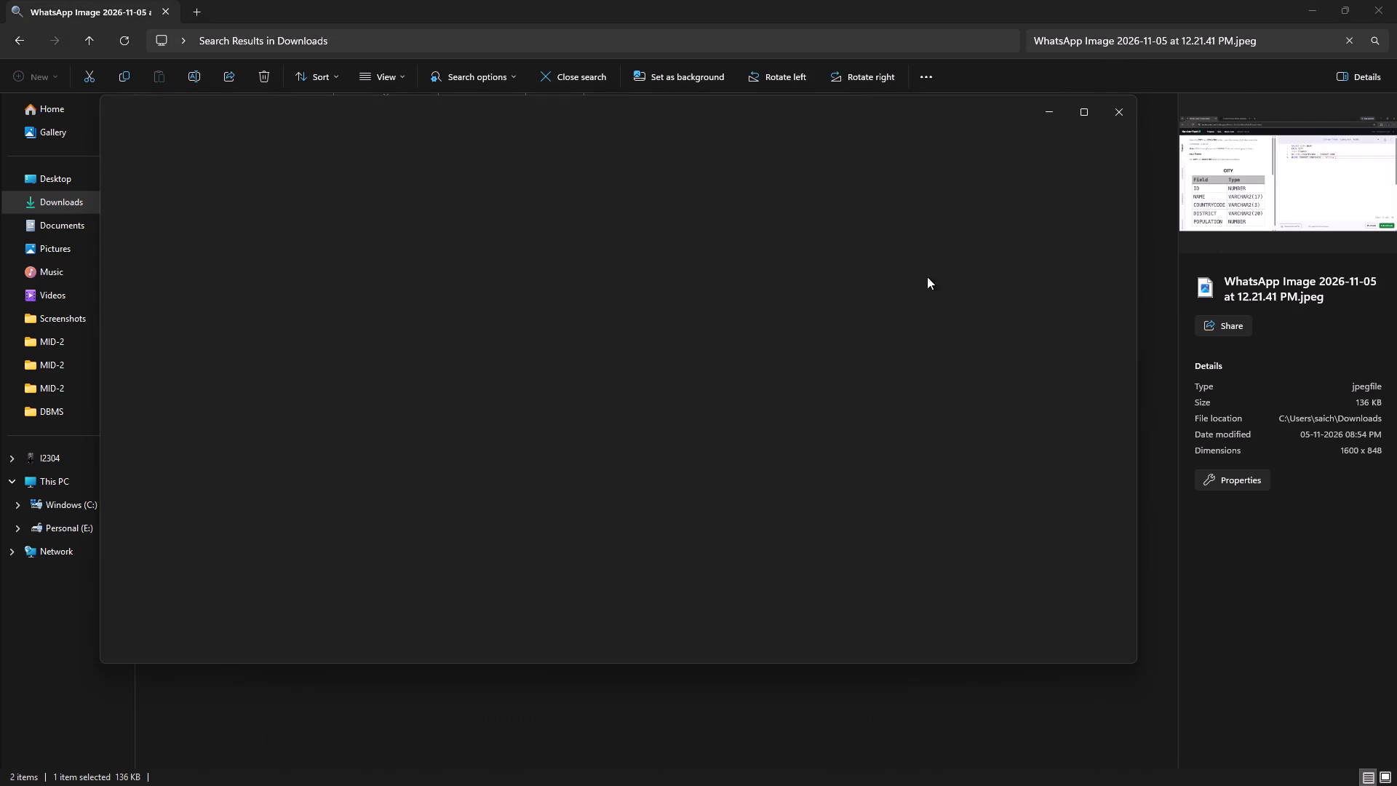
click(1110, 116)
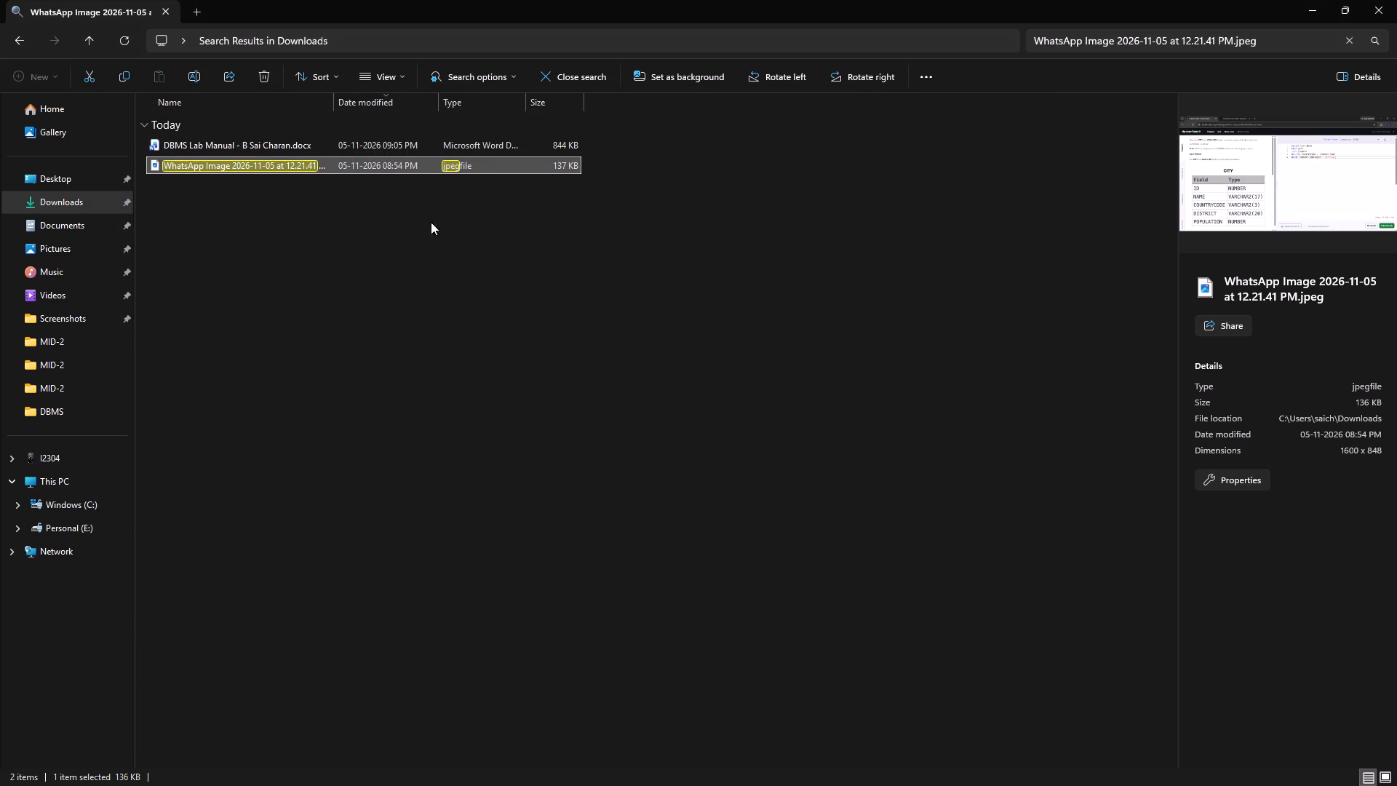
drag(240, 167, 549, 418)
key(alt+Tab)
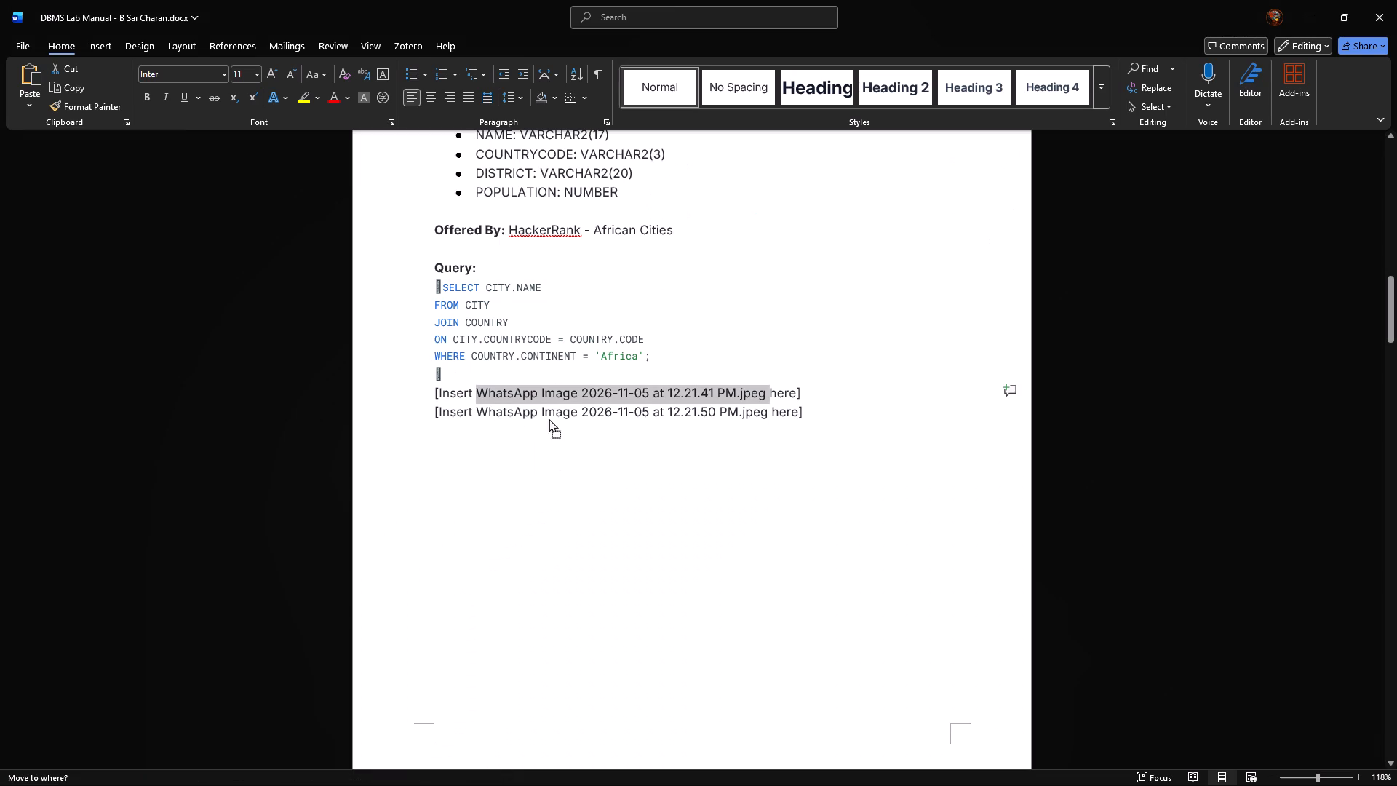
drag(549, 418, 593, 604)
drag(593, 604, 570, 563)
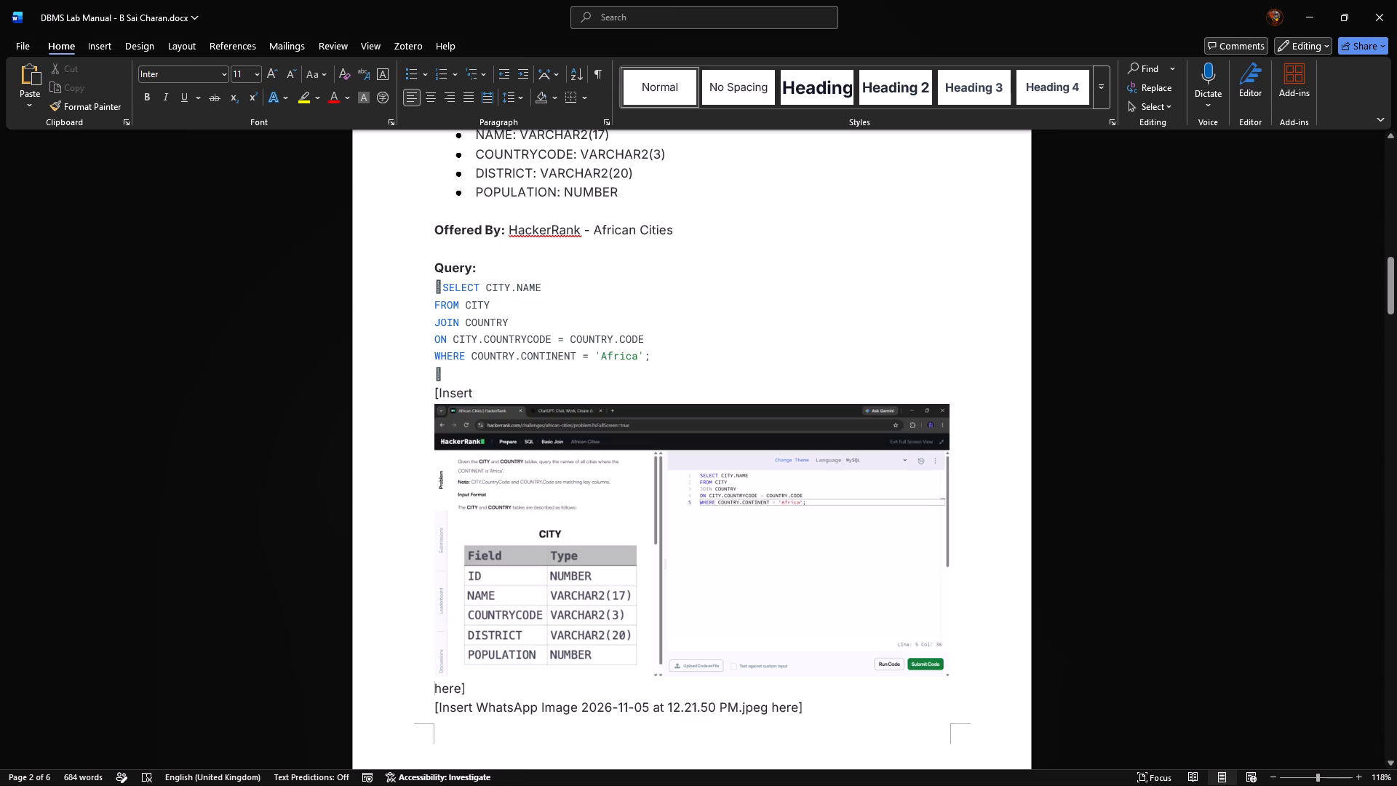
Delete the leftover "[Insert" and "here]" placeholder text around the inserted screenshot under the Problem Statement-1 query.
click(481, 391)
key(BackSpace)
key(BackSpace)
key(BackSpace)
key(BackSpace)
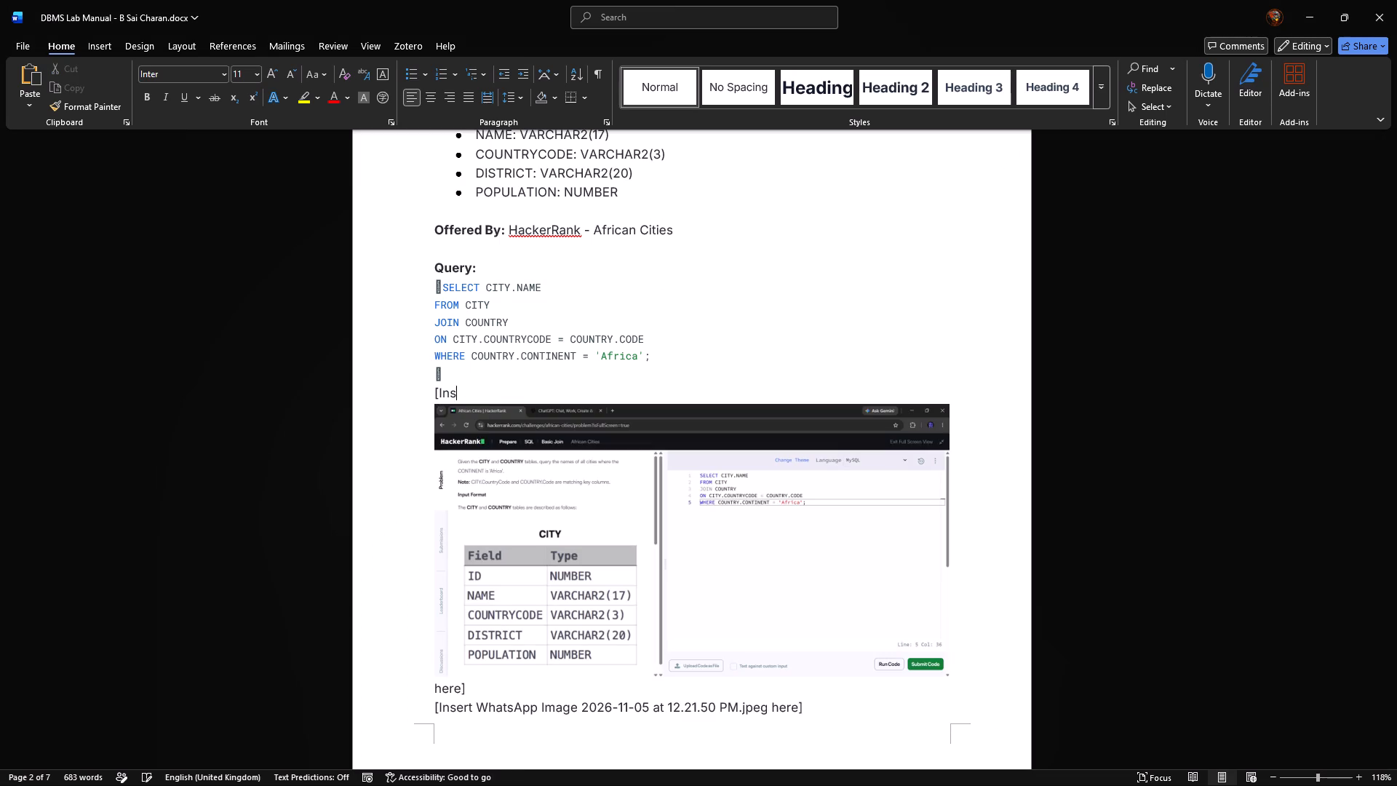
key(BackSpace)
key(BackSpace)
key(BackSpace)
key(BackSpace)
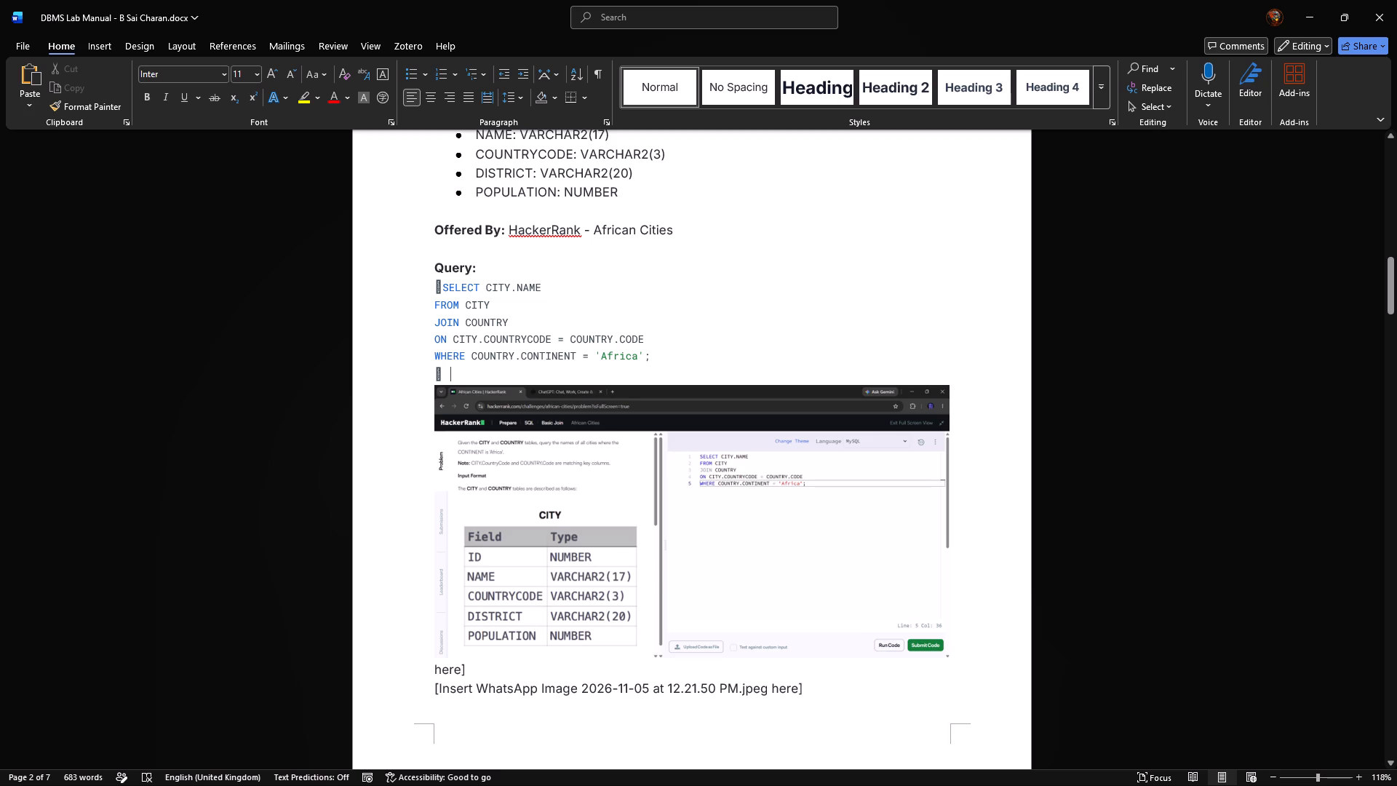
click(503, 675)
key(BackSpace)
key(BackSpace)
key(BackSpace)
key(BackSpace)
key(BackSpace)
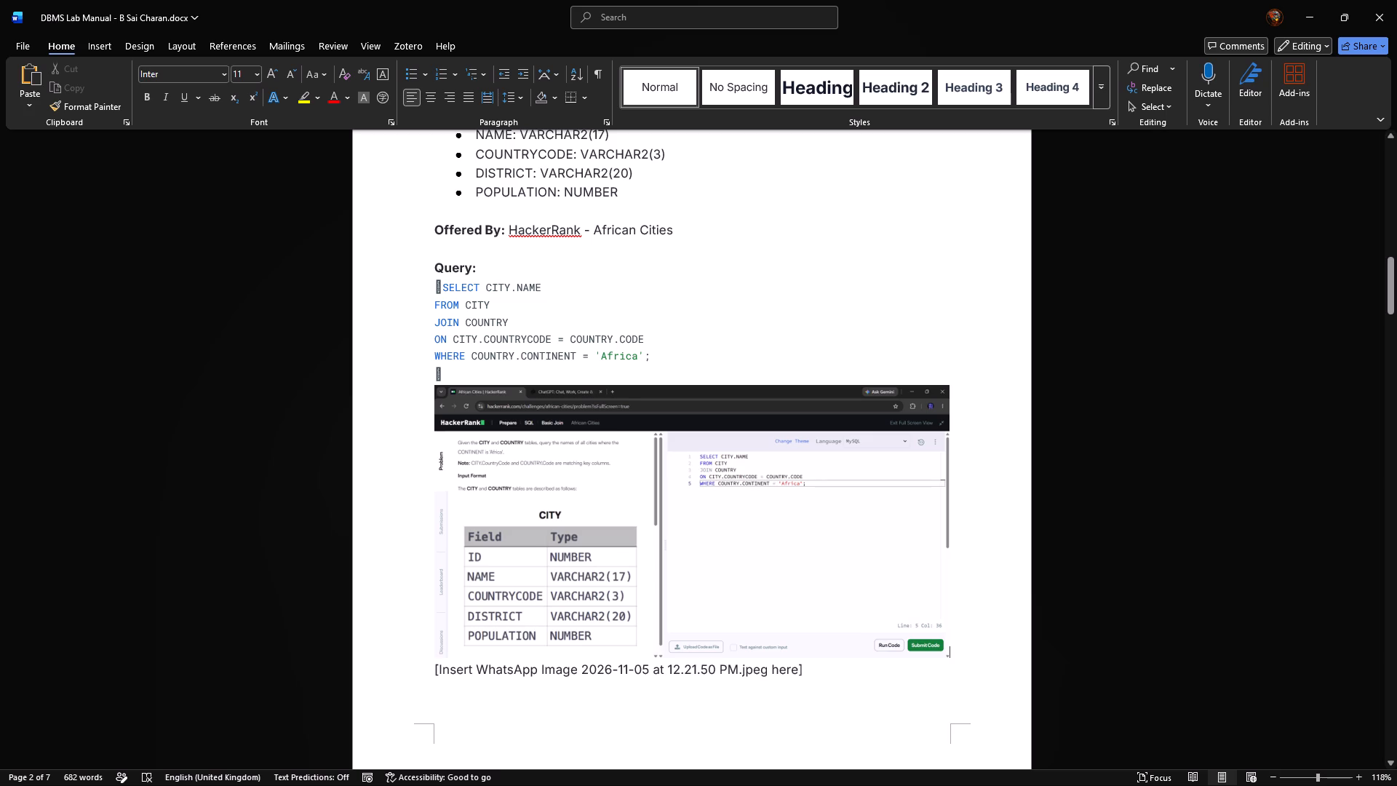
Copy the file name "WhatsApp Image 2026-11-05 at 12.21.50 PM.jpeg" from the second placeholder, leaving it selected.
ctrl+scroll(621, 536, down, 4)
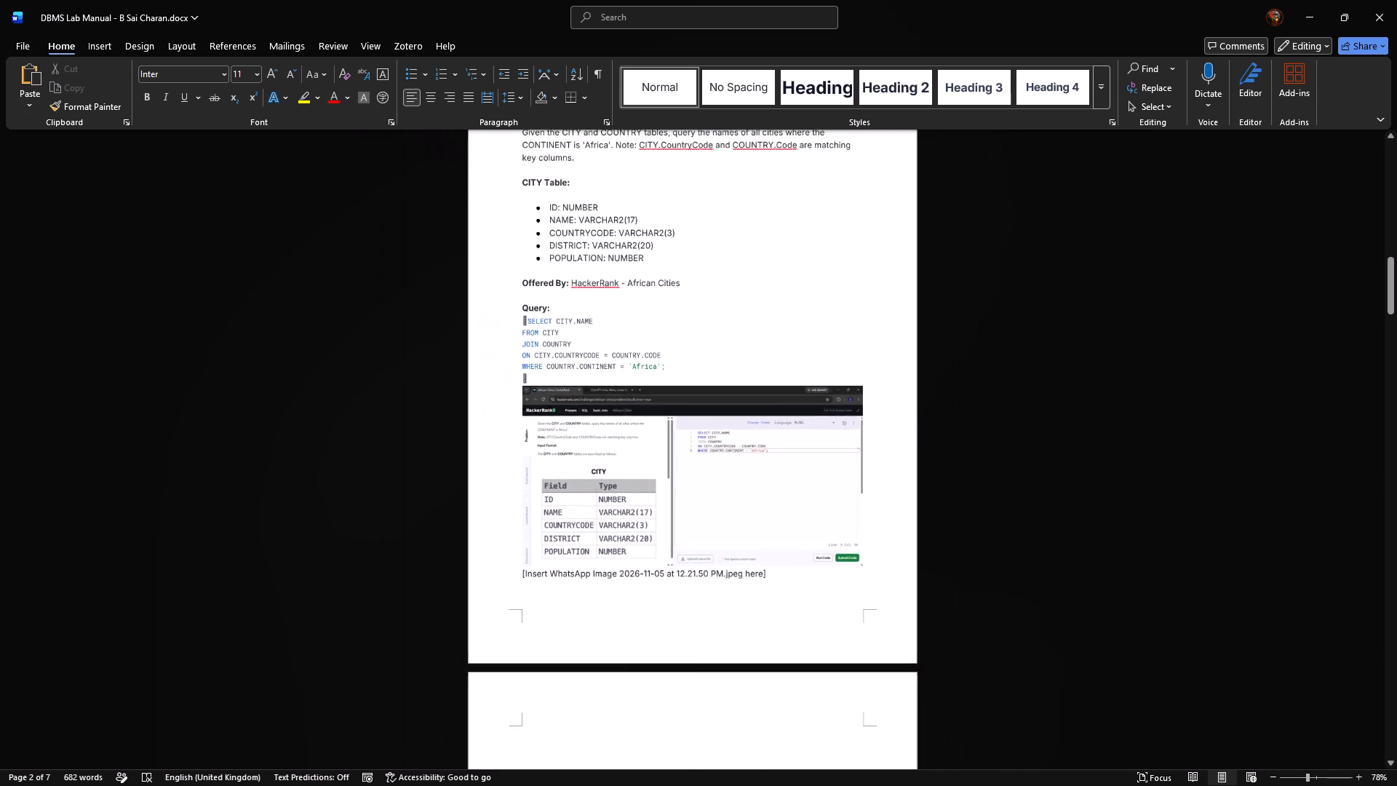
ctrl+scroll(770, 556, up, 4)
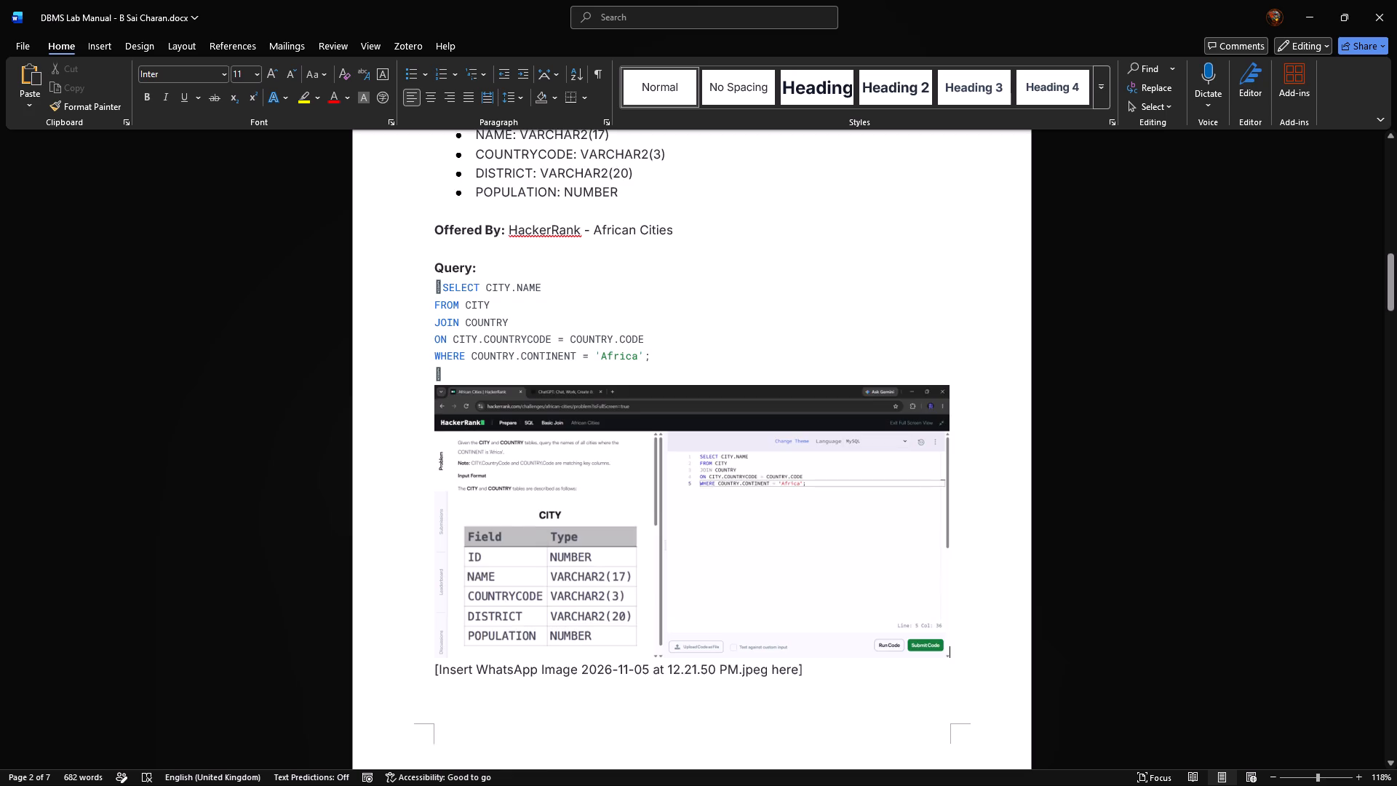
scroll(770, 556, up, 11)
scroll(770, 556, down, 7)
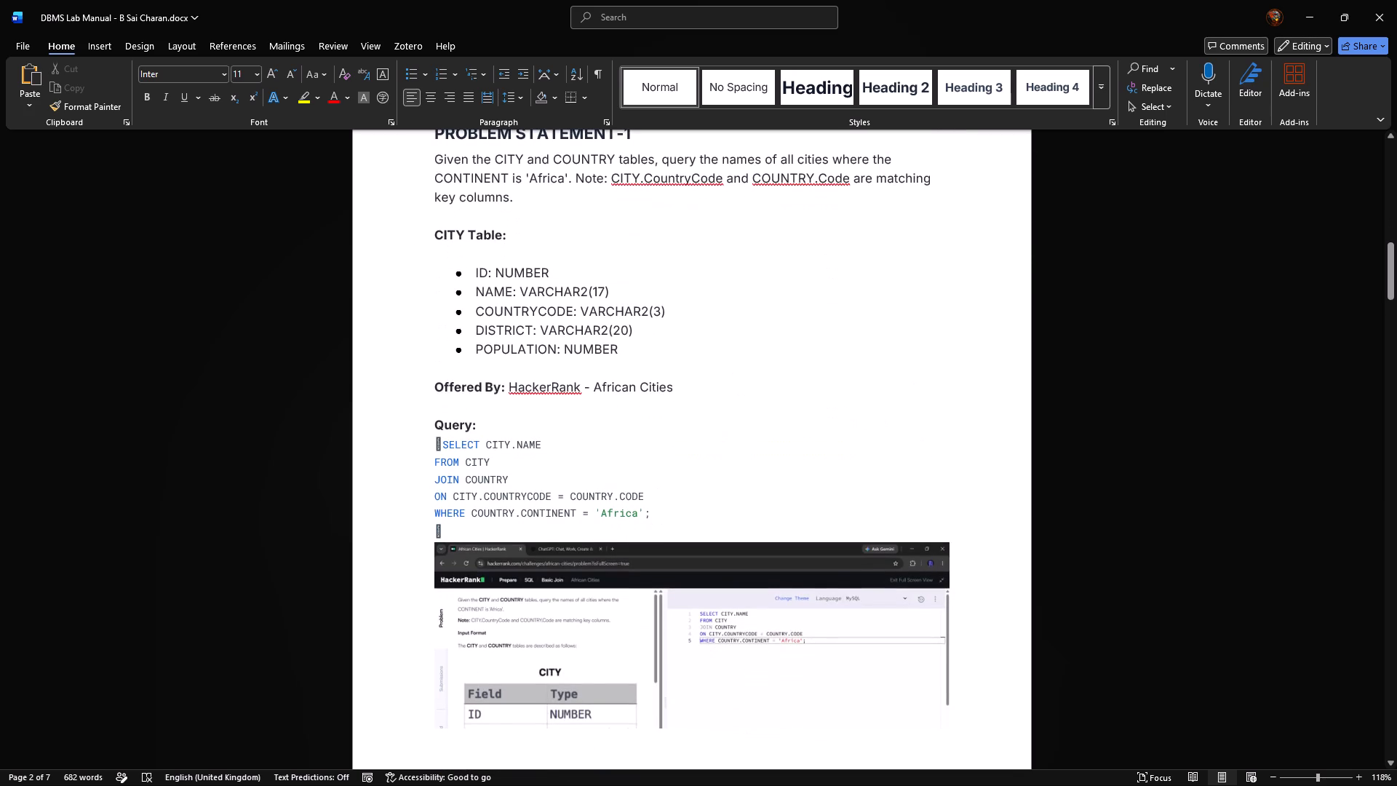
scroll(1225, 595, down, 10)
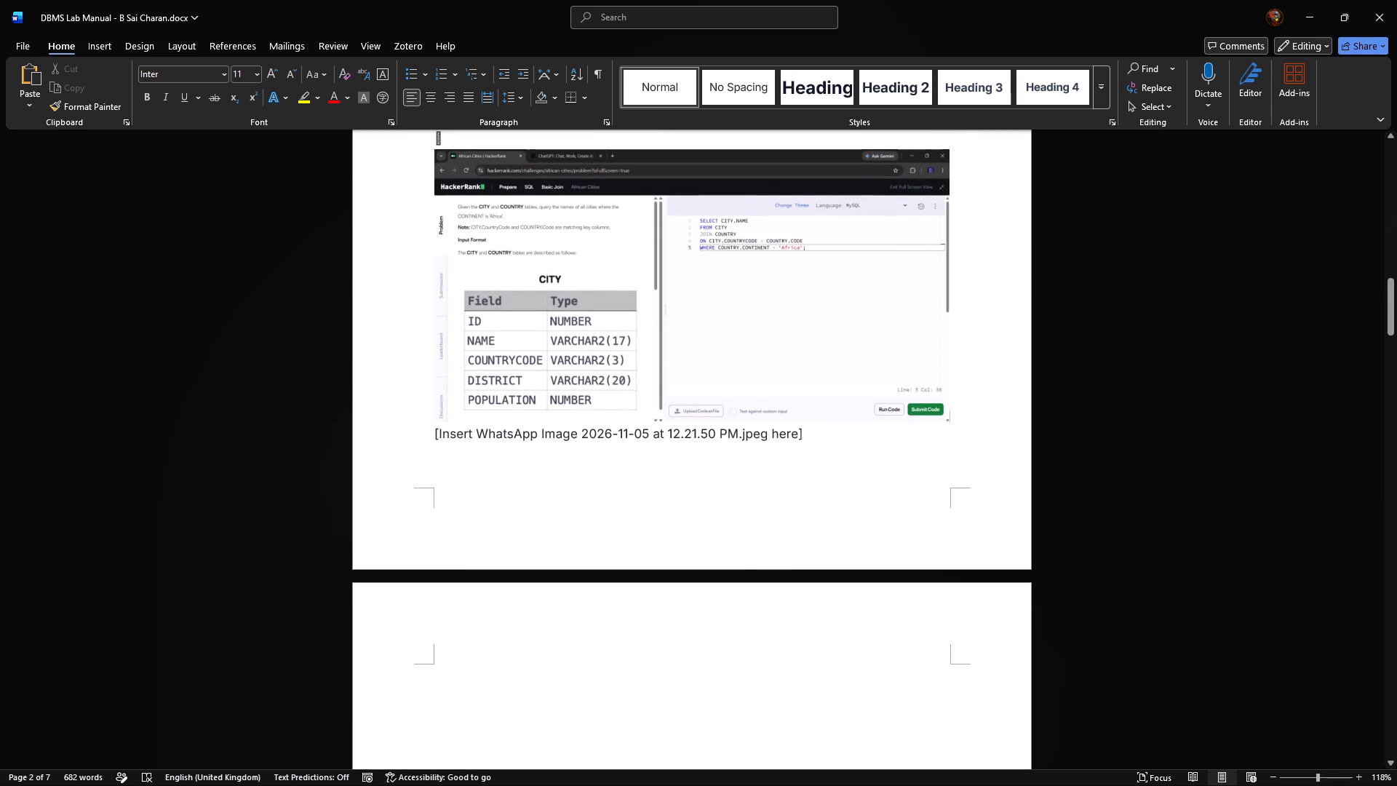
drag(766, 436, 520, 434)
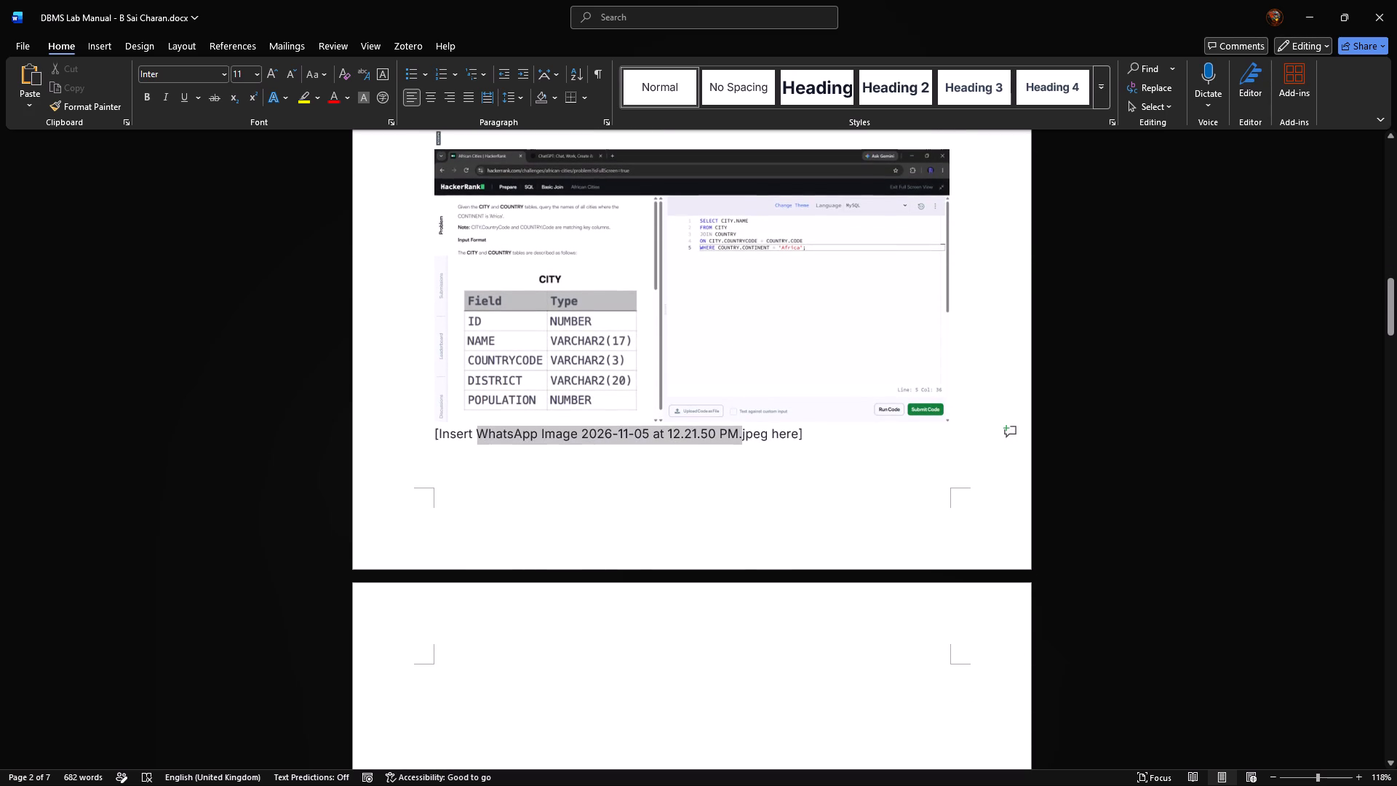
drag(520, 434, 503, 432)
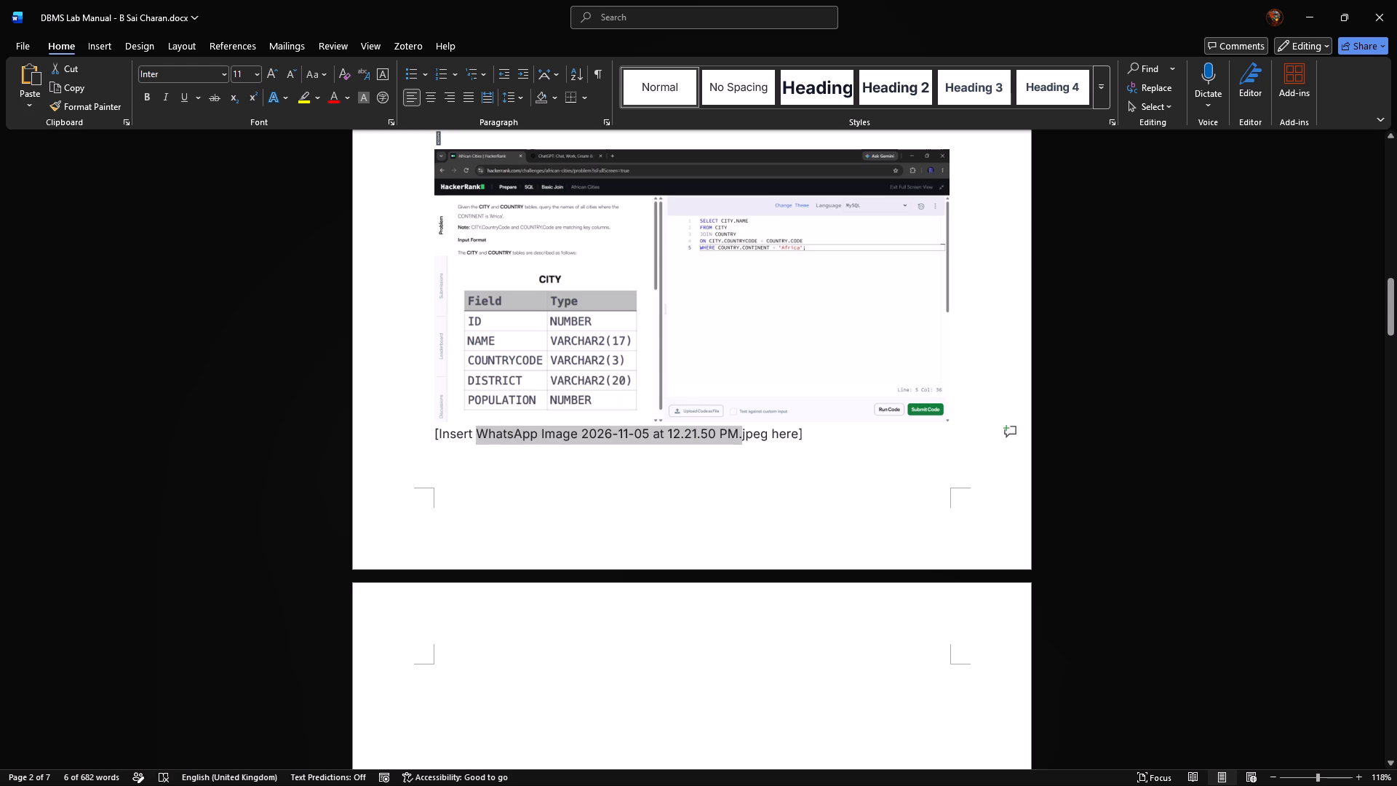
key(ctrl+shift+Right)
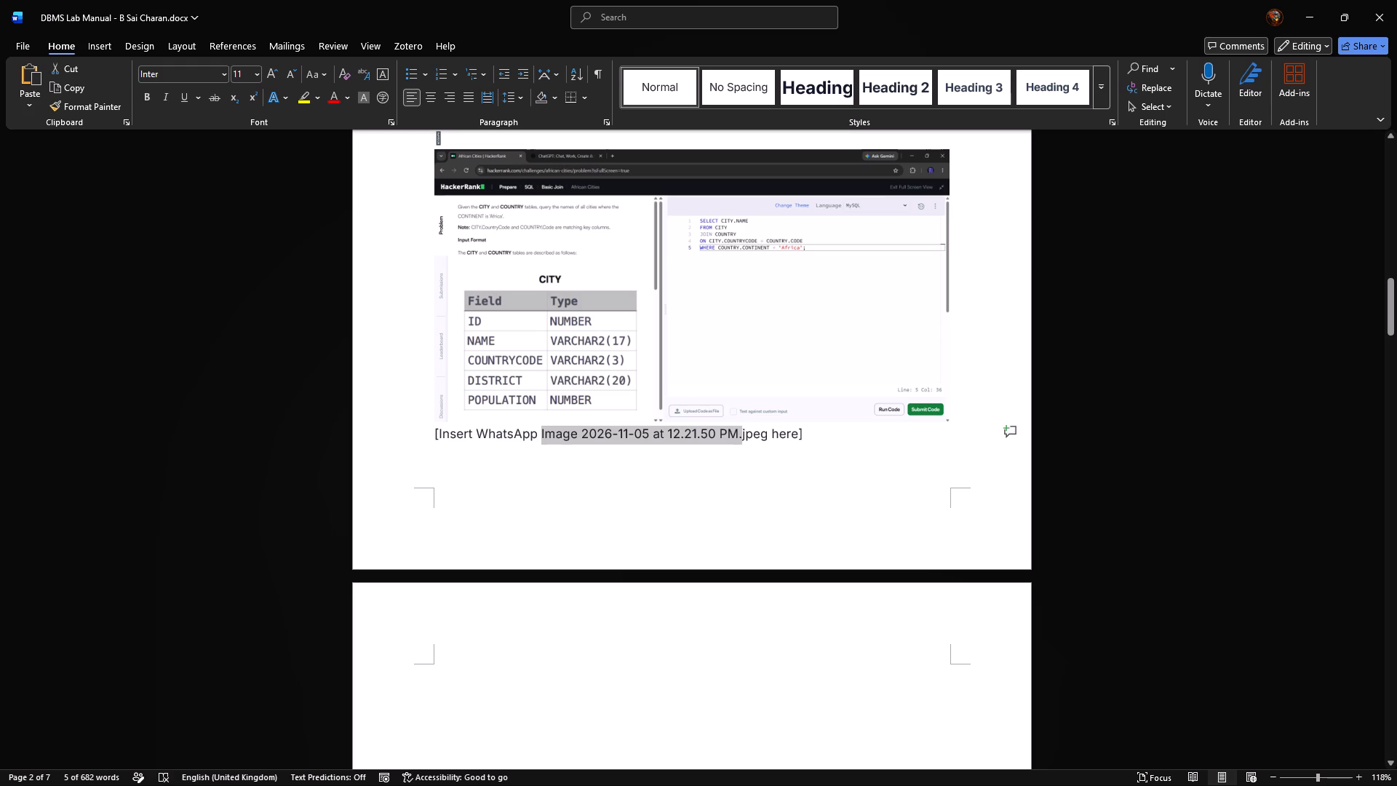
click(476, 432)
key(ctrl+shift+Right)
key(ctrl+shift+Right)
key(ctrl+shift+Right)
key(ctrl+shift+Right)
key(ctrl+shift+Right)
key(ctrl+shift+Right)
key(ctrl+shift+Right)
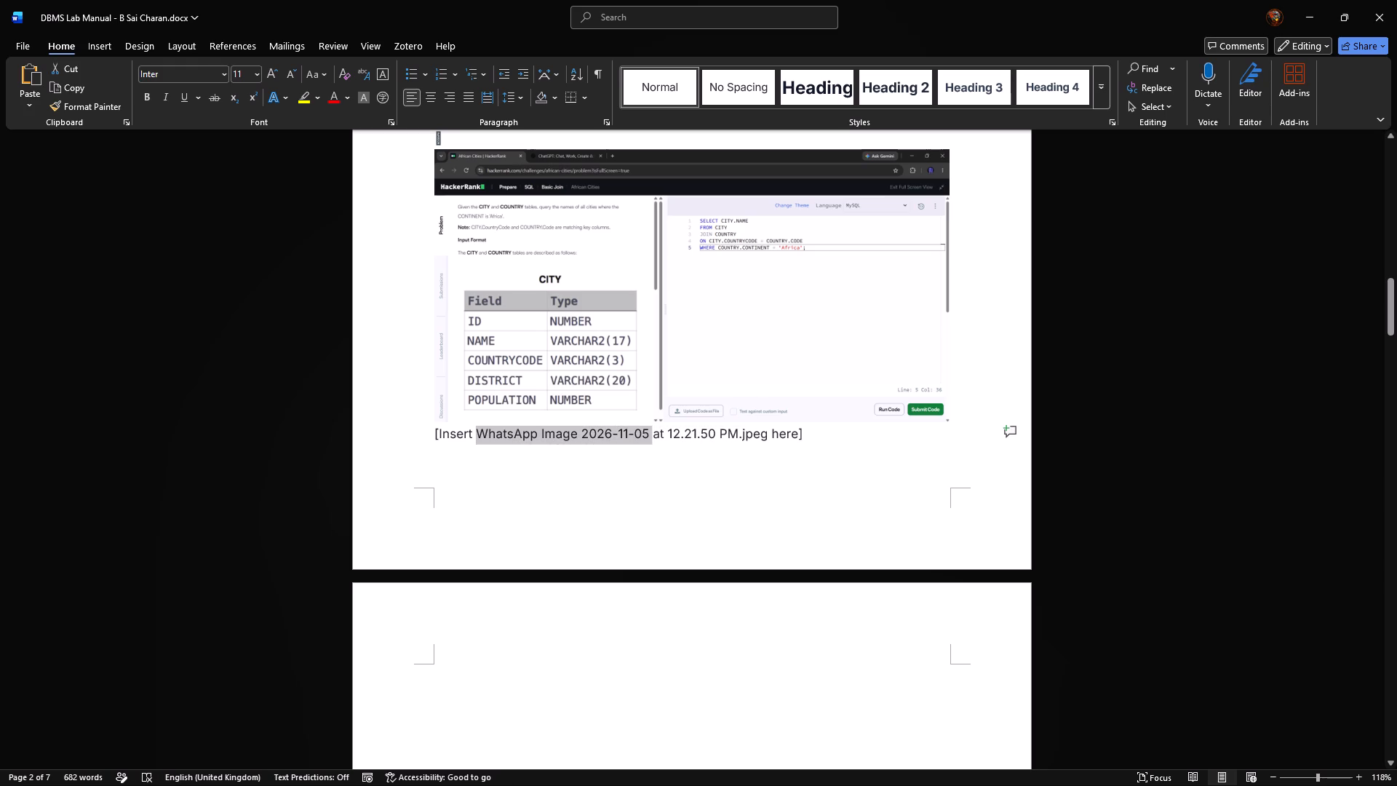
key(ctrl+shift+Right)
key(ctrl+shift+Right)
key(ctrl+shift+Right)
key(ctrl+shift+Right)
key(ctrl+shift+Right)
key(ctrl+shift+Right)
key(ctrl+shift+Right)
key(ctrl+shift+Right)
key(ctrl+shift+Right)
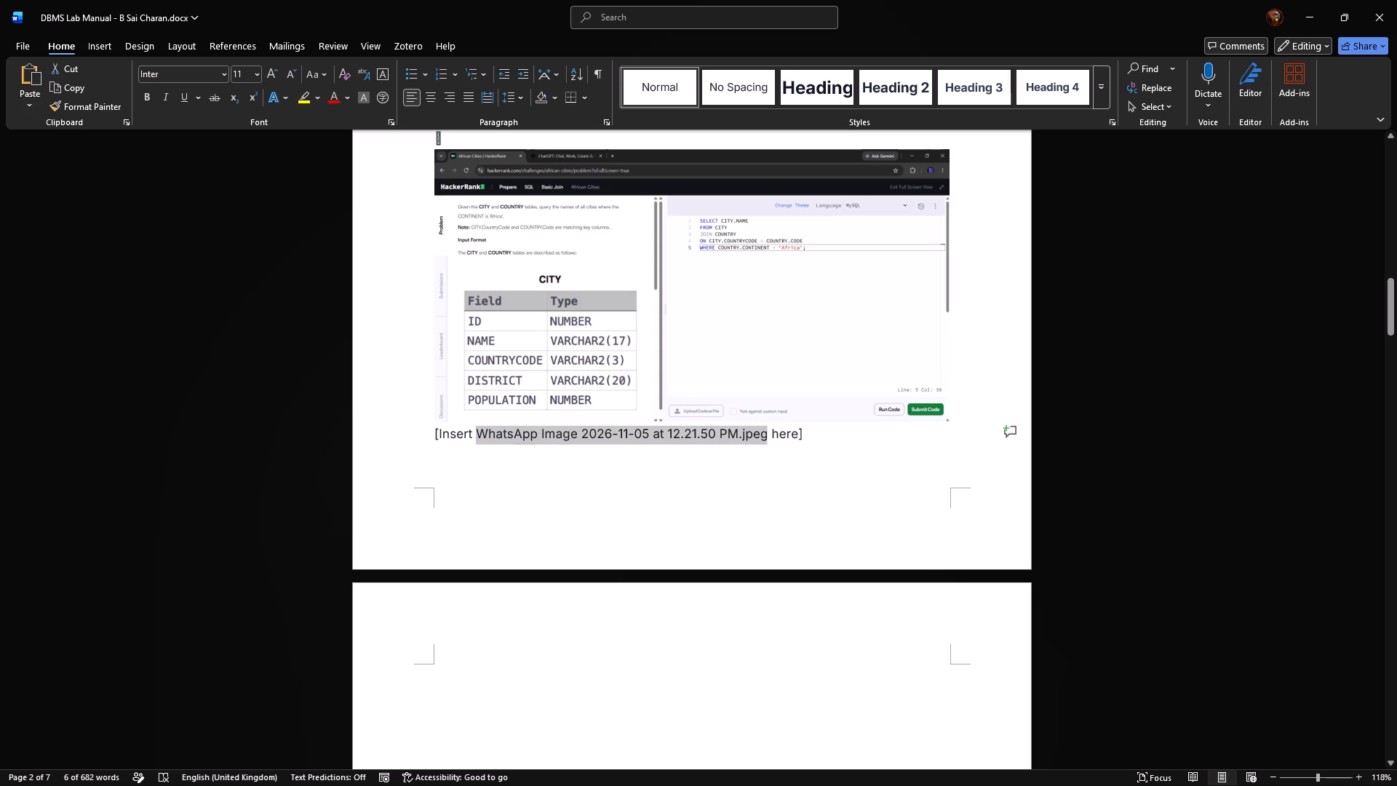
key(ctrl+c)
Search Downloads in File Explorer for the 12.21.50 PM image and insert it over the selected file name in Word.
key(alt+Tab)
click(1142, 31)
key(ctrl+a)
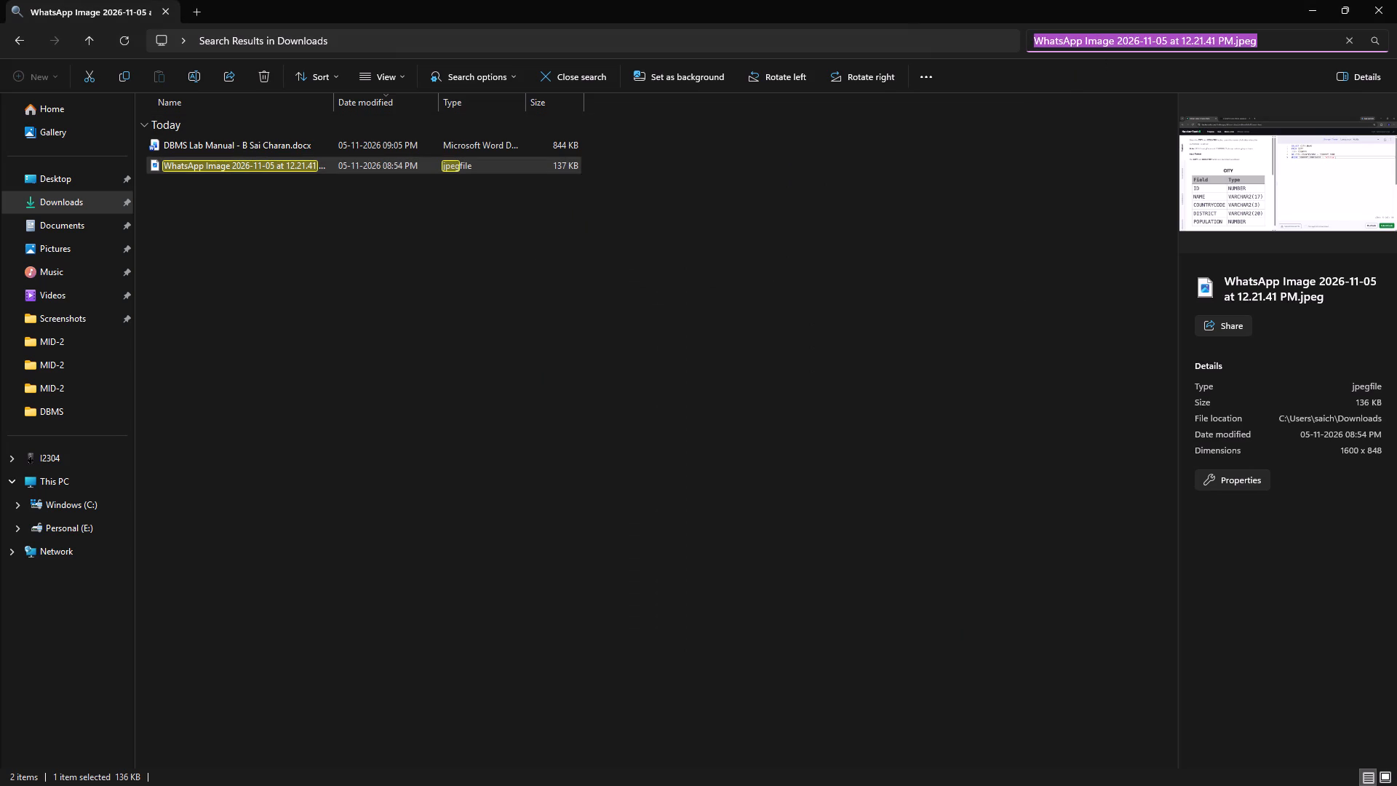
key(ctrl+v)
key(BackSpace)
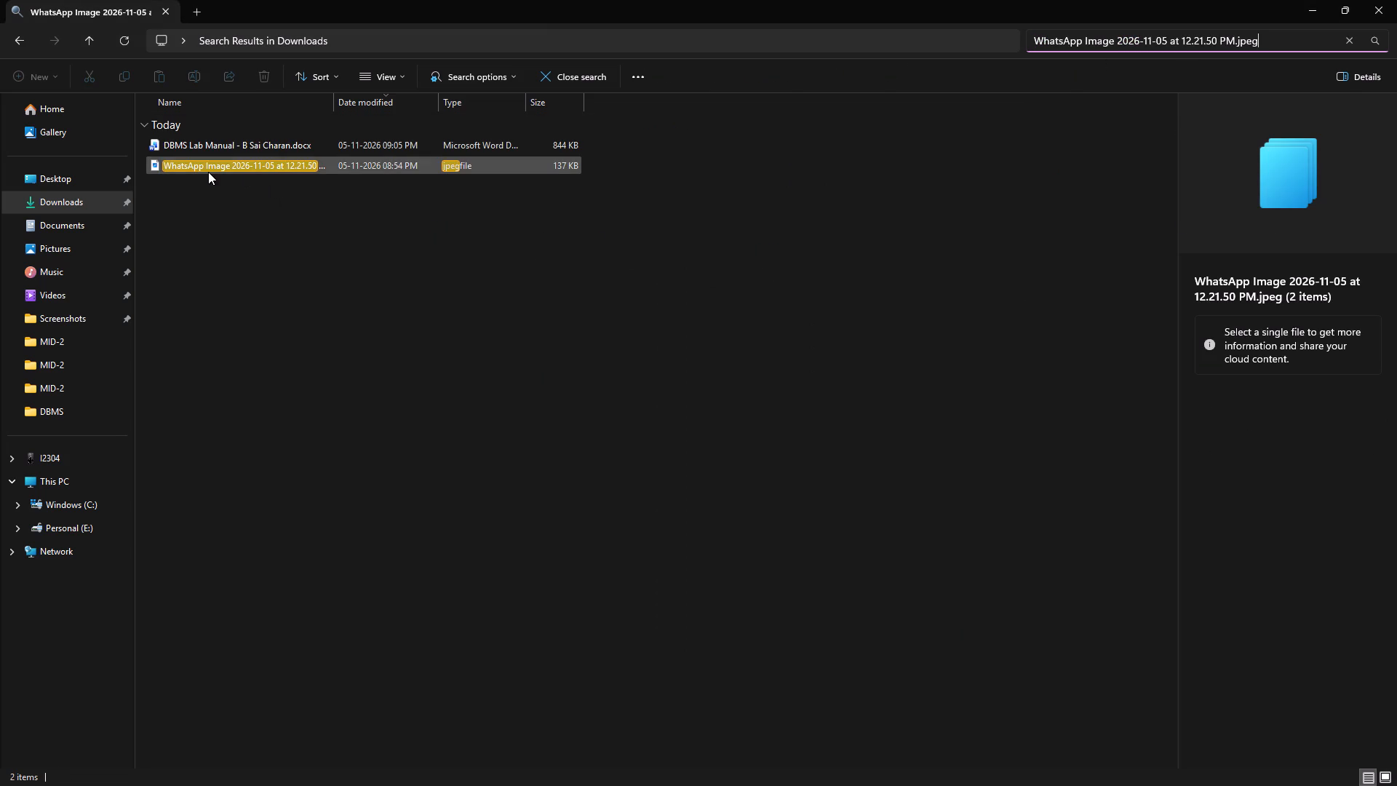
drag(208, 172, 597, 426)
key(alt+Tab)
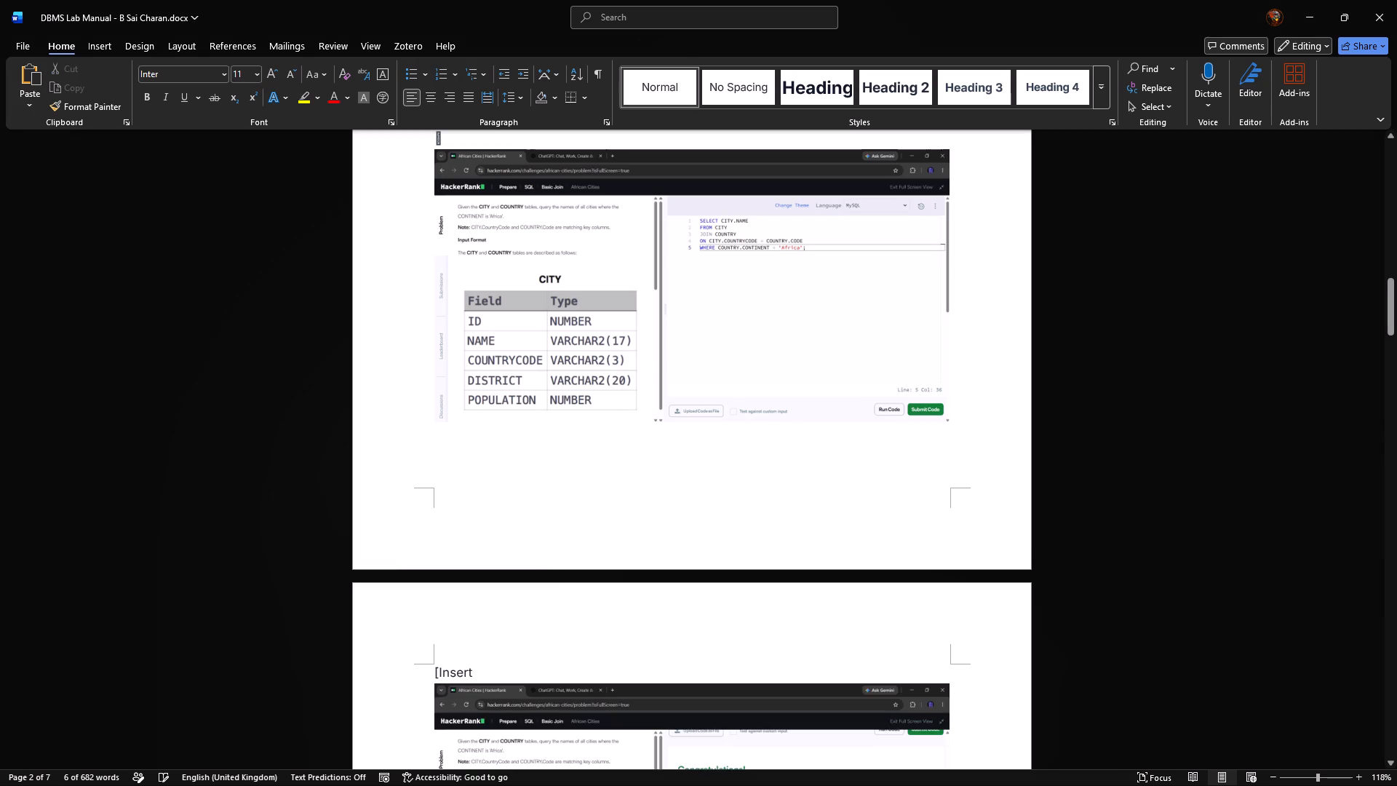
Delete the leftover "[Insert" text above the second Problem Statement-1 screenshot, undoing the extra deletion that pulls the first screenshot onto its page.
scroll(498, 624, down, 5)
click(493, 472)
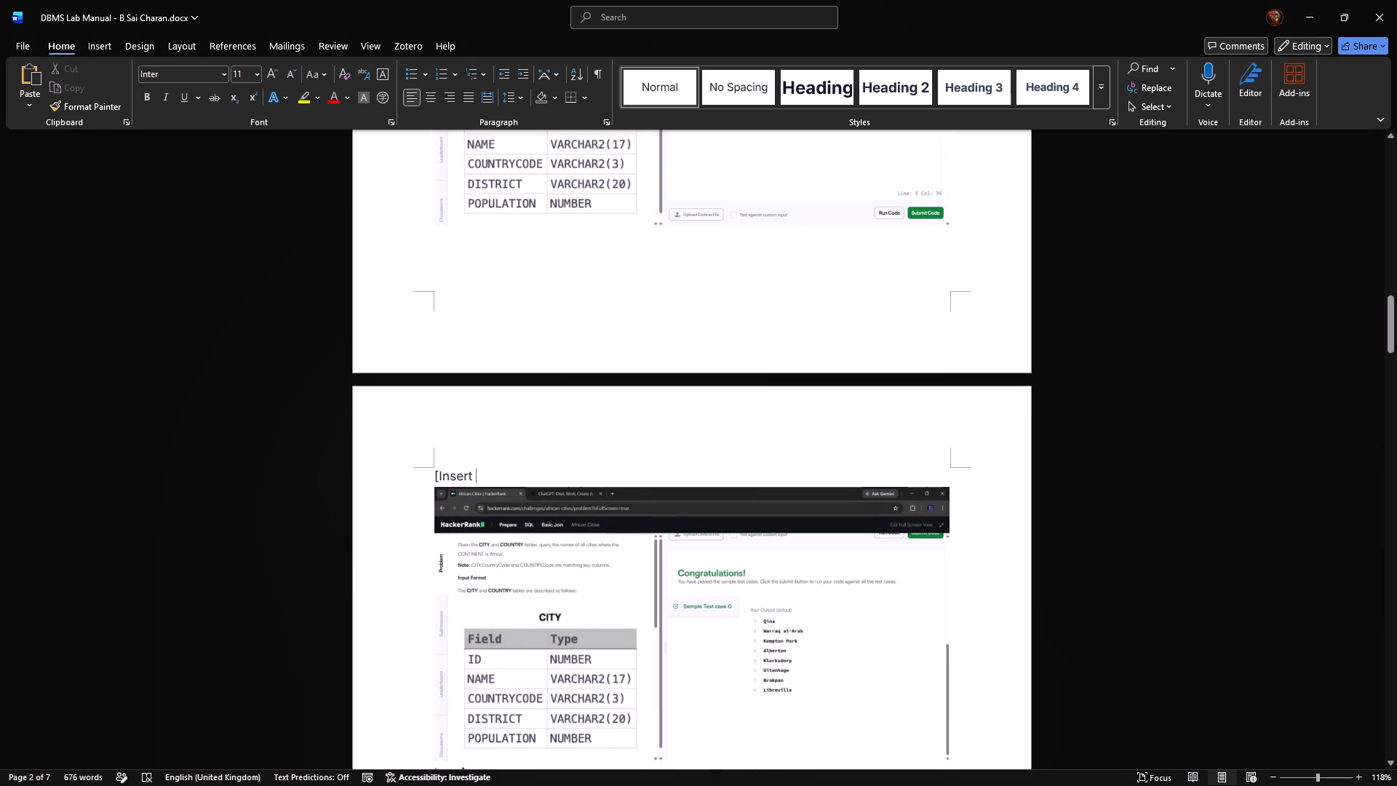
key(ctrl+BackSpace)
key(BackSpace)
key(BackSpace)
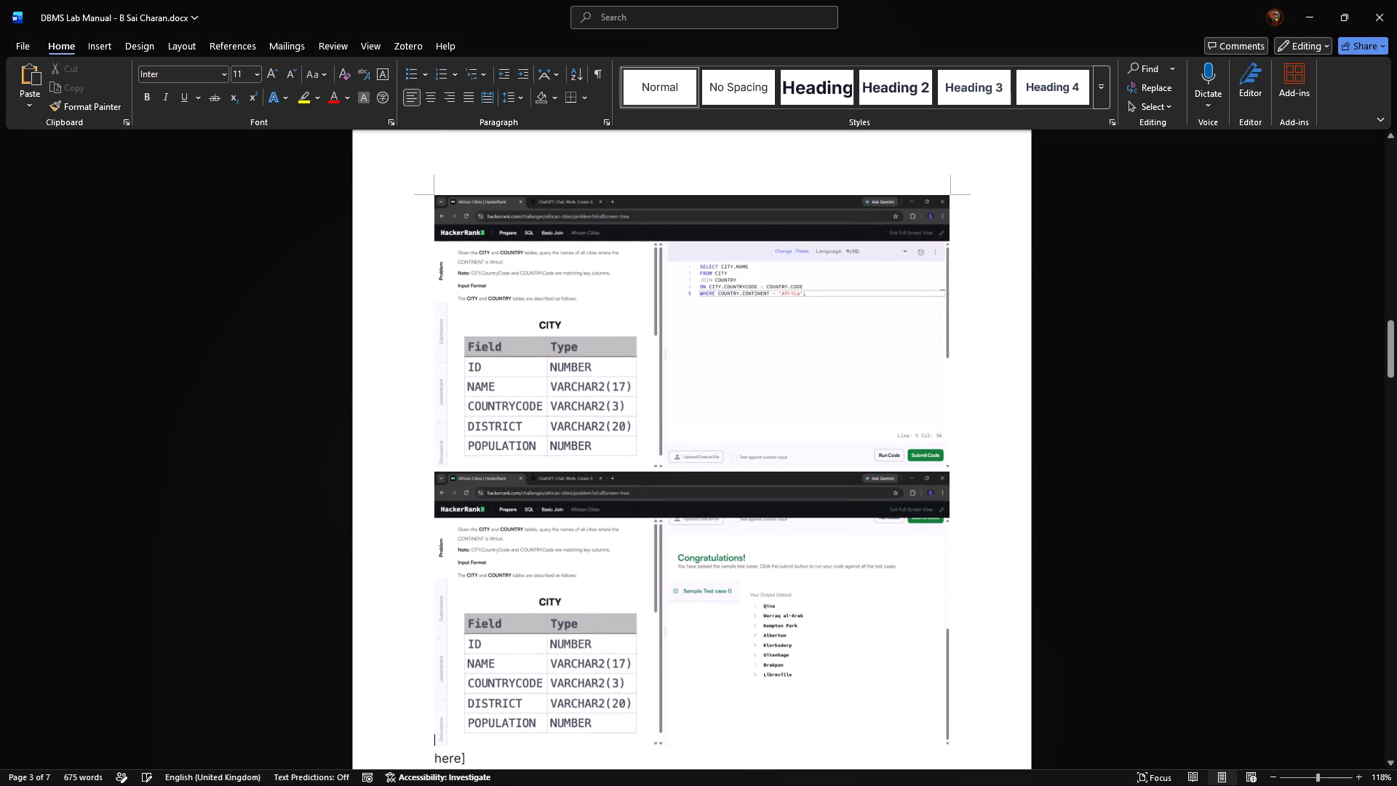
scroll(541, 513, up, 16)
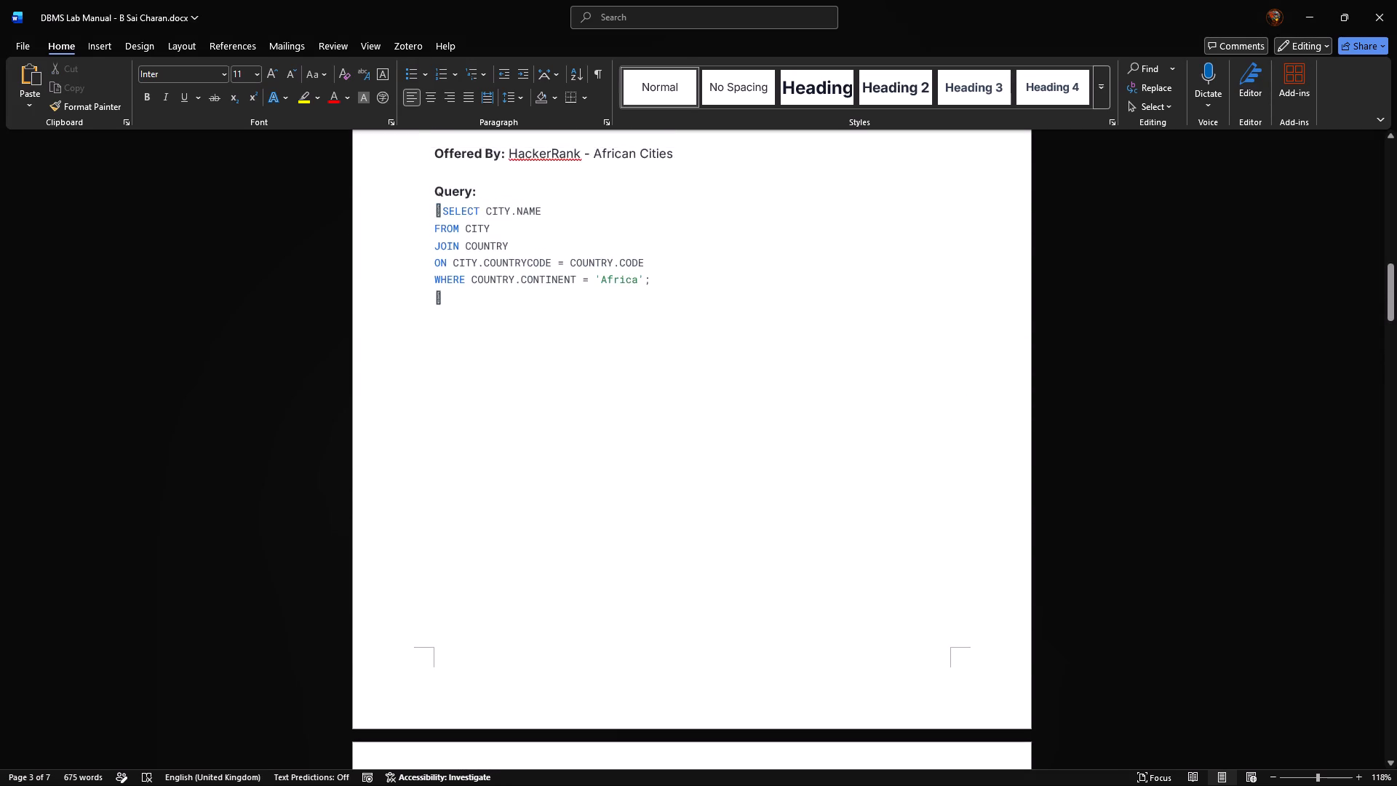
scroll(544, 515, down, 12)
key(ctrl+z)
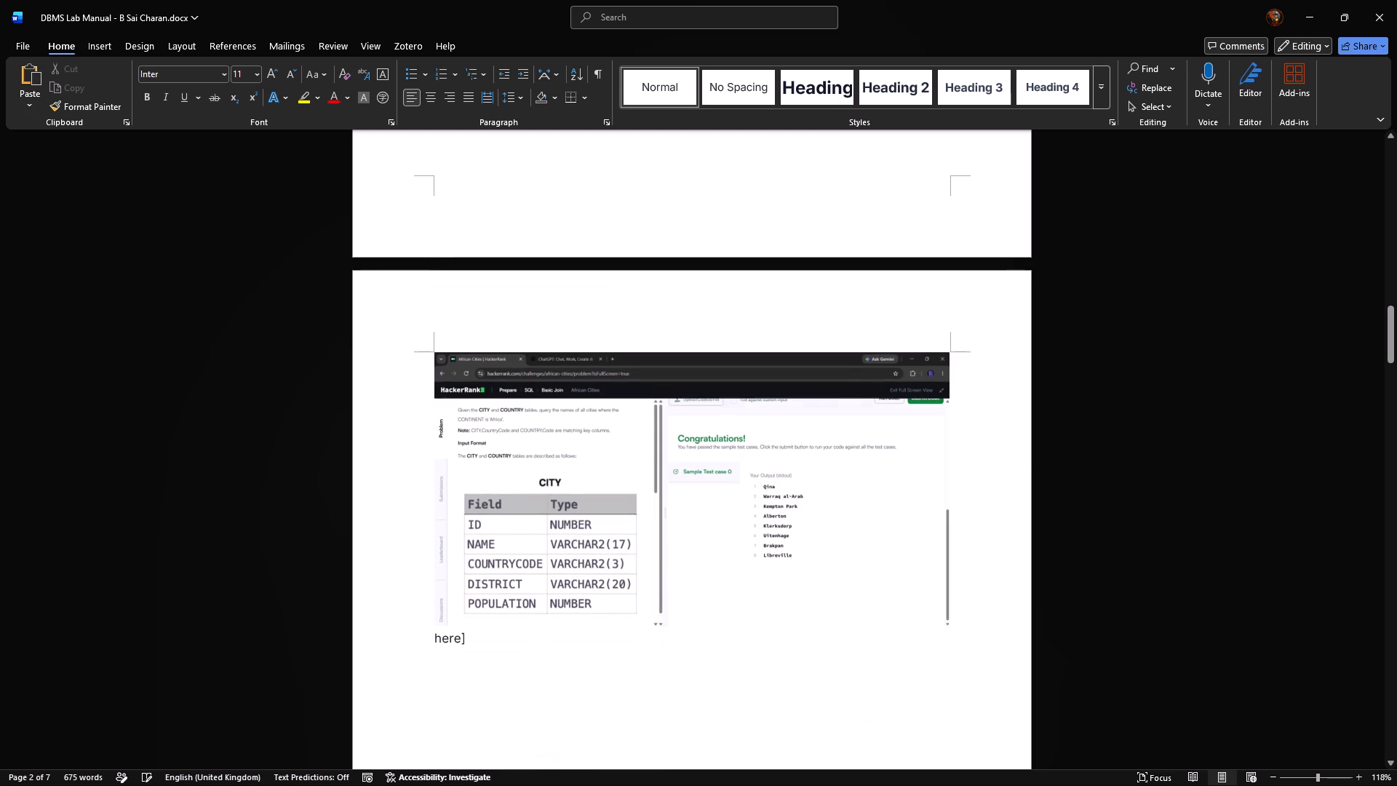
scroll(544, 515, up, 7)
scroll(544, 515, down, 6)
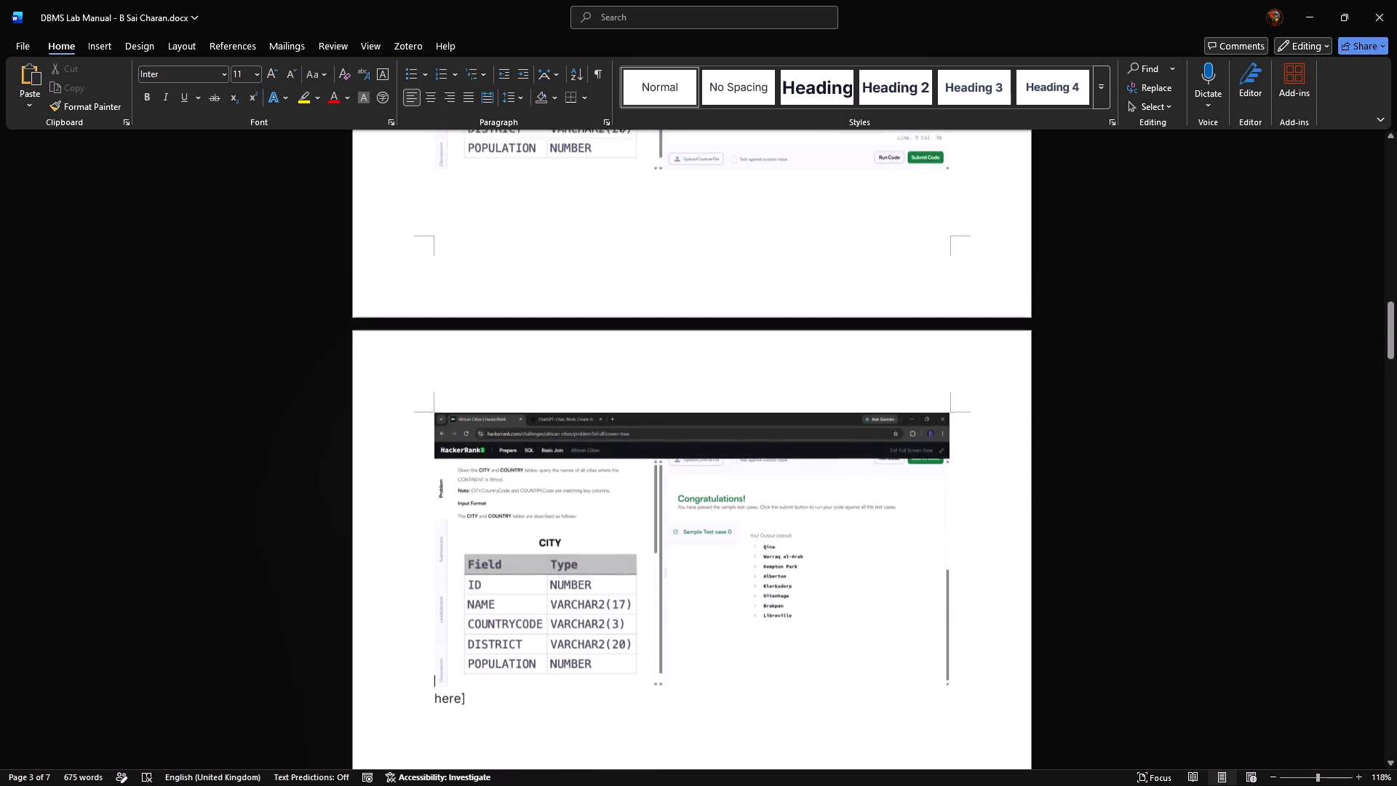
Delete the leftover "here]" text below the second Problem Statement-1 screenshot.
scroll(490, 637, down, 2)
click(482, 609)
key(BackSpace)
key(BackSpace)
key(BackSpace)
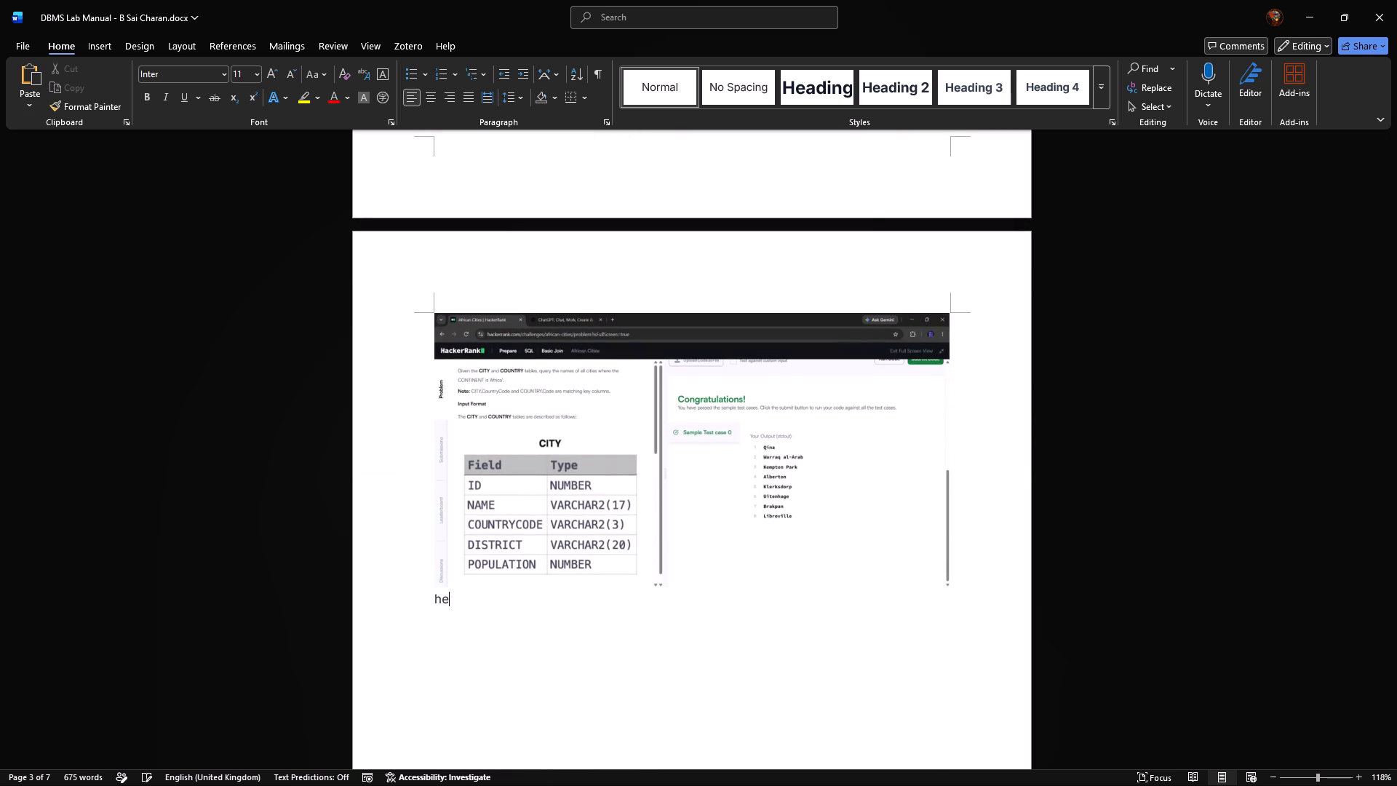
key(BackSpace)
key(BackSpace)
Remove the extra blank lines around the divider between the second Problem Statement-1 screenshot and the PROBLEM STATEMENT-2 heading.
scroll(482, 602, down, 15)
scroll(482, 602, up, 3)
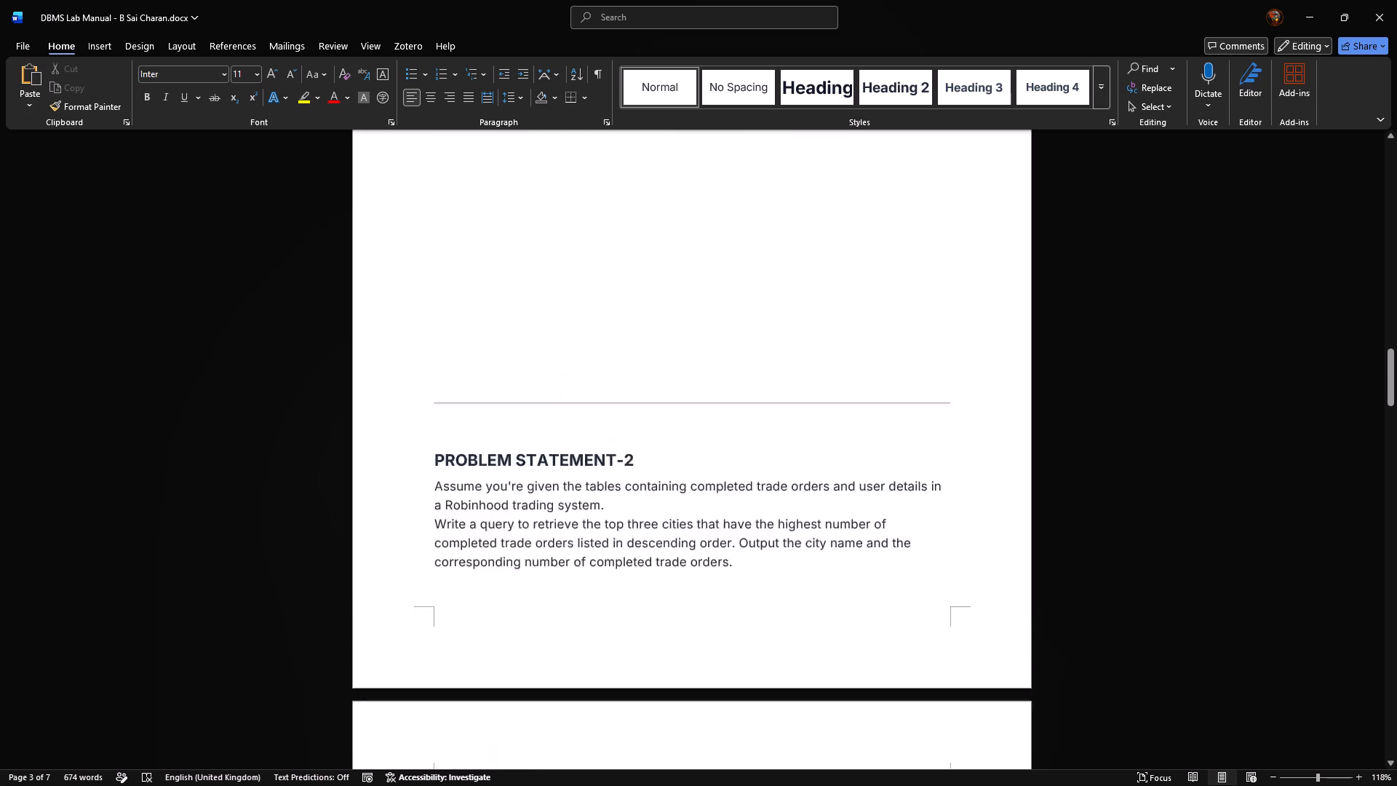
scroll(483, 601, up, 7)
click(508, 643)
key(BackSpace)
key(BackSpace)
key(BackSpace)
key(BackSpace)
key(BackSpace)
key(BackSpace)
key(BackSpace)
key(BackSpace)
key(BackSpace)
key(BackSpace)
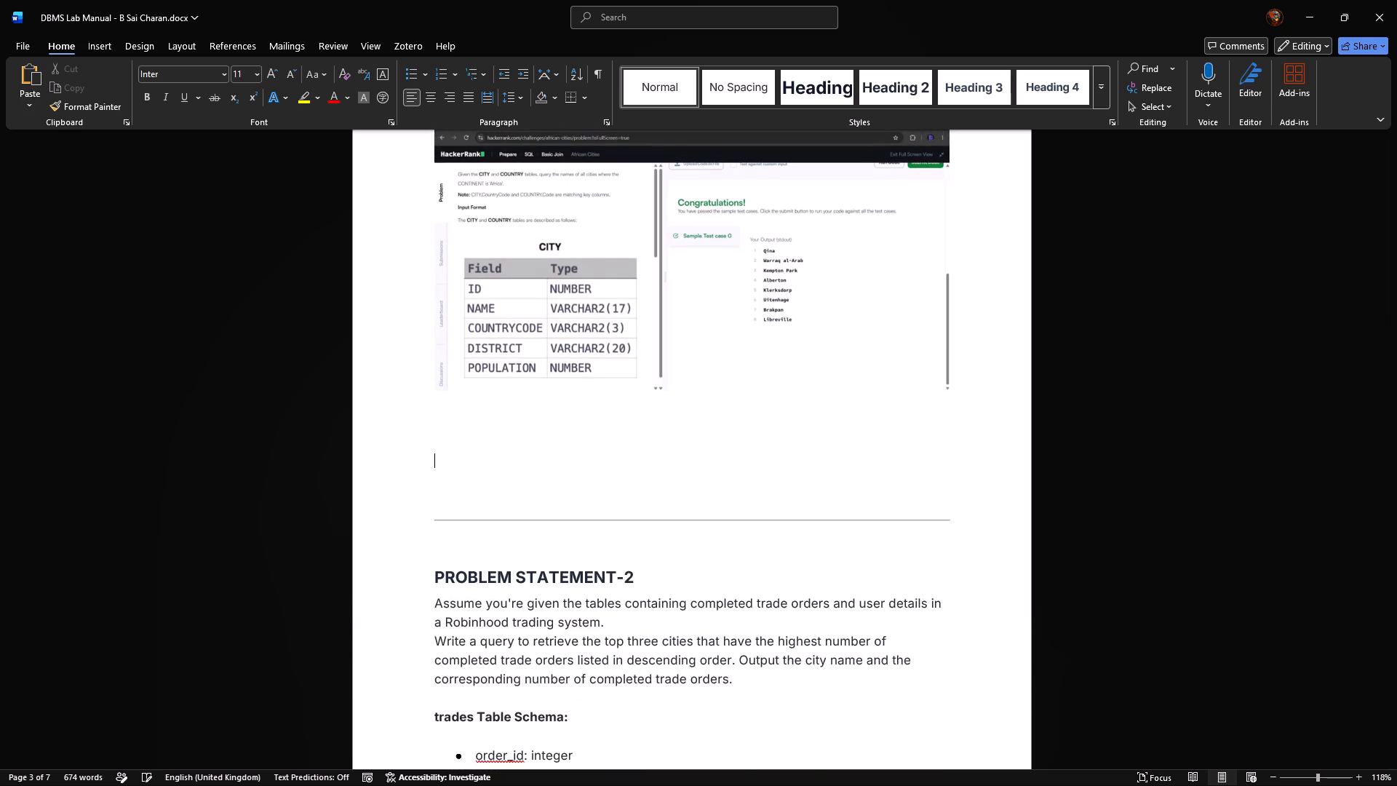
key(BackSpace)
key(BackSpace)
key(BackSpace)
key(BackSpace)
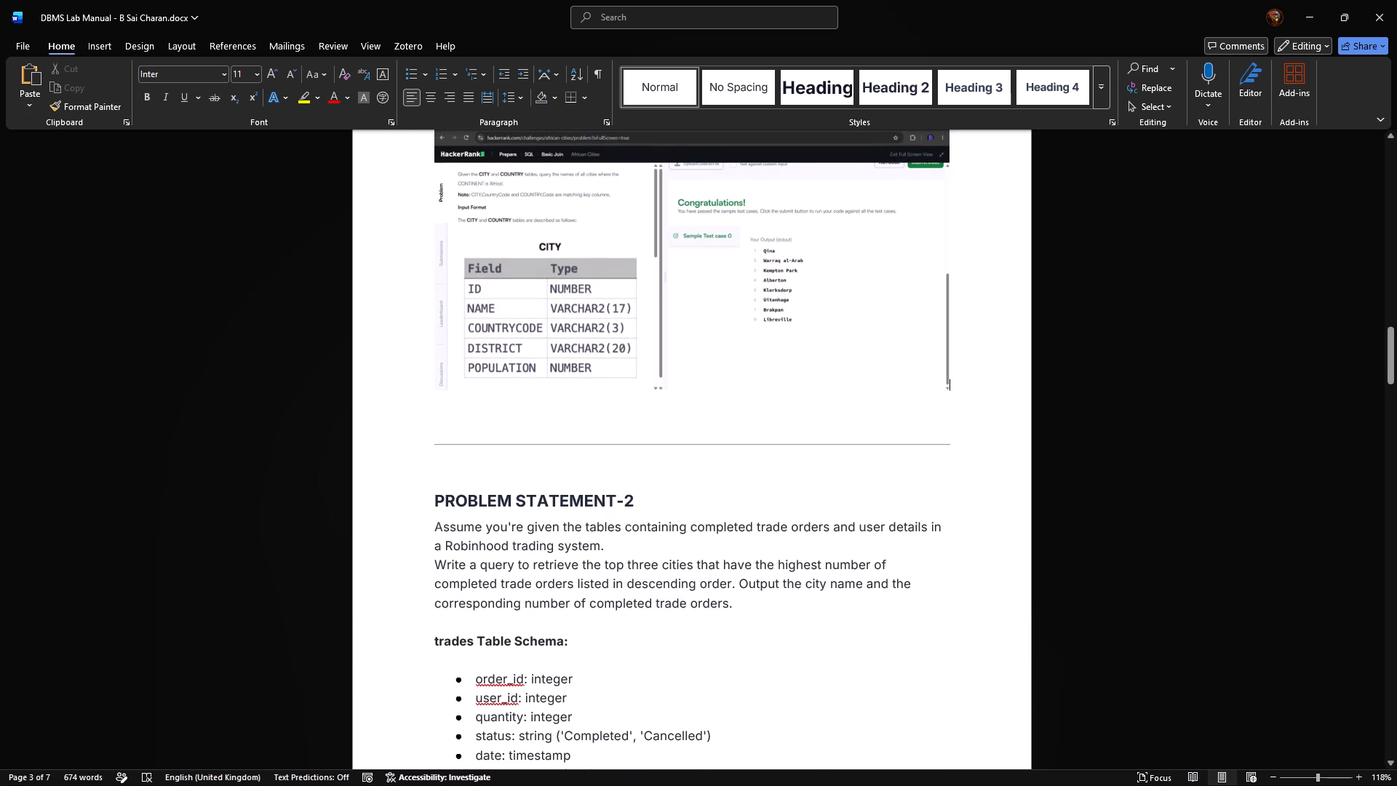
click(475, 429)
key(BackSpace)
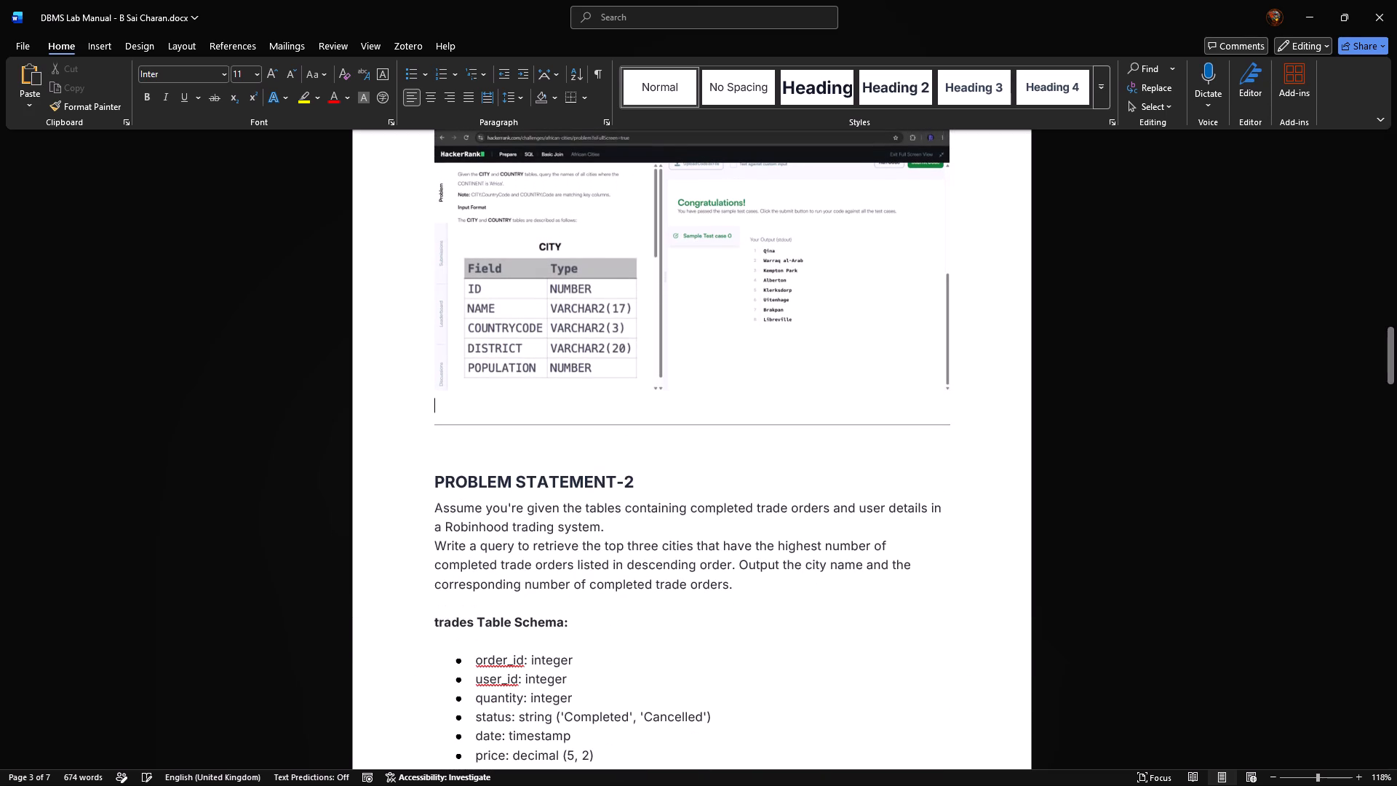
click(517, 461)
click(512, 443)
key(BackSpace)
Copy the file name "WhatsApp Image 2026-11-05 at 12.22.02 PM.jpeg" from the first Problem Statement-2 placeholder, leaving it selected.
scroll(539, 496, down, 11)
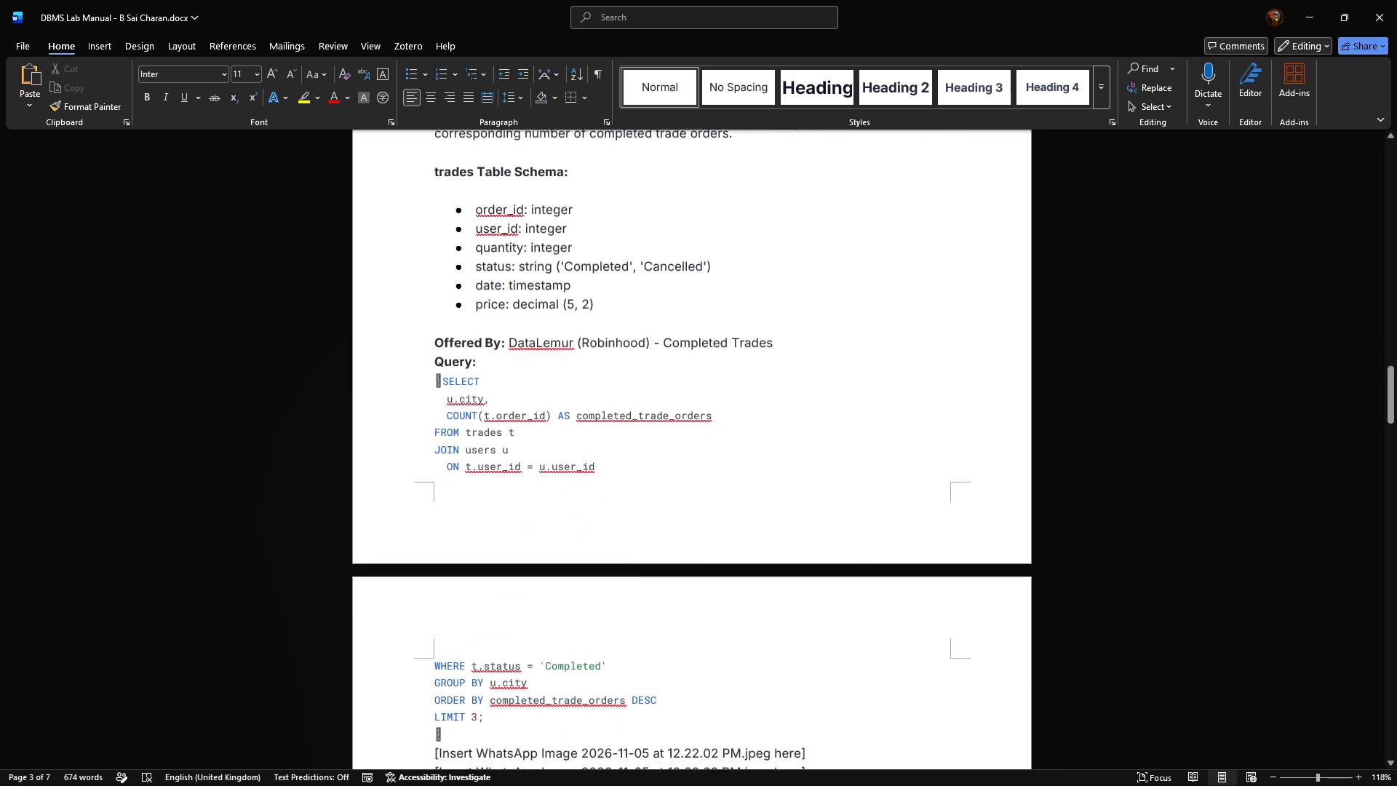
scroll(540, 500, down, 11)
scroll(540, 500, up, 3)
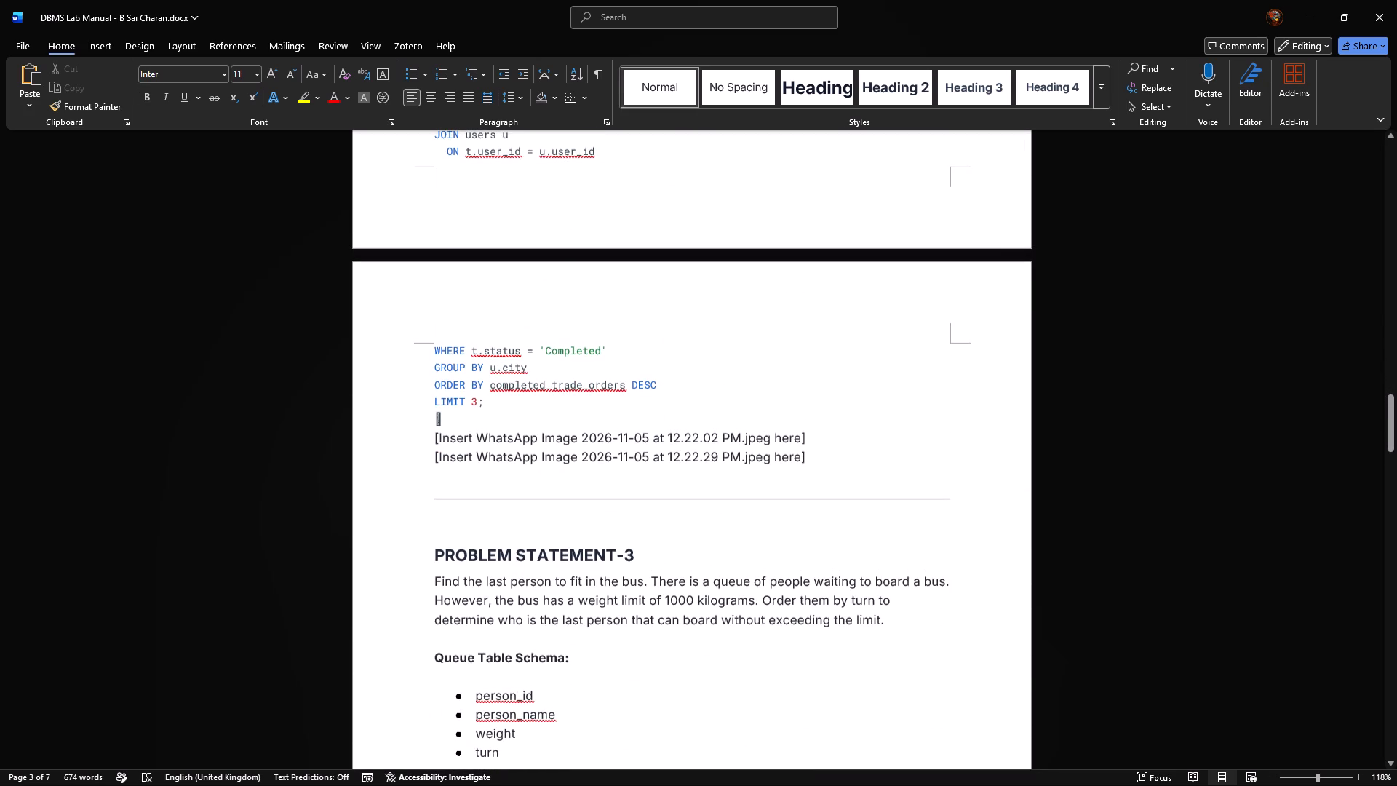
drag(477, 437, 725, 433)
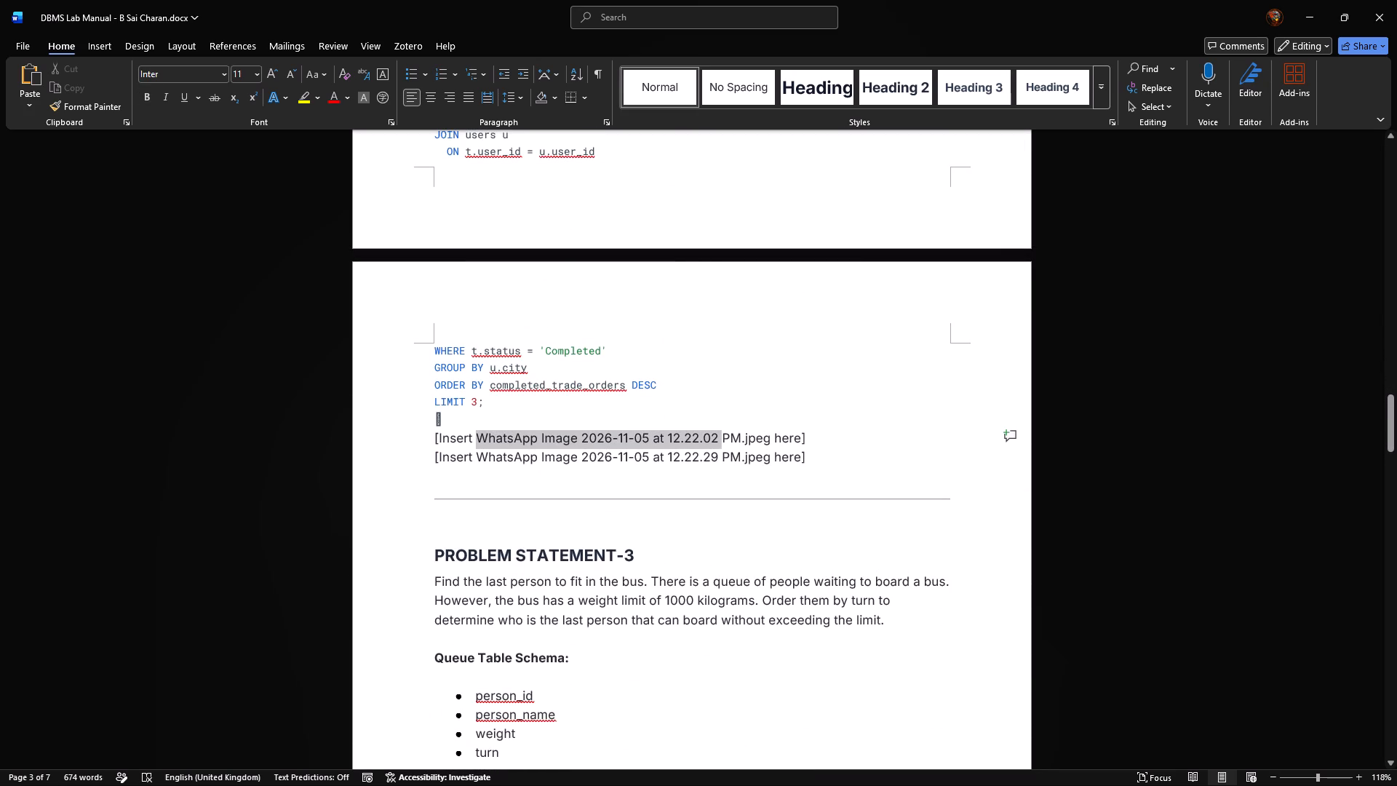
drag(725, 433, 765, 438)
drag(765, 438, 768, 439)
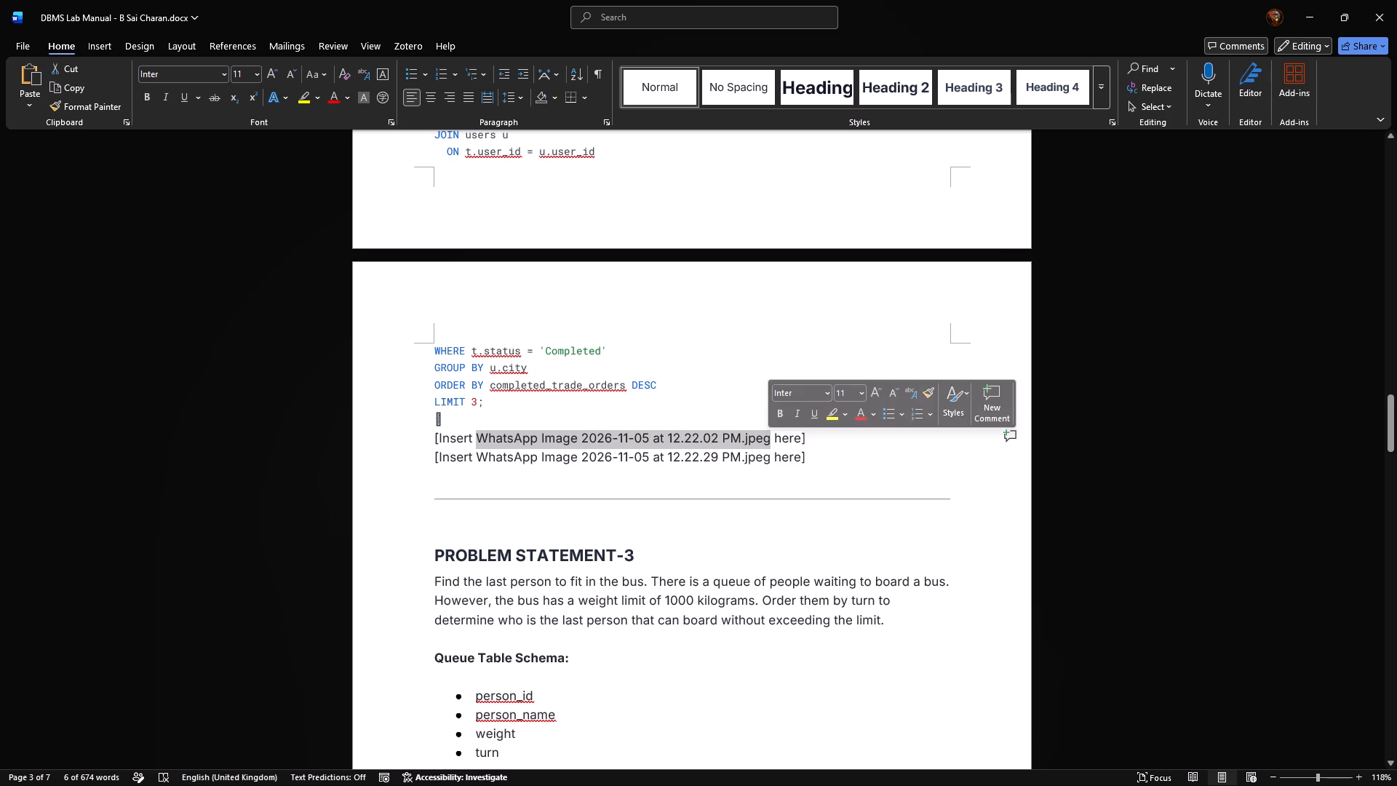
key(ctrl+c)
Search Downloads in File Explorer for the 12.22.02 PM image and insert it over the selected file name in Word.
key(alt+Tab)
click(1206, 35)
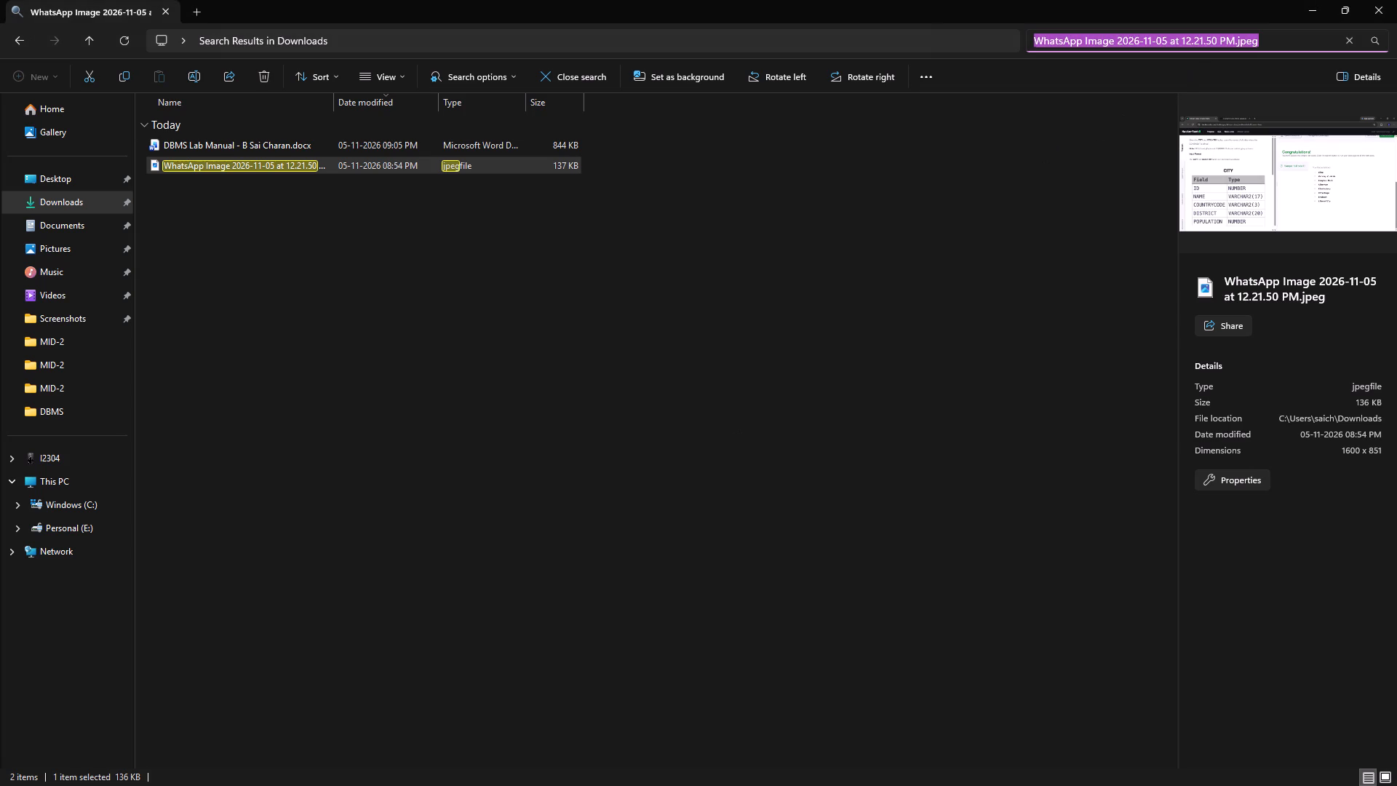
key(ctrl+a)
key(ctrl+v)
key(Return)
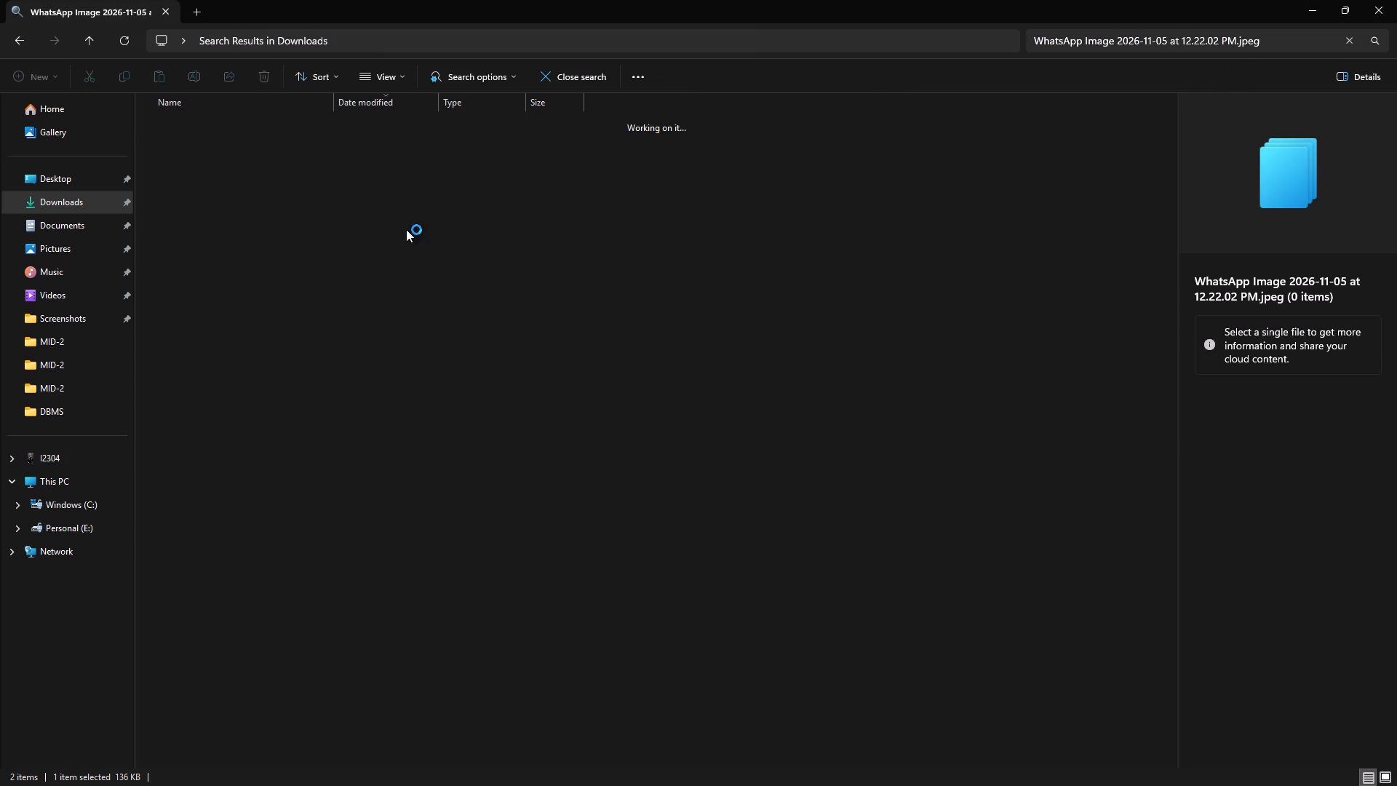
drag(237, 167, 333, 290)
key(alt+Tab)
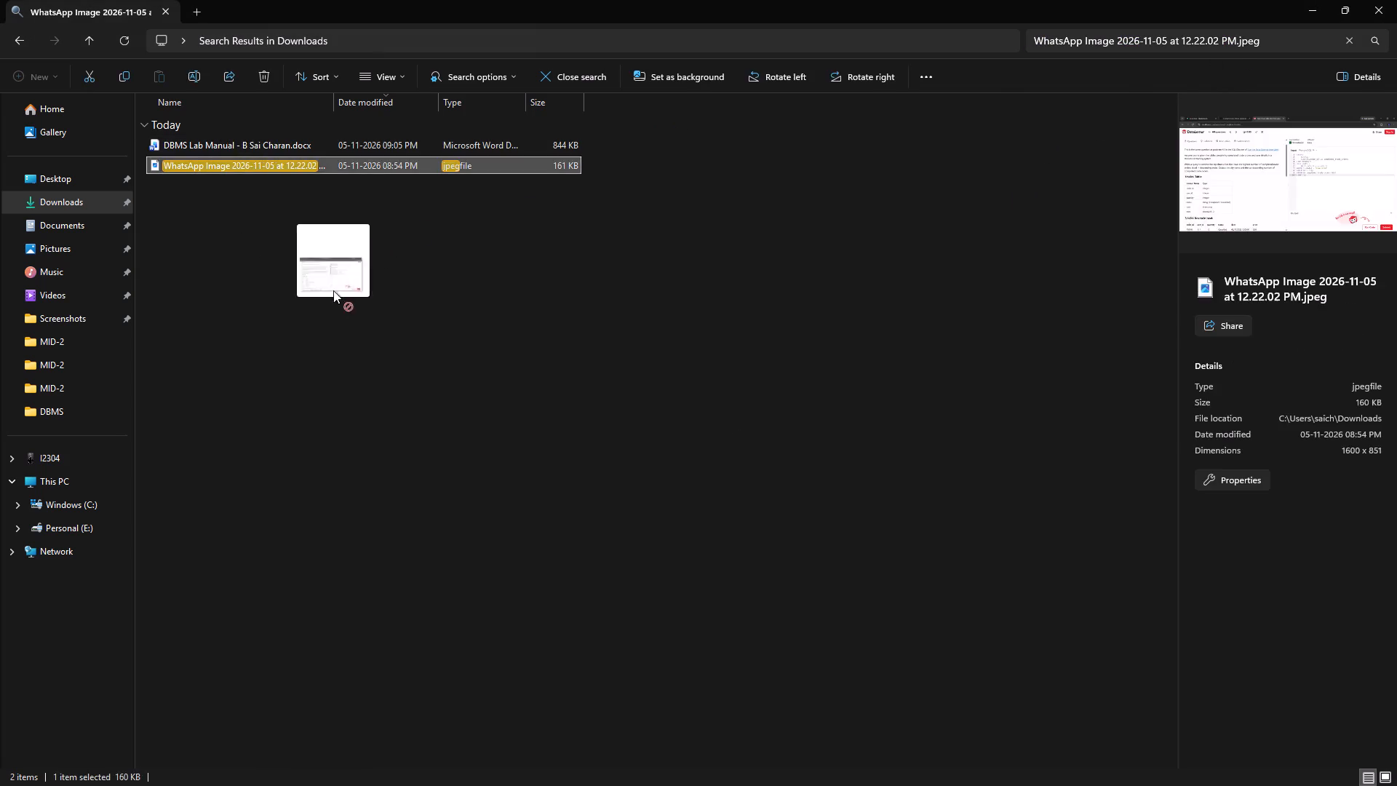
drag(333, 290, 533, 431)
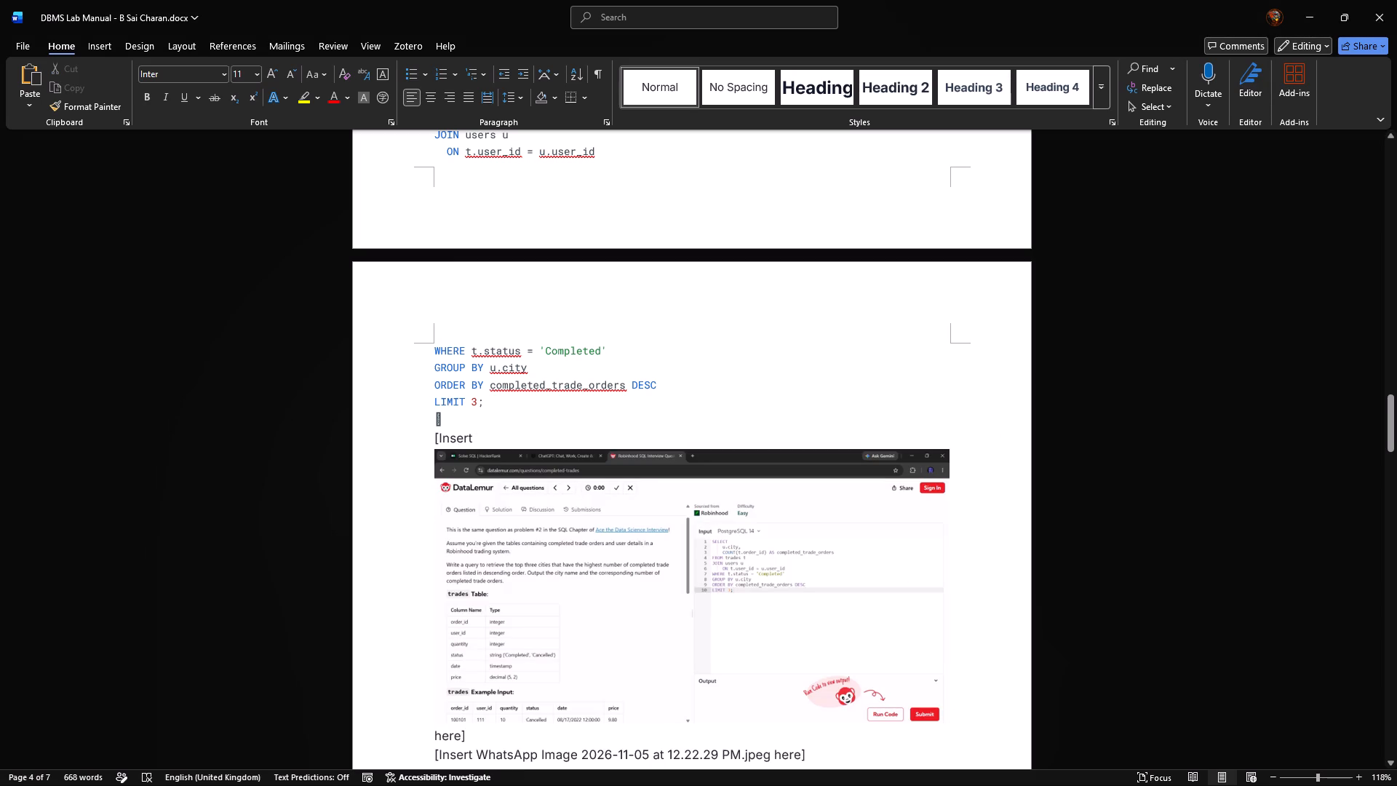
Delete the leftover "[Insert" and "here]" placeholder text around the first Problem Statement-2 screenshot.
click(499, 439)
key(BackSpace)
key(BackSpace)
key(BackSpace)
key(BackSpace)
key(BackSpace)
key(BackSpace)
key(BackSpace)
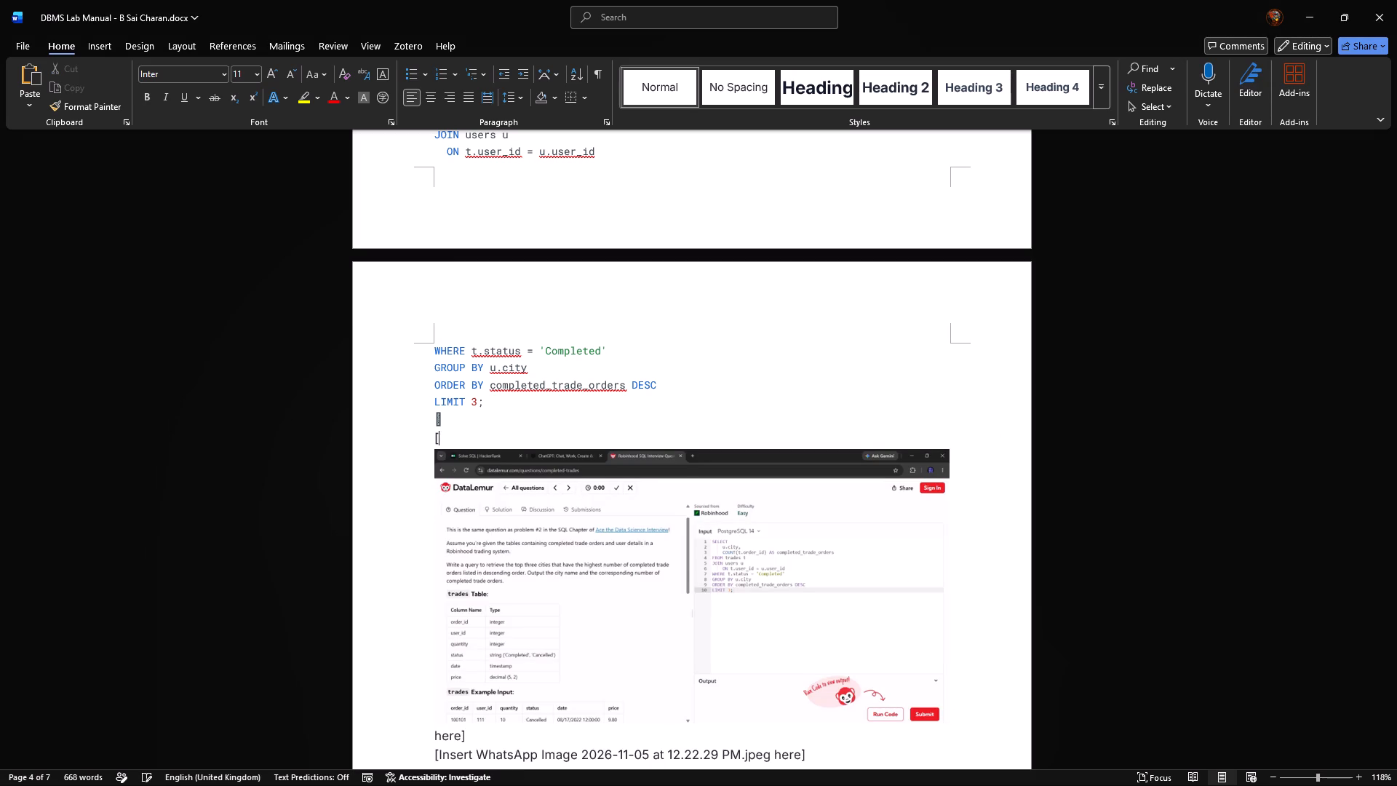
key(BackSpace)
scroll(518, 494, down, 6)
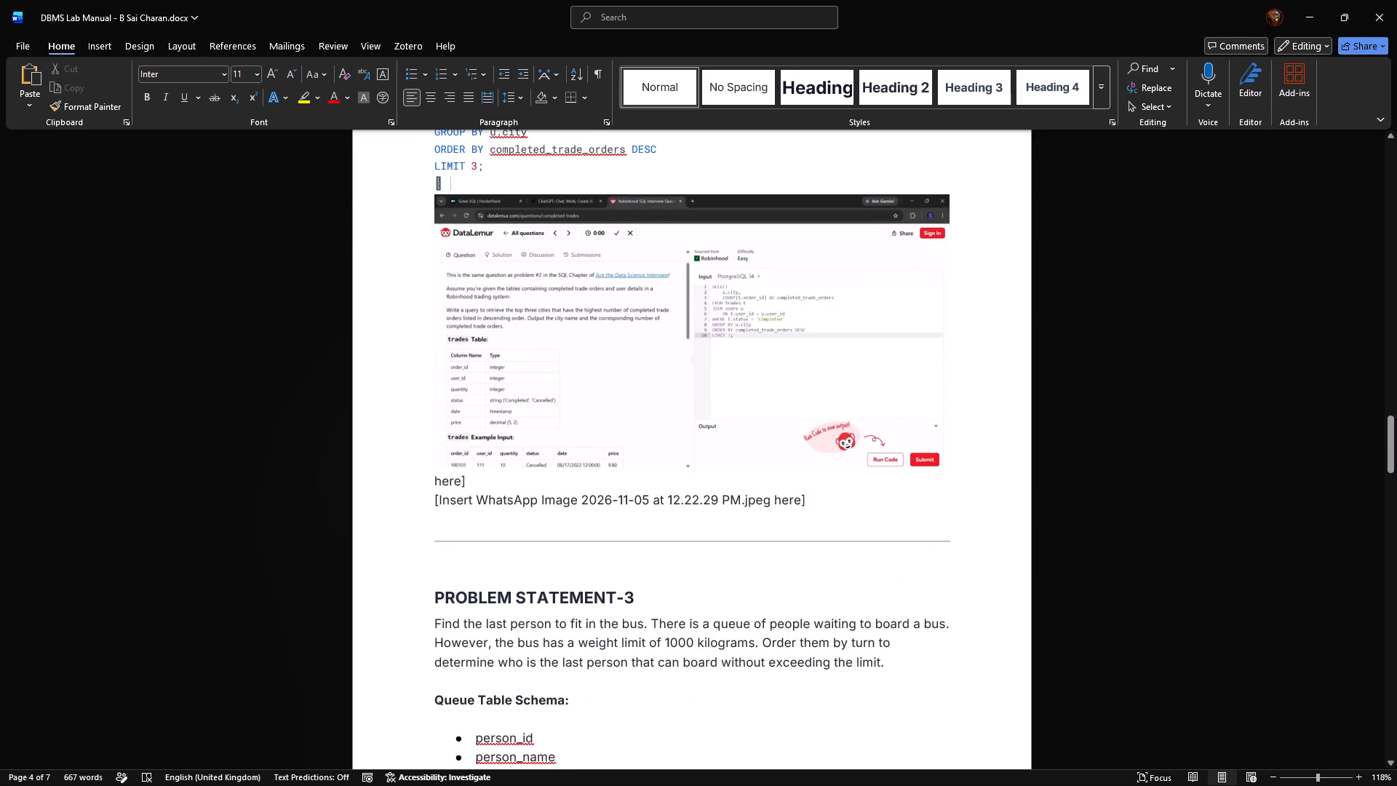
click(484, 483)
key(BackSpace)
key(BackSpace)
key(BackSpace)
key(BackSpace)
key(BackSpace)
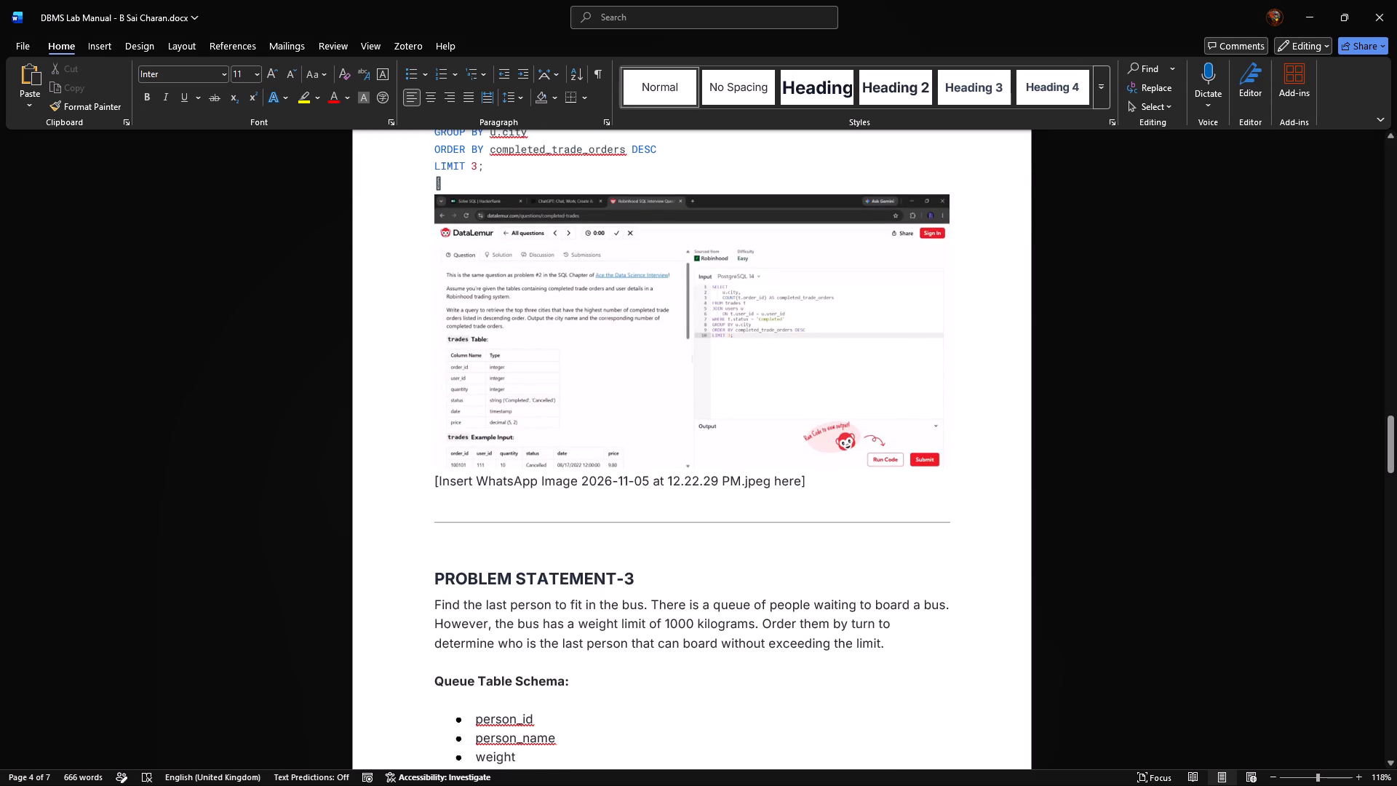
Copy the file name "WhatsApp Image 2026-11-05 at 12.22.29 PM.jpeg" from the second Problem Statement-2 placeholder, leaving it selected.
click(769, 480)
key(ctrl+shift+Left)
key(ctrl+shift+Left)
key(ctrl+shift+Left)
key(ctrl+shift+Left)
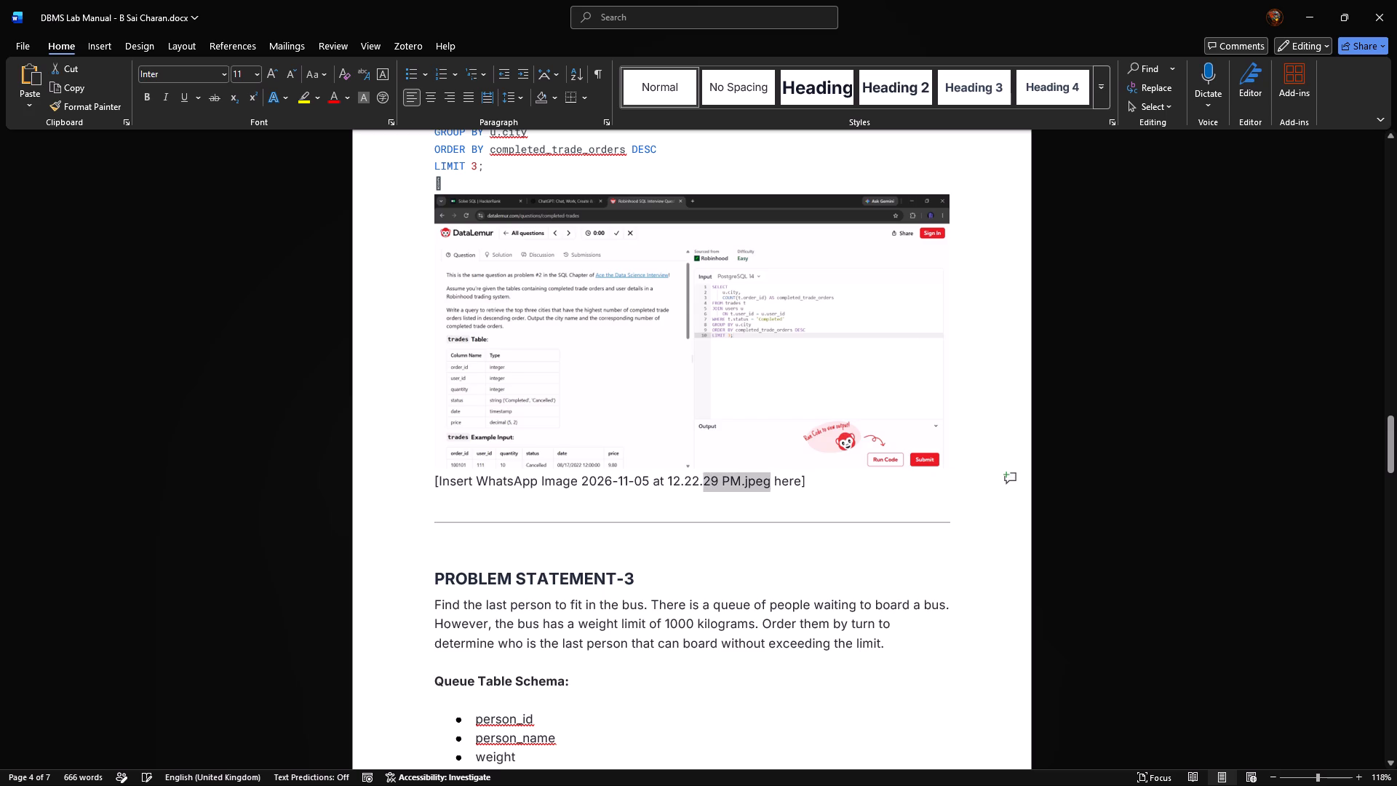
key(ctrl+shift+Left)
key(ctrl+shift+Left)
key(ctrl+shift+Left)
key(ctrl+shift+Left)
key(ctrl+shift+Left)
key(ctrl+shift+Left)
key(ctrl+shift+Left)
key(ctrl+shift+Left)
key(ctrl+shift+Left)
key(ctrl+shift+Left)
key(ctrl+shift+Left)
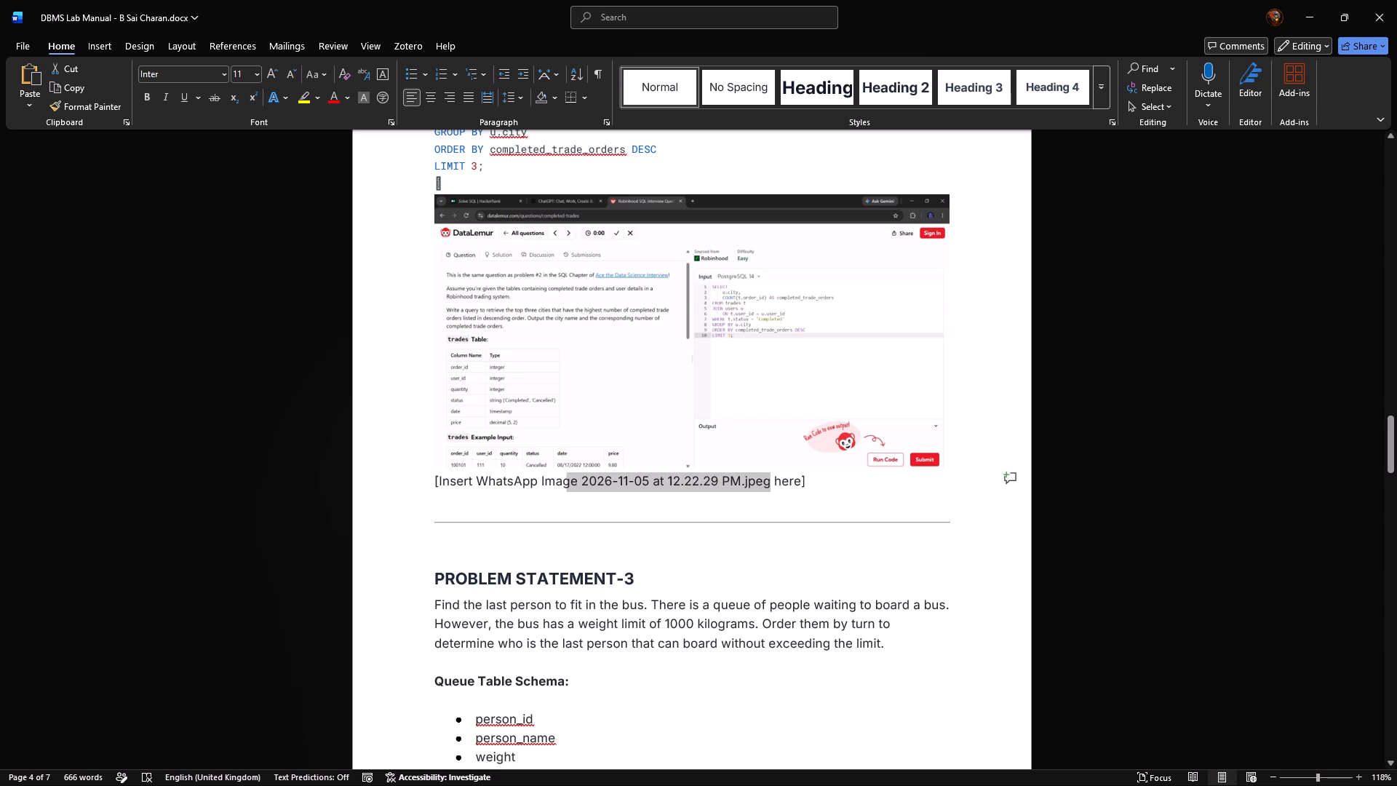
key(ctrl+shift+Left)
key(ctrl+shift+Left)
key(ctrl+shift+Right)
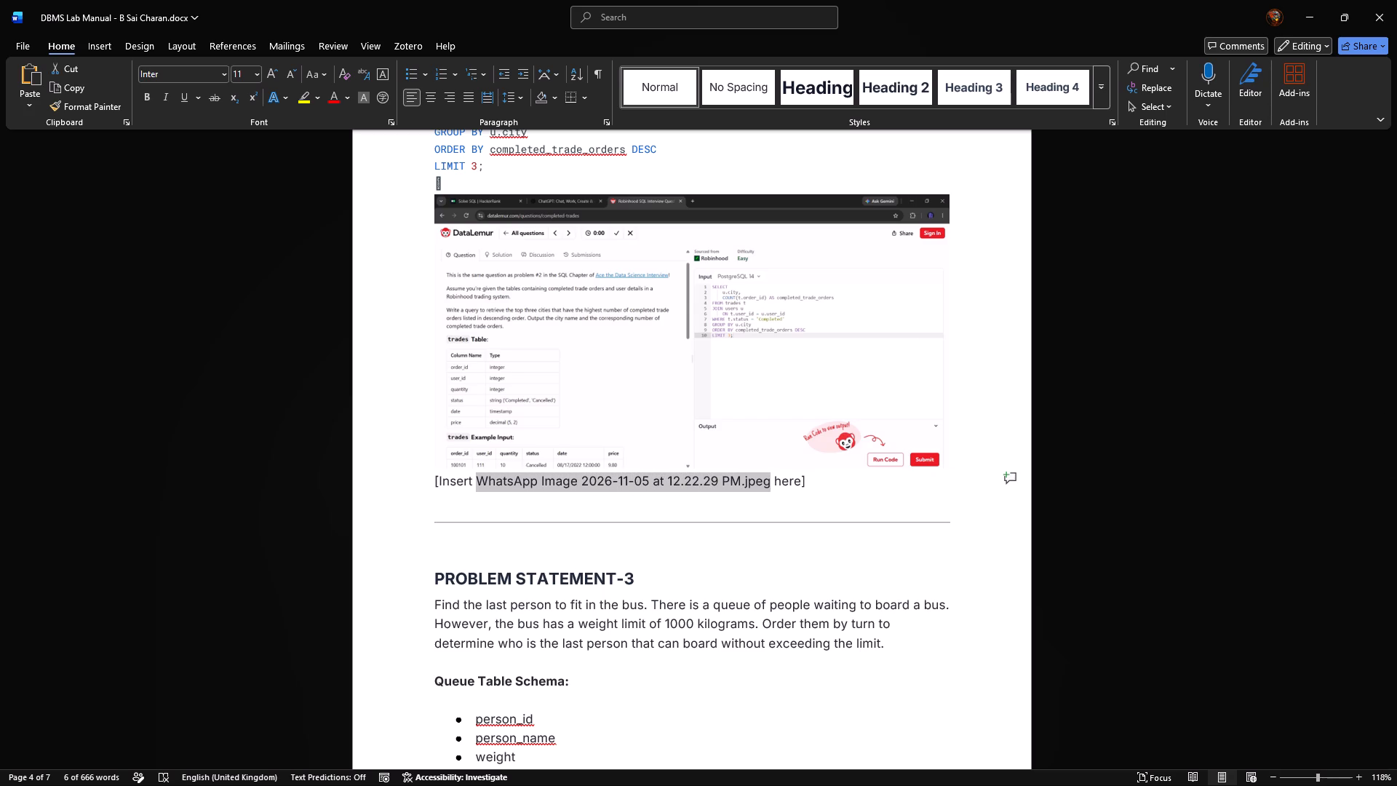
key(ctrl+c)
Search Downloads in File Explorer for the 12.22.29 PM image and insert it over the selected file name in Word.
key(alt+Tab)
click(1277, 45)
key(ctrl+a)
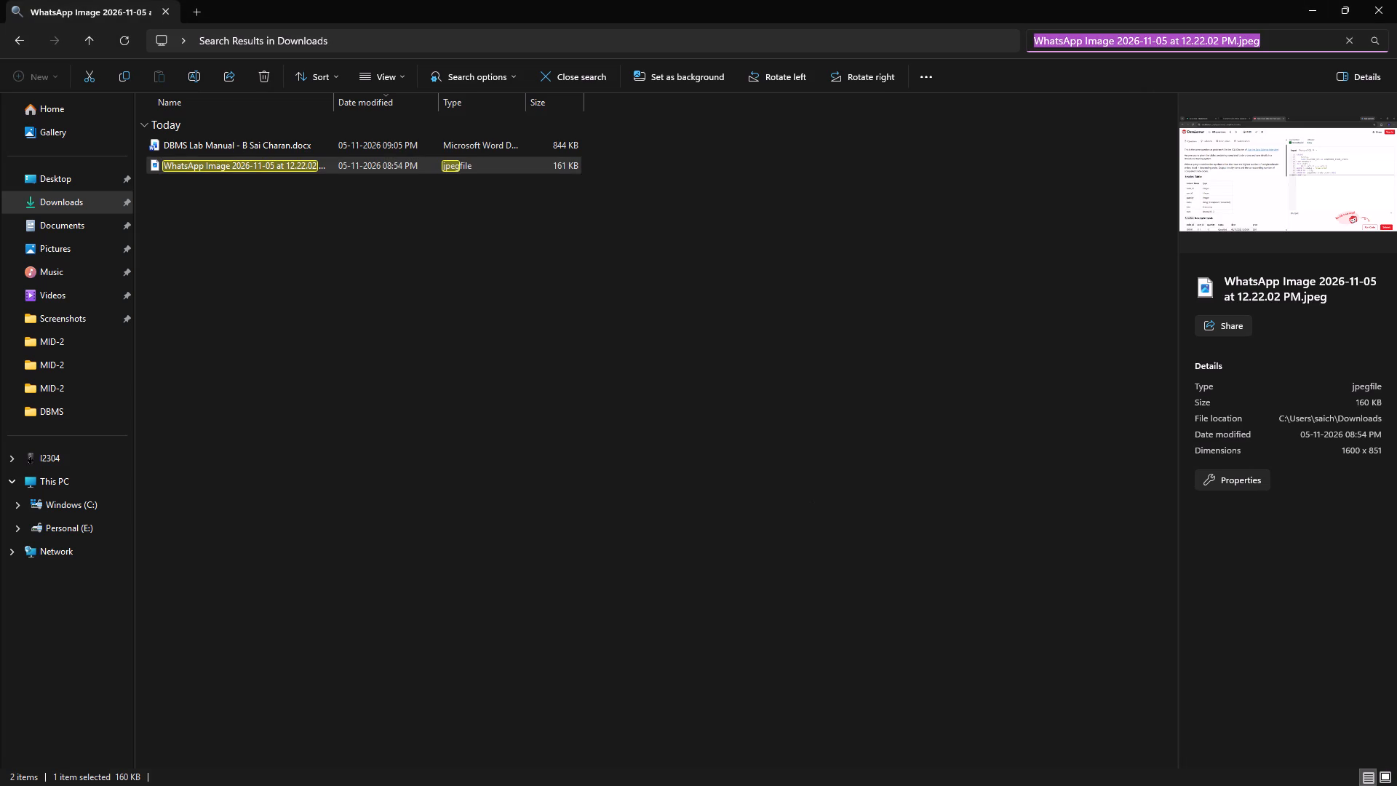
key(ctrl+v)
key(Return)
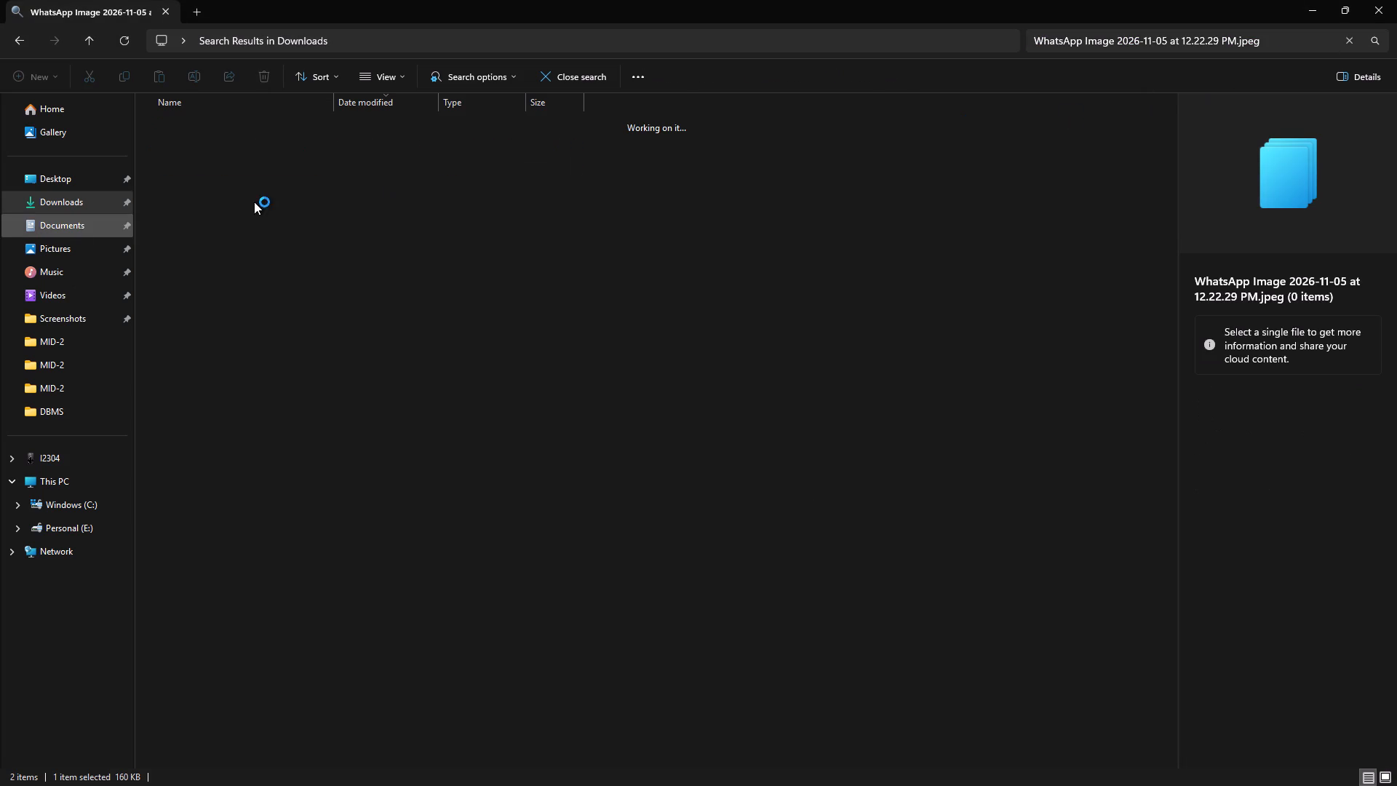
double_click(226, 167)
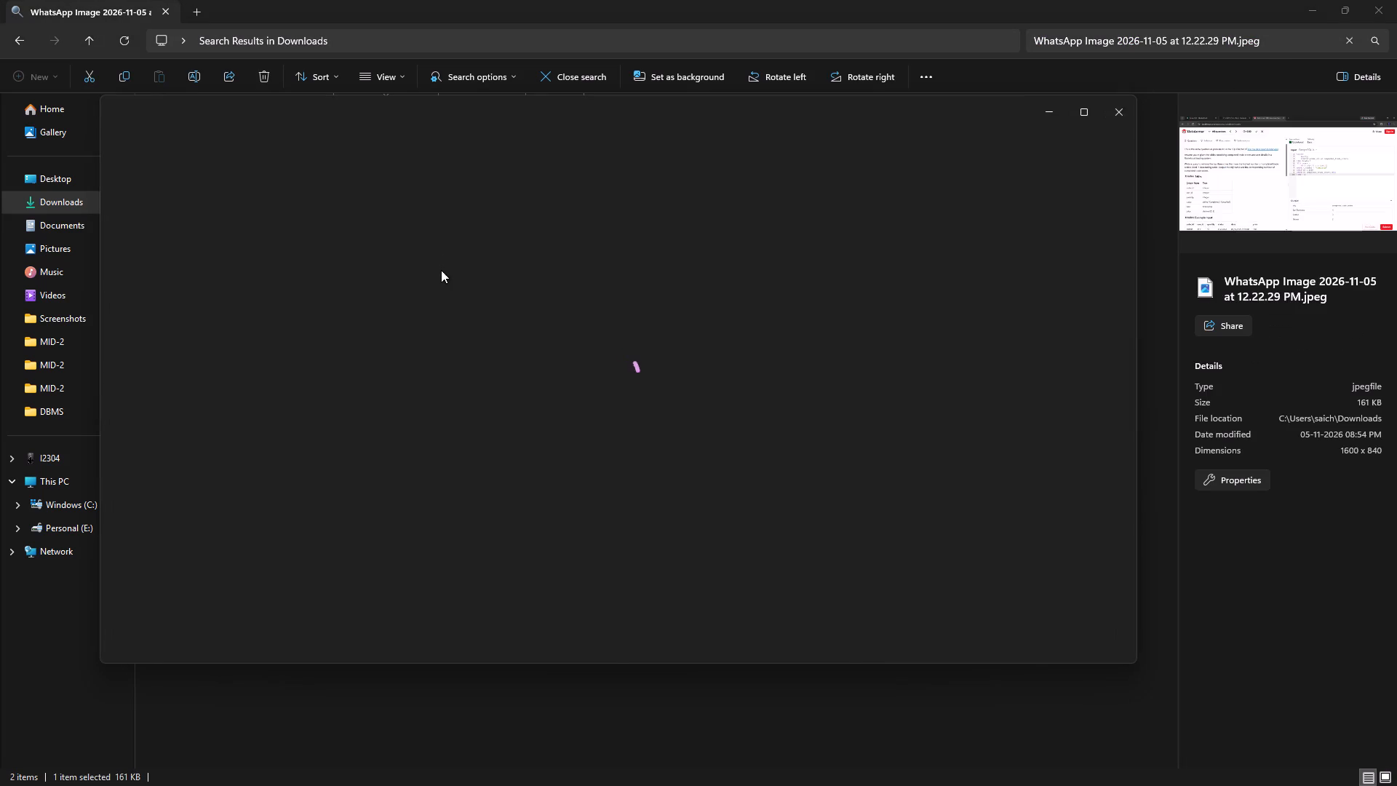
click(1110, 109)
drag(195, 169, 204, 181)
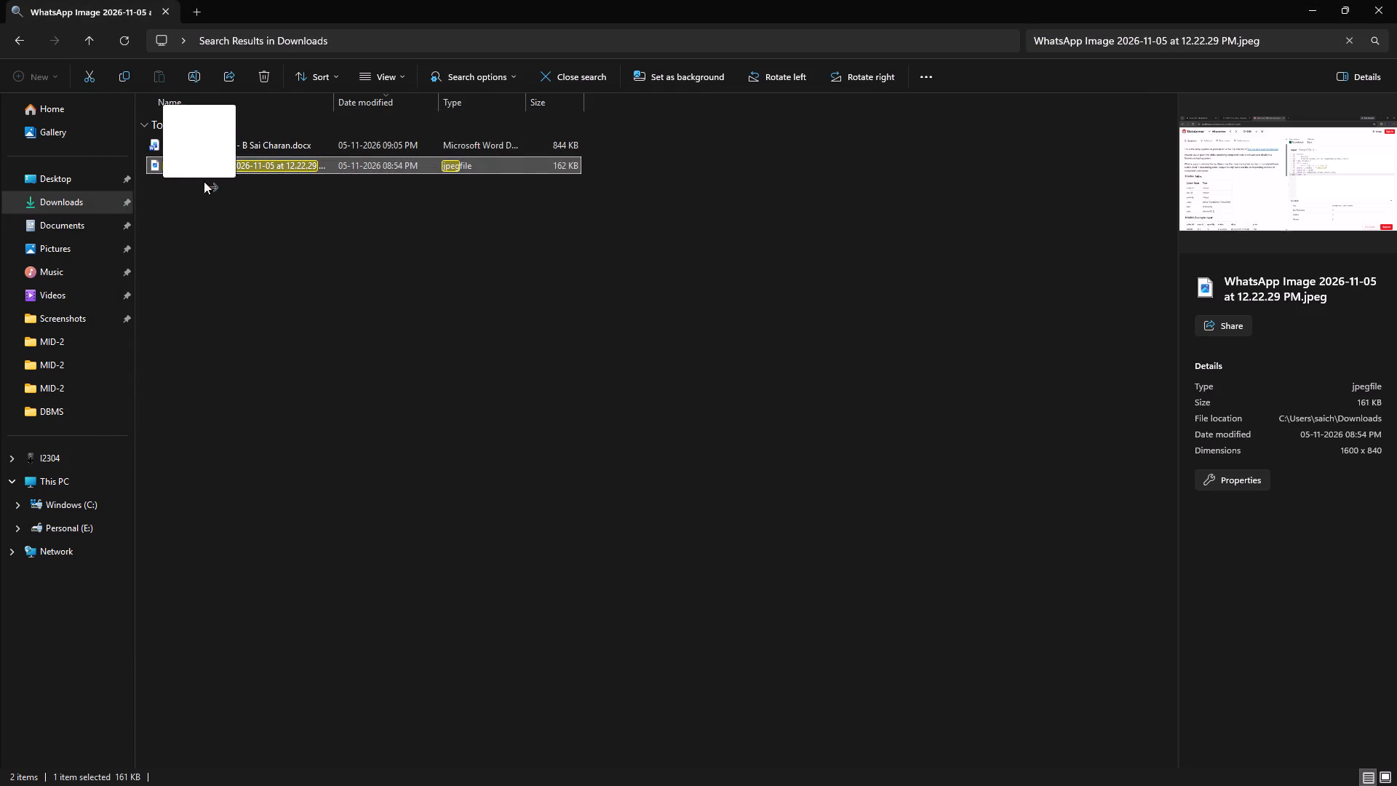
drag(204, 181, 531, 480)
key(alt+Tab)
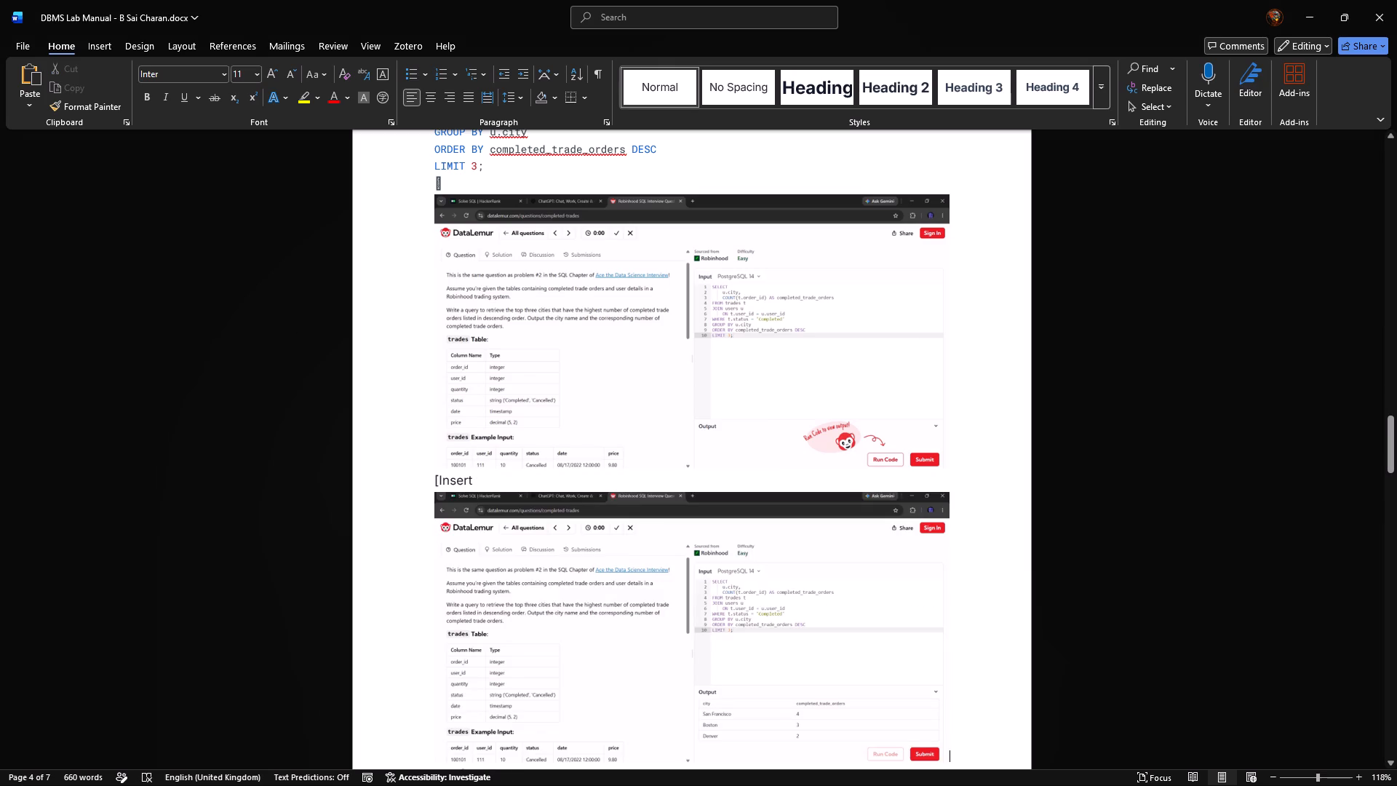
Delete the leftover "[Insert" and "here]" placeholder text around the second Problem Statement-2 screenshot.
click(473, 480)
key(BackSpace)
key(BackSpace)
key(BackSpace)
key(BackSpace)
key(BackSpace)
key(BackSpace)
key(BackSpace)
scroll(587, 490, down, 5)
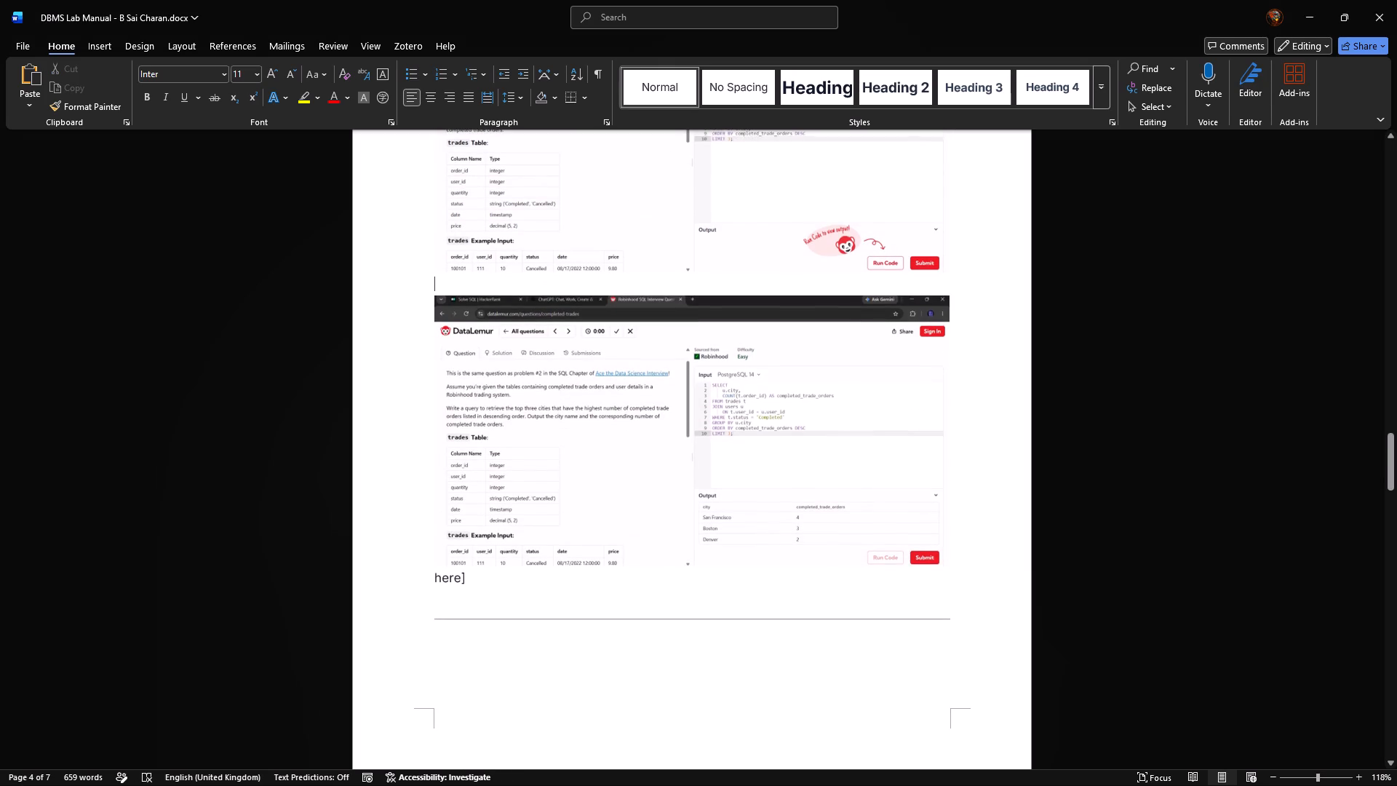
click(471, 581)
key(BackSpace)
key(BackSpace)
key(BackSpace)
key(BackSpace)
key(BackSpace)
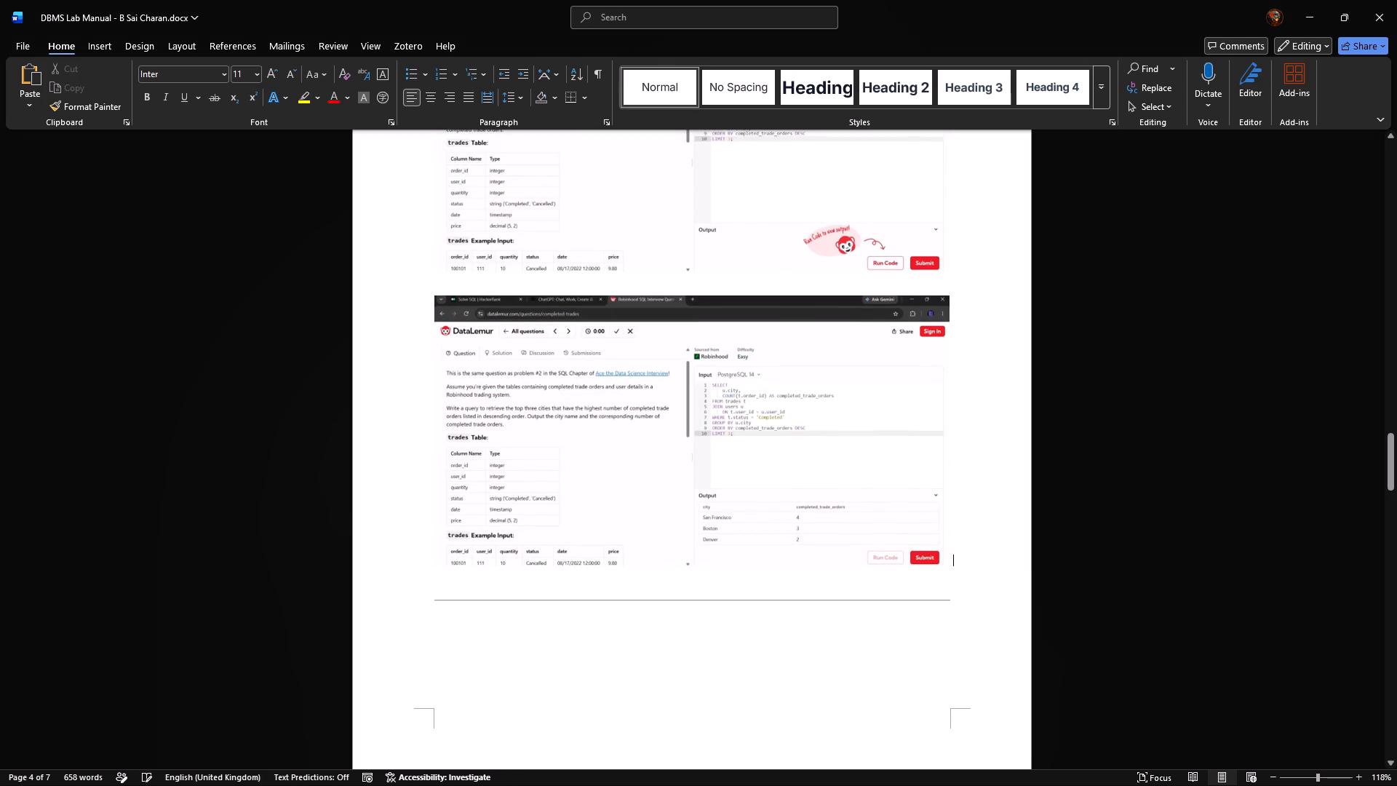
Add three line breaks between the second Problem Statement-2 screenshot and the divider above Problem Statement-3.
scroll(578, 569, down, 5)
click(480, 436)
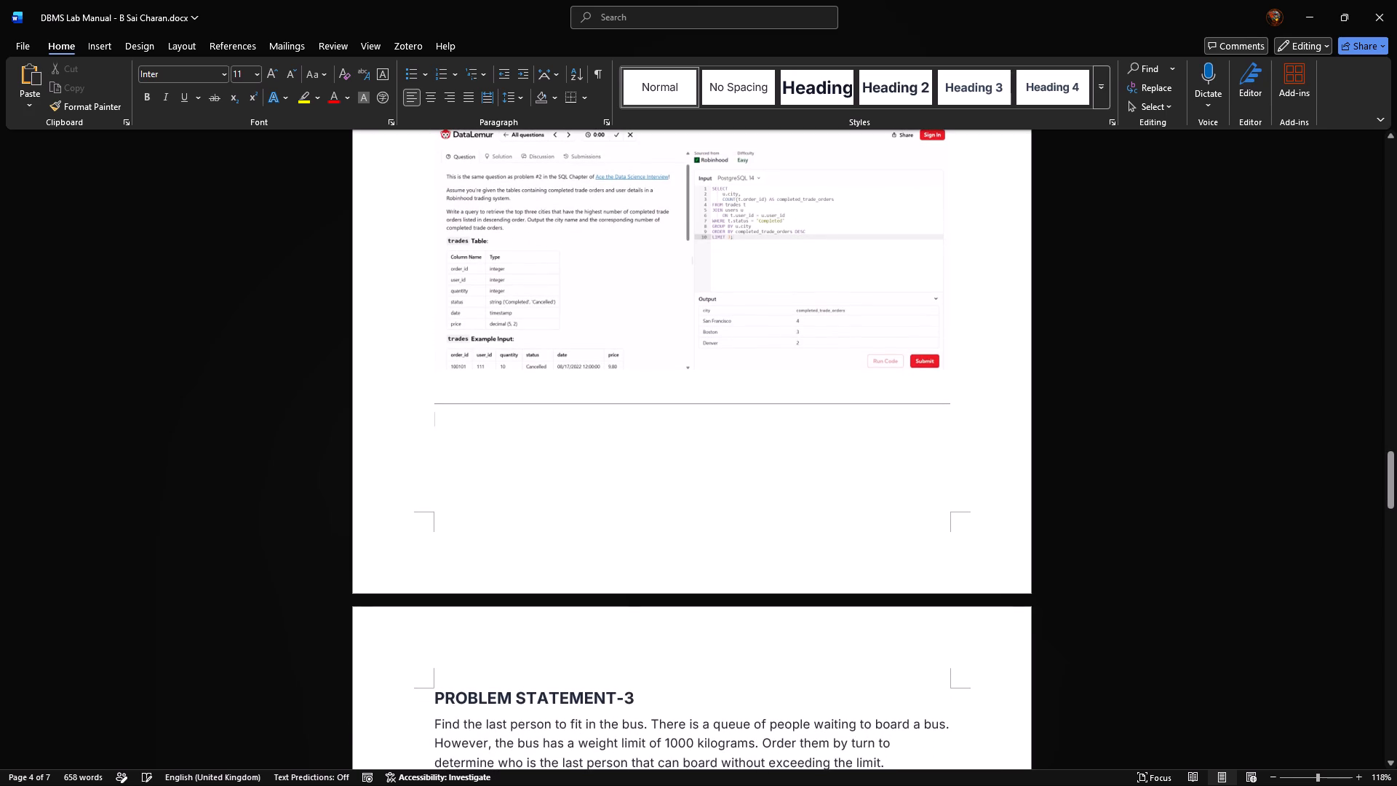
click(965, 354)
key(BackSpace)
key(BackSpace)
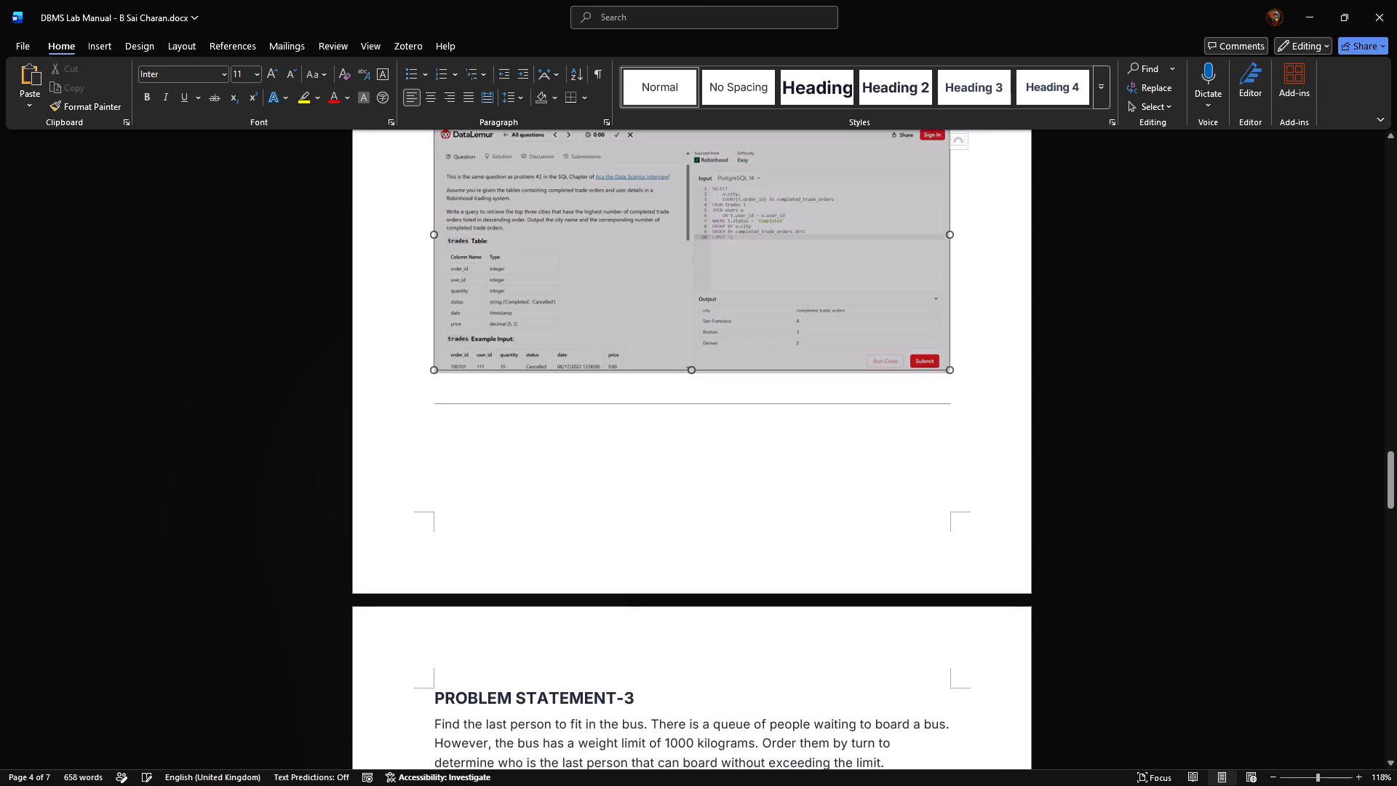
click(970, 352)
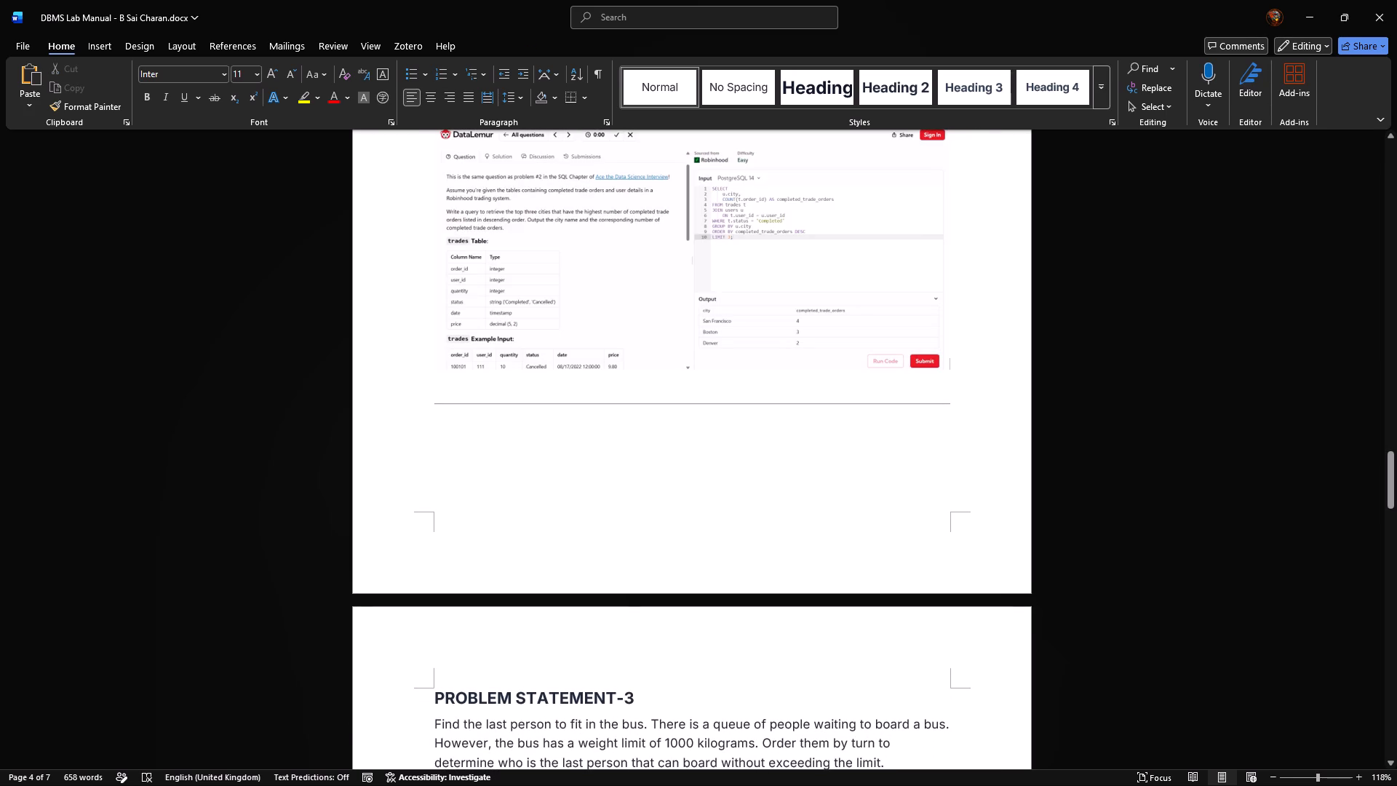
key(Return)
key(Return)
key(Return)
scroll(721, 485, down, 7)
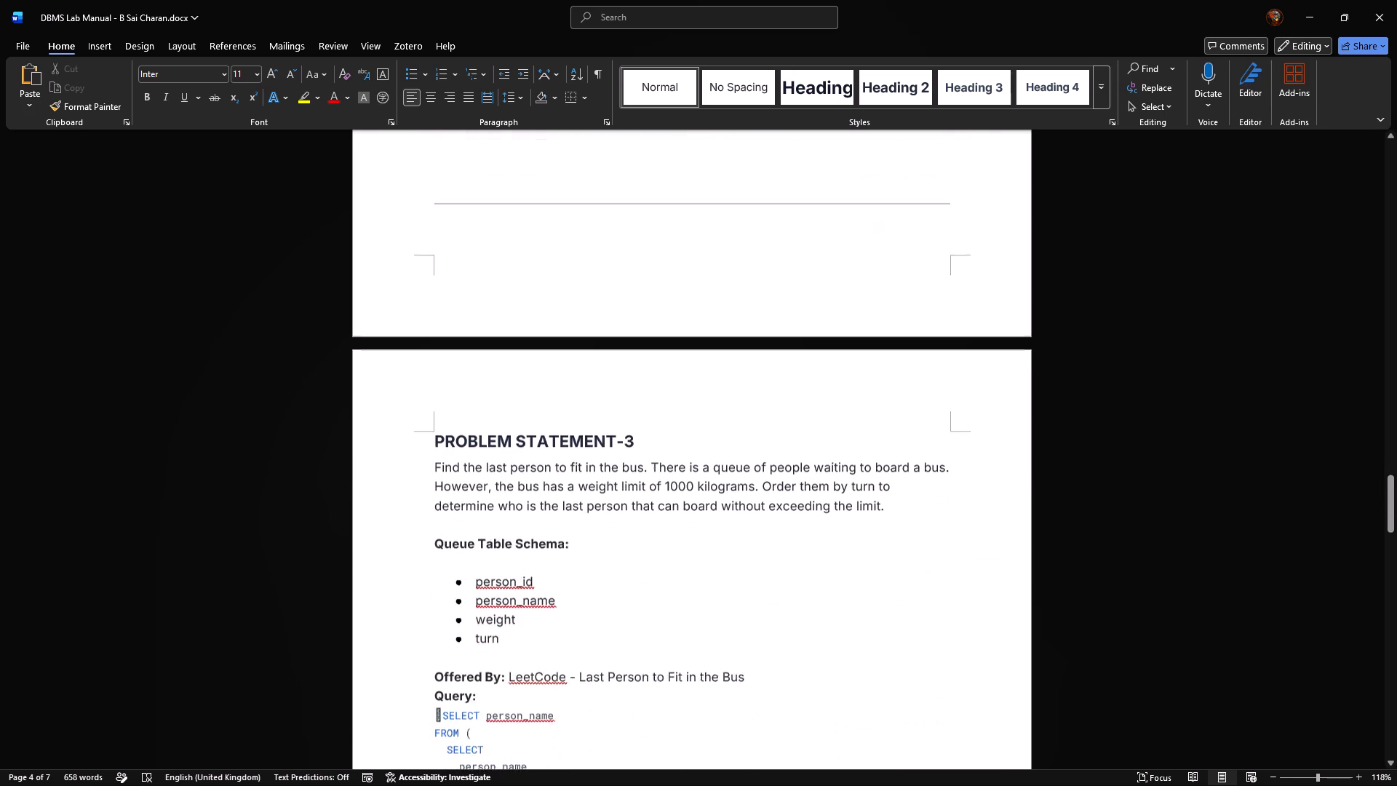
Copy the file name "WhatsApp Image 2026-11-05 at 12.22.46 PM.jpeg" from the first Problem Statement-3 placeholder, leaving it selected.
scroll(683, 479, down, 14)
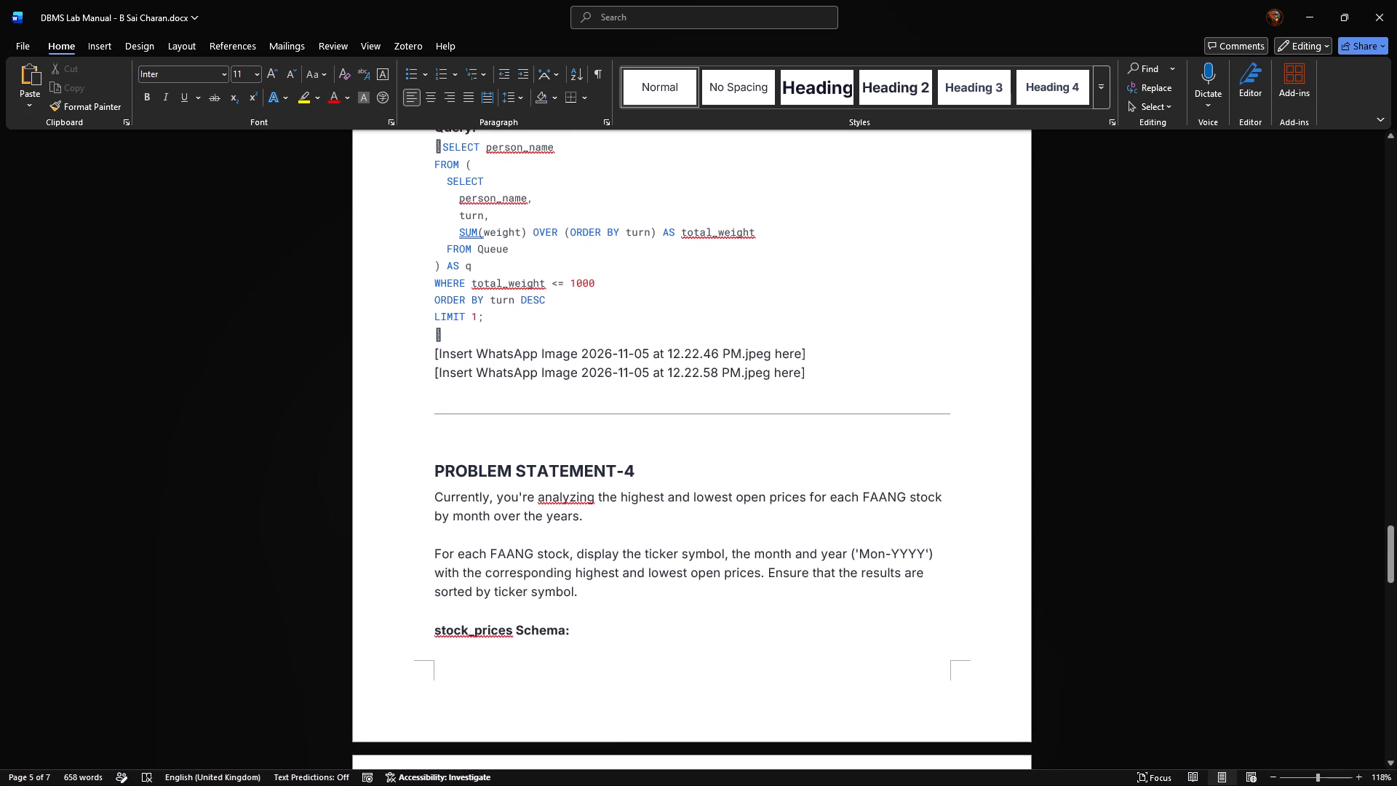
click(475, 354)
key(ctrl+shift+Right)
key(ctrl+shift+Right)
key(ctrl+shift+Right)
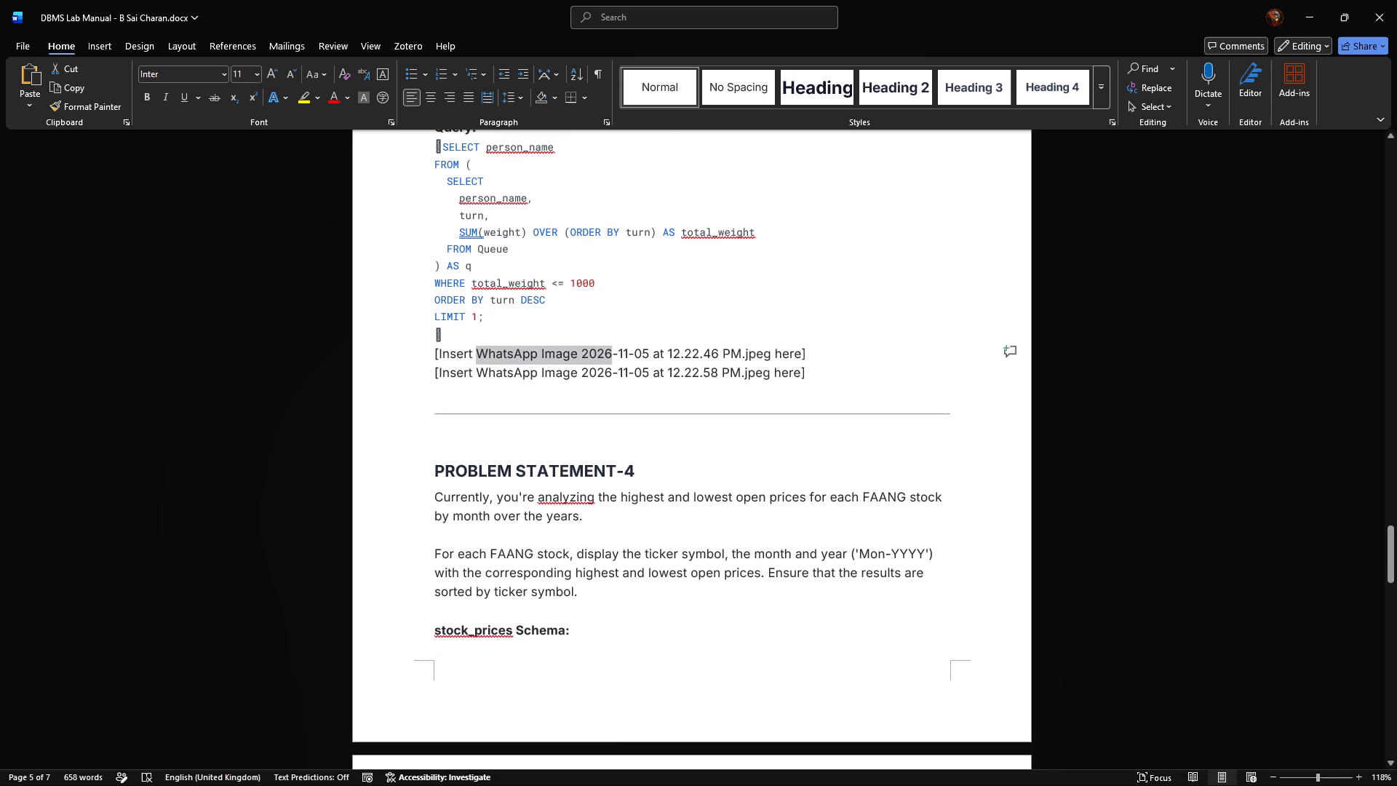
key(ctrl+shift+Right)
key(ctrl+shift+Right)
key(ctrl+shift+Right)
key(ctrl+shift+Right)
key(ctrl+shift+Right)
key(ctrl+shift+Right)
key(ctrl+shift+Right)
key(ctrl+shift+Right)
key(ctrl+shift+Right)
key(ctrl+shift+Right)
key(ctrl+shift+Right)
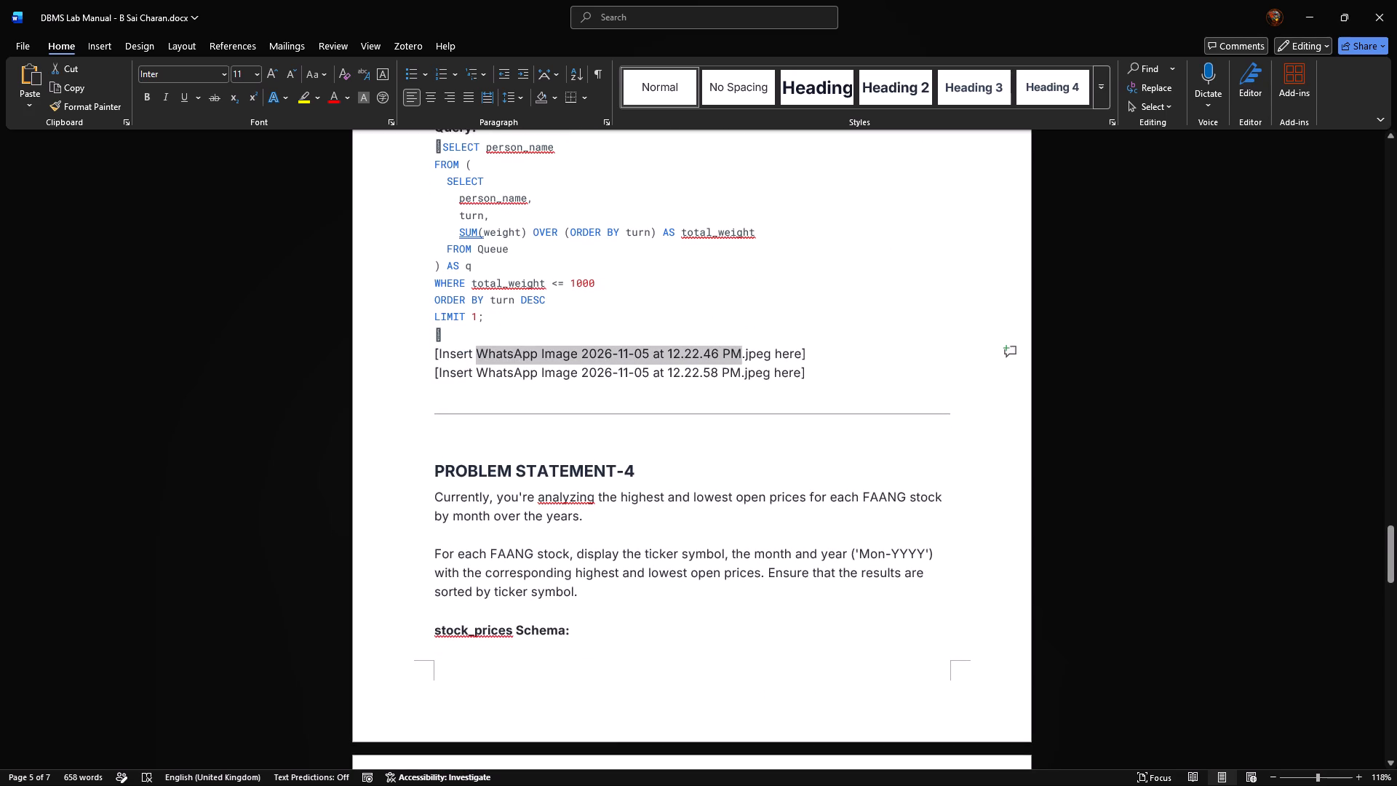
key(ctrl+shift+Right)
key(ctrl+shift+Right)
key(ctrl+c)
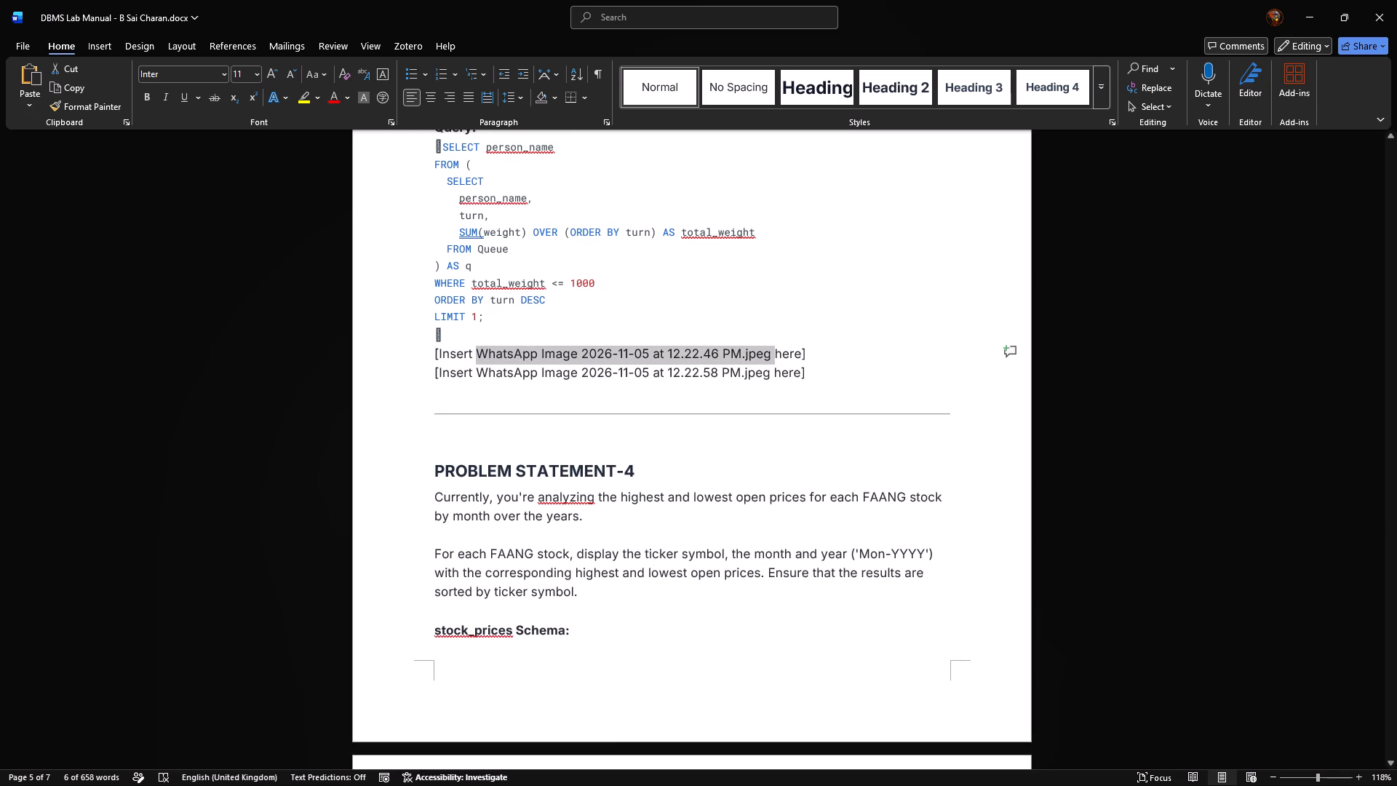
Search Downloads in File Explorer for the 12.22.46 PM image and insert it over the selected file name in Word.
key(alt+Tab)
click(1226, 47)
key(ctrl+a)
key(ctrl+v)
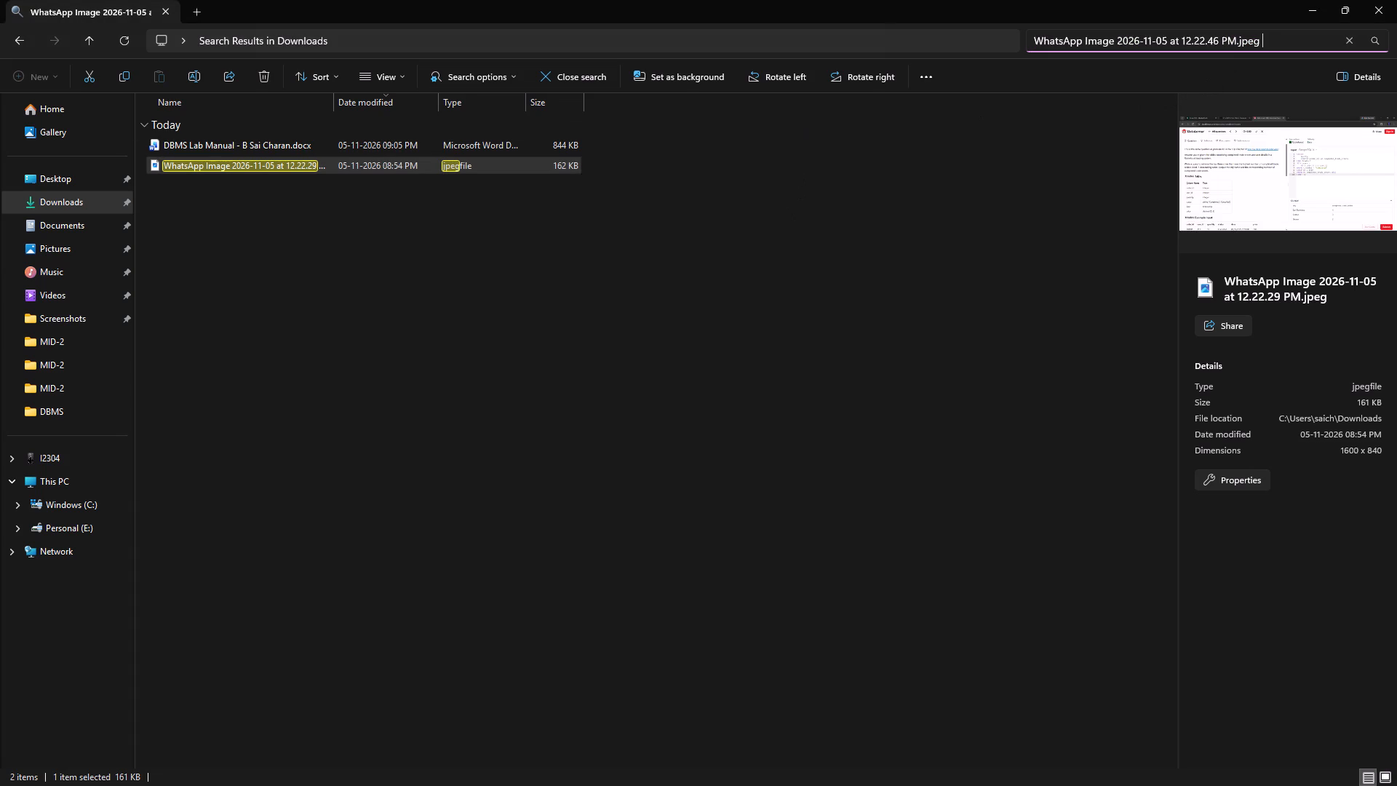
key(BackSpace)
key(Return)
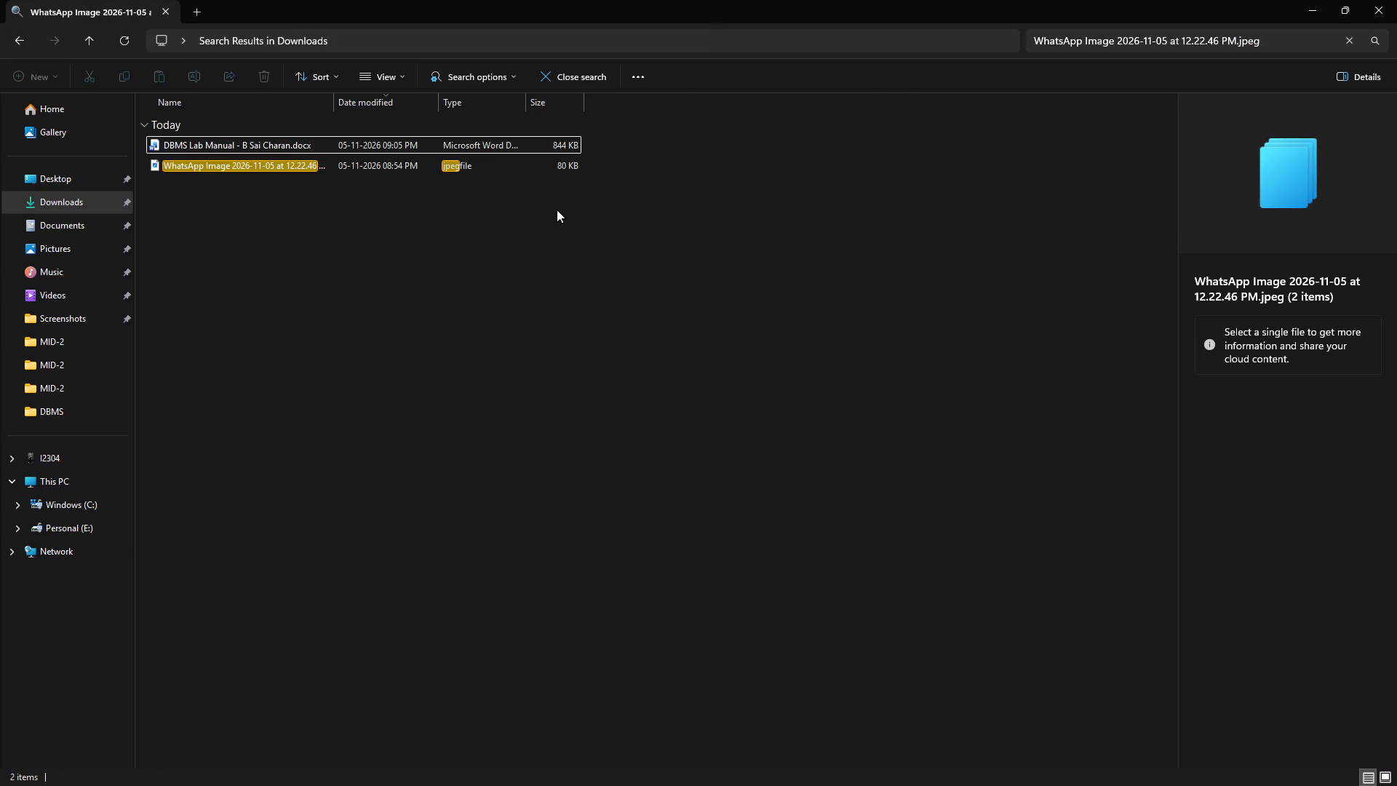
drag(270, 164, 566, 357)
key(alt+Tab)
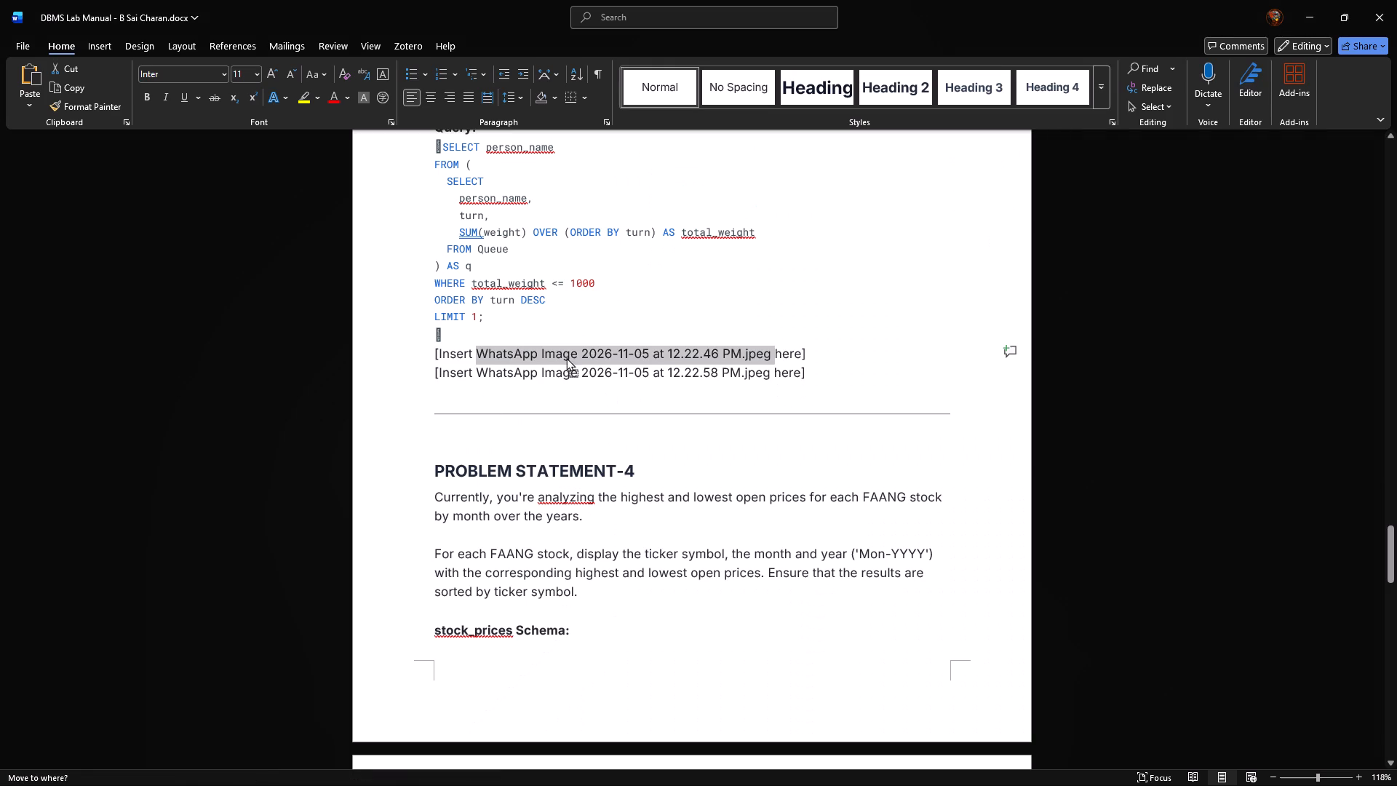
drag(566, 357, 569, 352)
Delete the leftover "[Insert" and "here]" placeholder text around the first Problem Statement-3 screenshot.
click(482, 353)
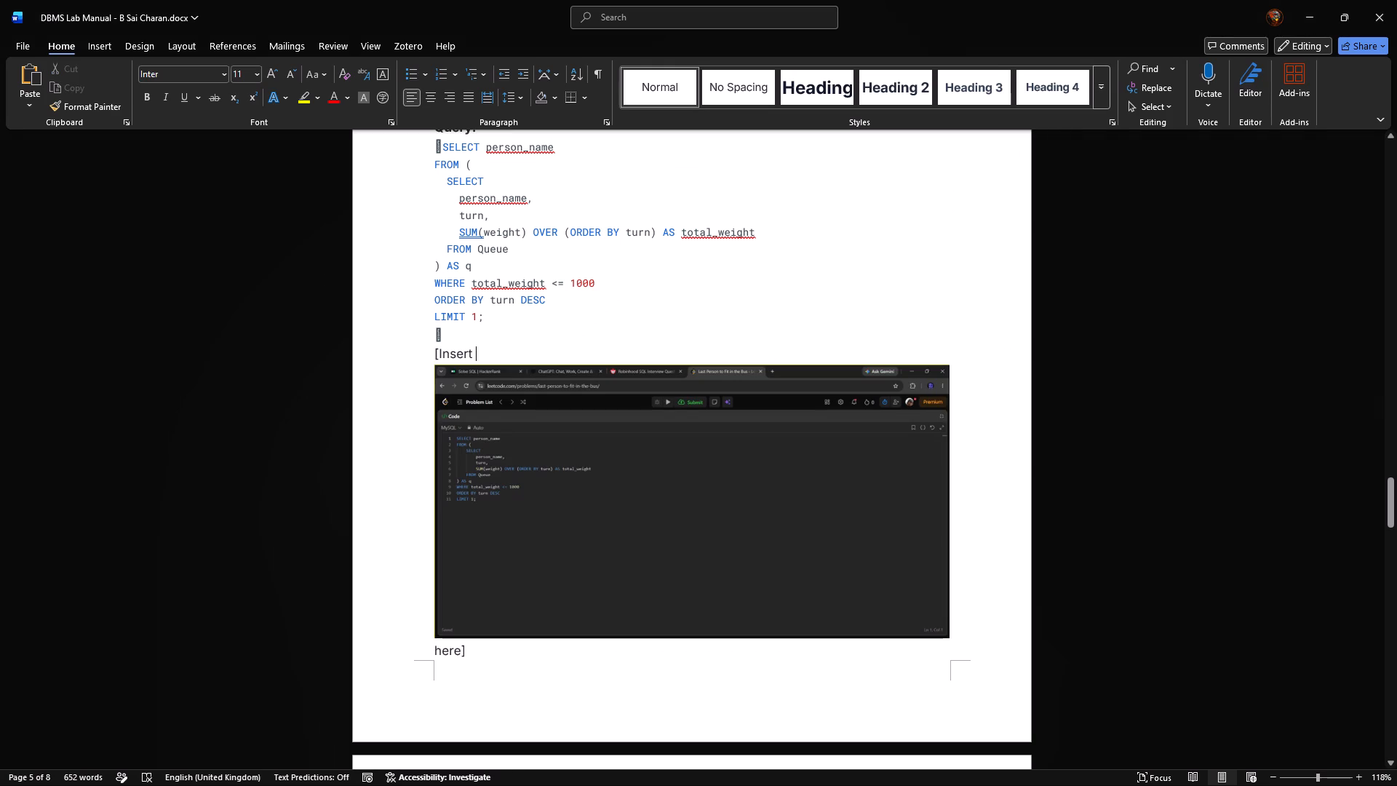
key(ctrl+BackSpace)
key(BackSpace)
click(493, 635)
key(BackSpace)
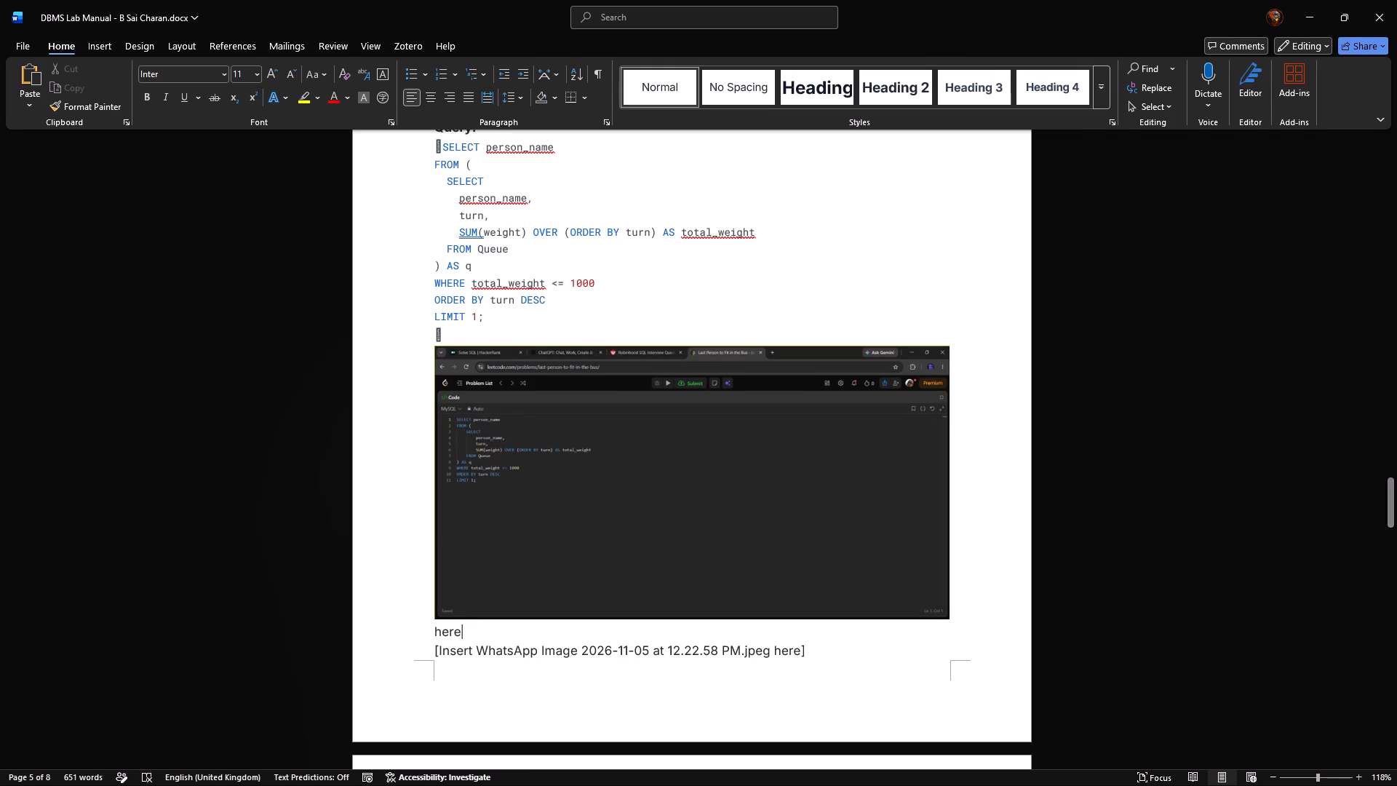
key(BackSpace)
key(BackSpace)
key(BackSpace)
key(BackSpace)
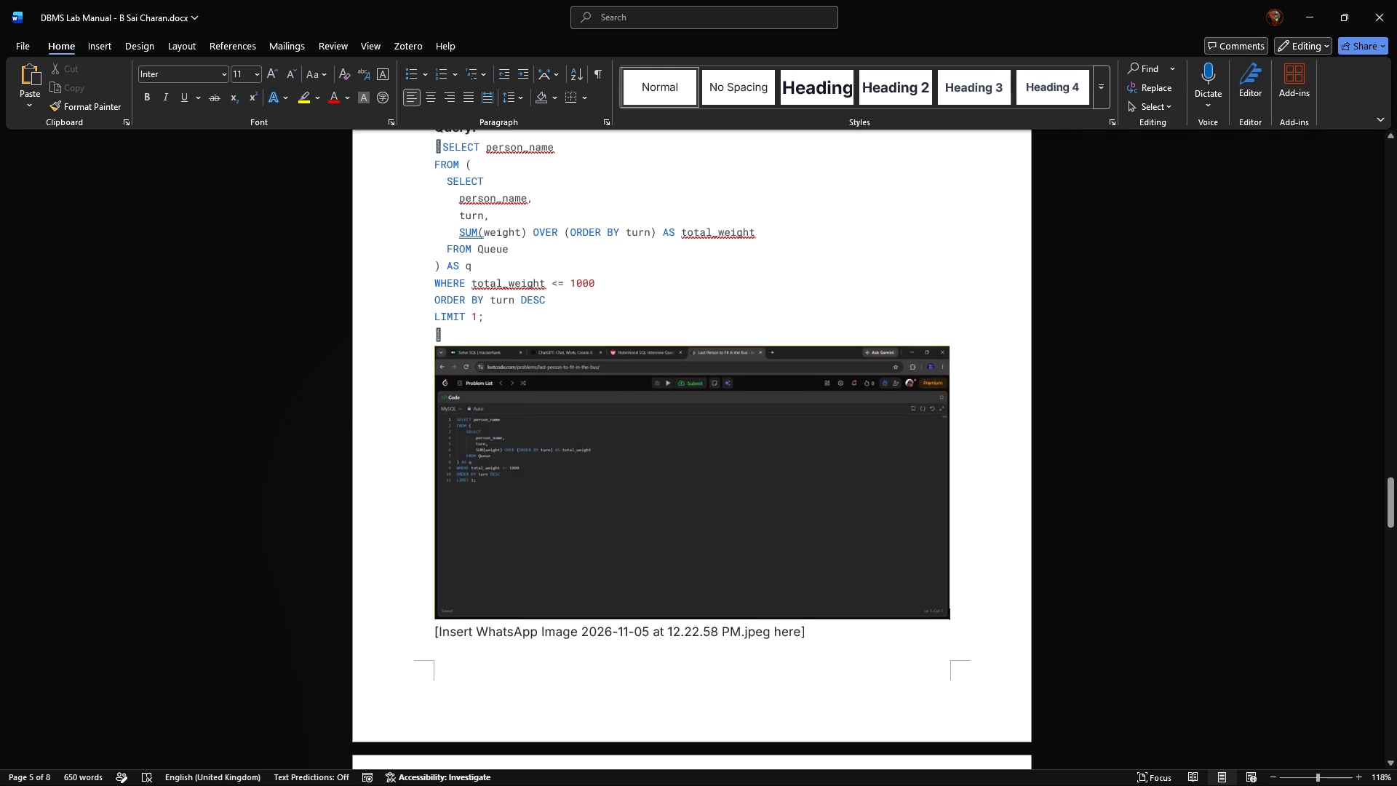
Copy the file name "WhatsApp Image 2026-11-05 at 12.22.58 PM.jpeg" from the second Problem Statement-3 placeholder, leaving it selected.
click(768, 630)
key(ctrl+shift+Left)
key(ctrl+shift+Left)
key(ctrl+shift+Left)
key(ctrl+shift+Left)
key(ctrl+shift+Left)
key(ctrl+shift+Left)
key(ctrl+shift+Left)
key(ctrl+shift+Left)
key(ctrl+shift+Left)
key(ctrl+shift+Left)
key(ctrl+shift+Left)
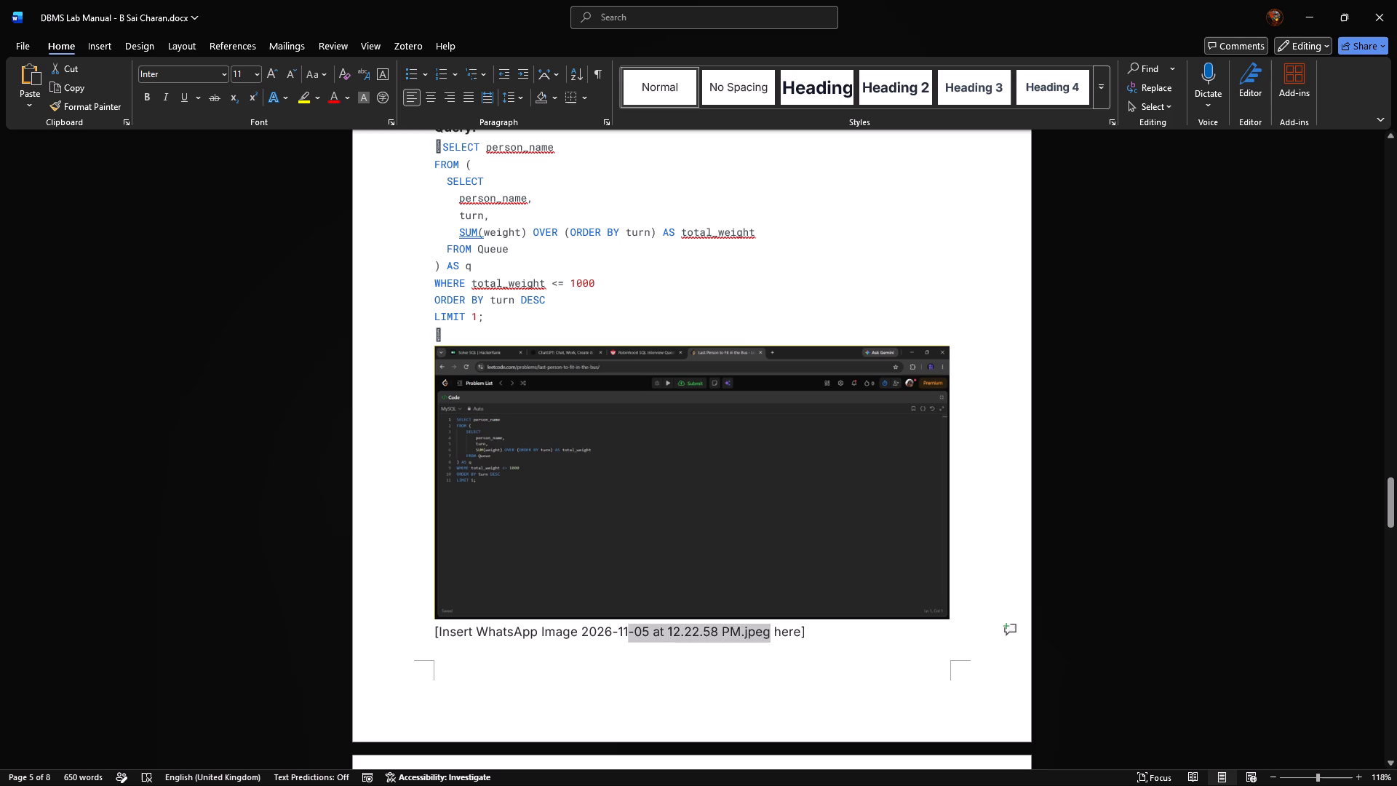
key(ctrl+shift+Left)
key(ctrl+shift+Left)
key(ctrl+shift+Left)
key(ctrl+shift+Left)
key(ctrl+shift+Left)
key(ctrl+shift+Left)
key(ctrl+shift+Right)
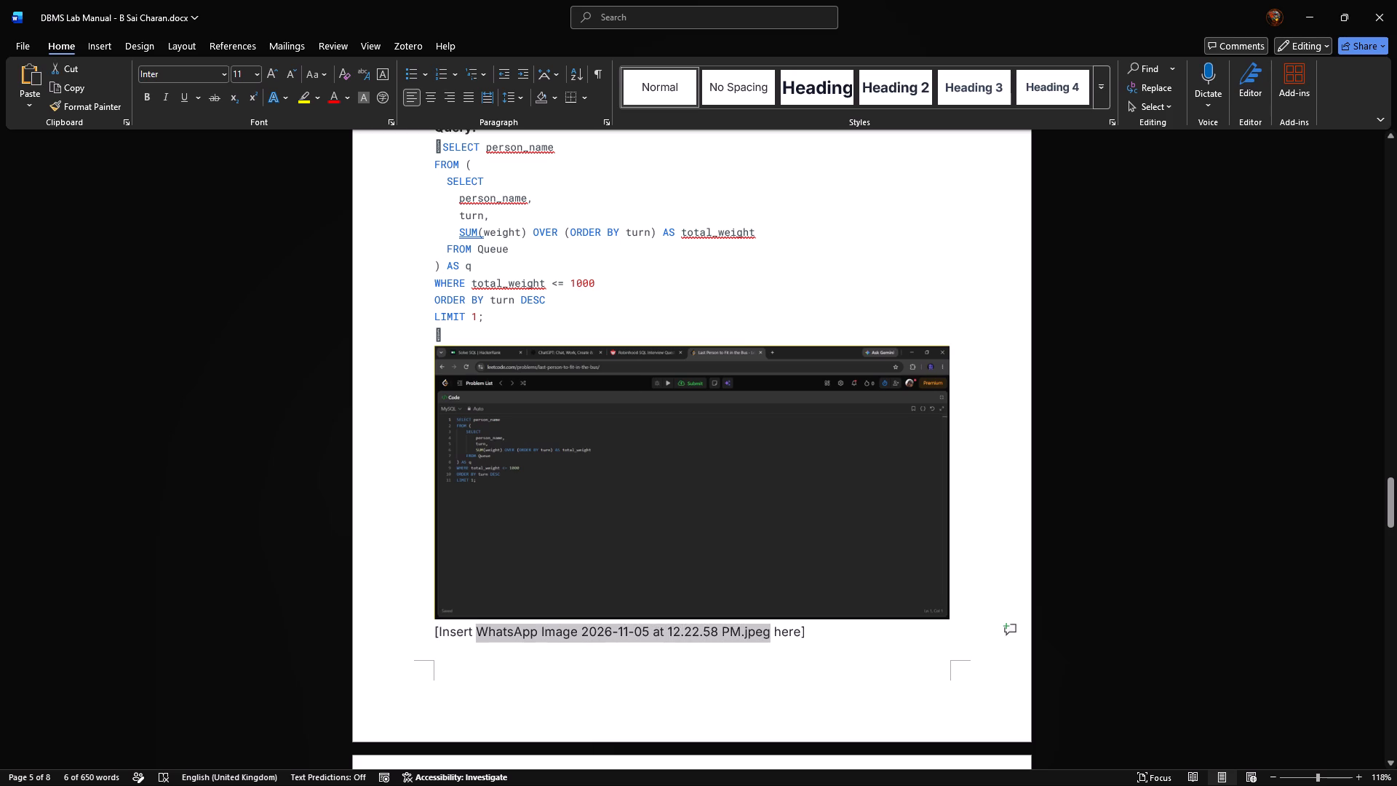
key(ctrl+c)
Search Downloads in File Explorer for the 12.22.58 PM image and insert it over the selected file name in Word.
key(alt+Tab)
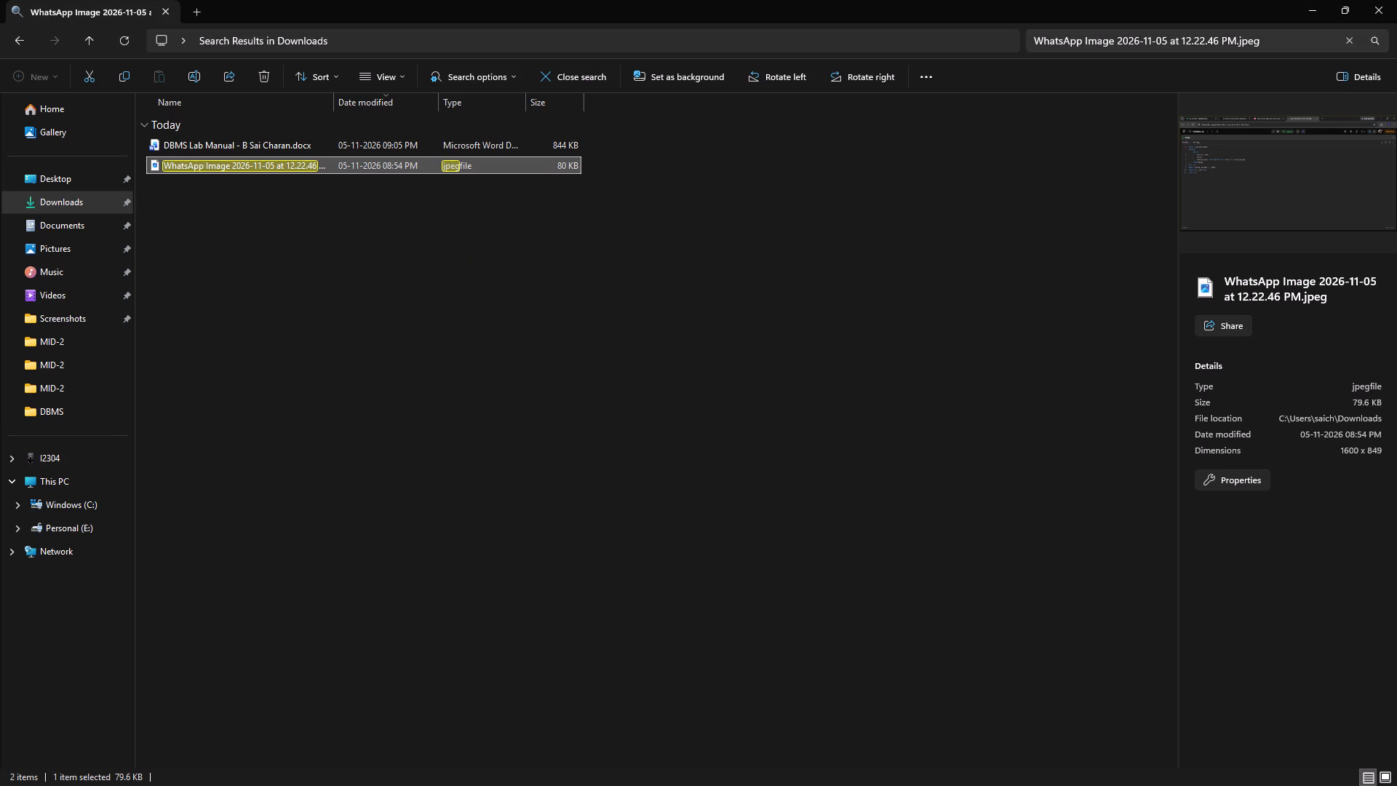
click(1208, 45)
key(ctrl+a)
key(ctrl+v)
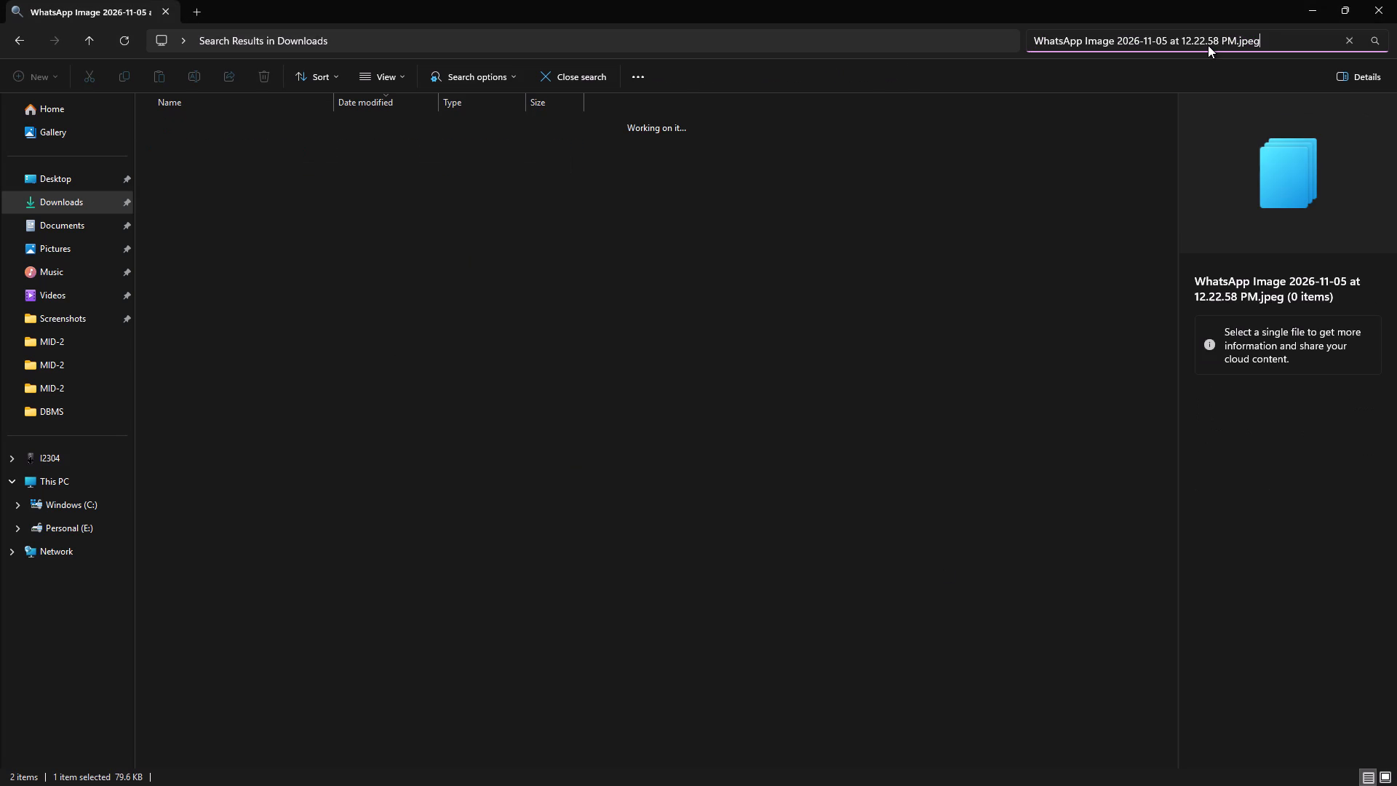
drag(273, 166, 819, 667)
key(alt+Tab)
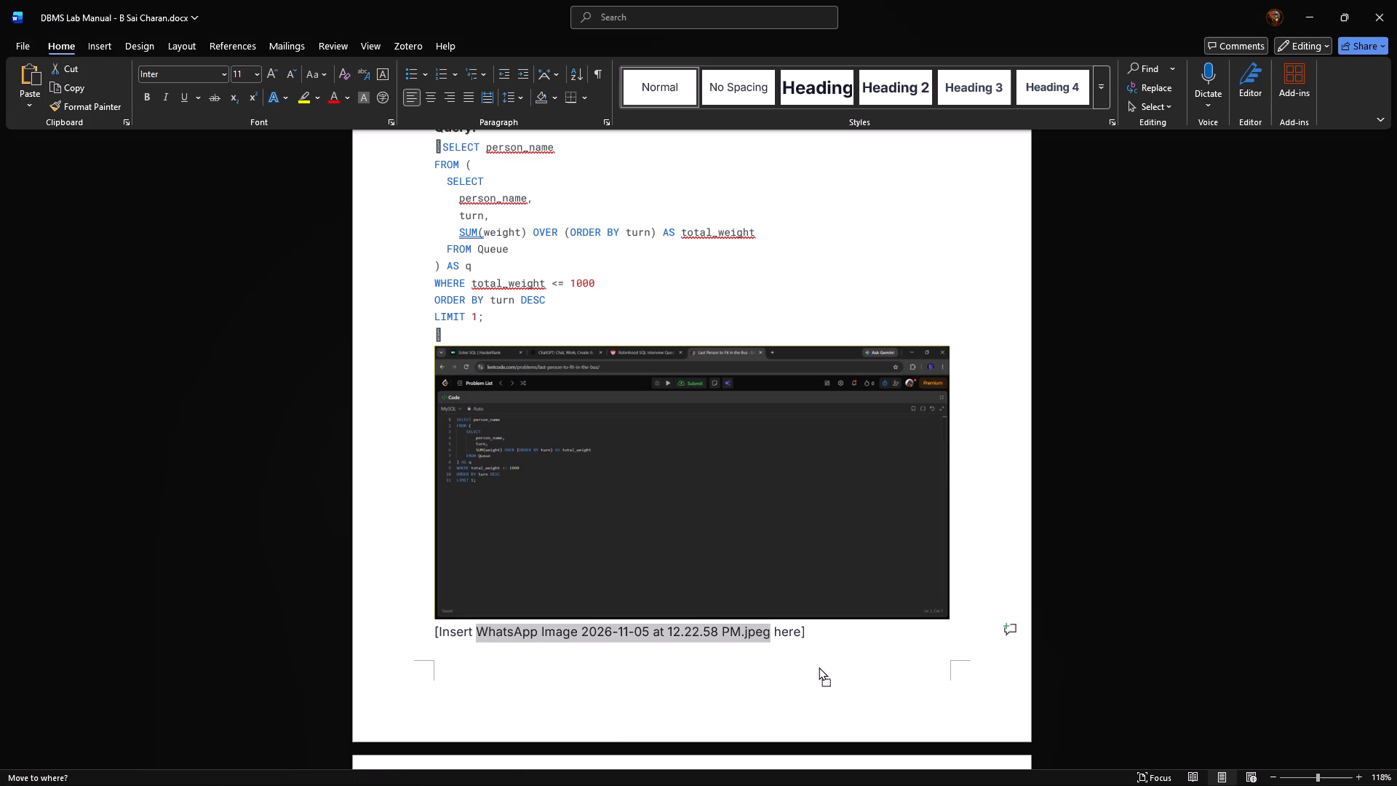
drag(819, 667, 706, 631)
Delete the leftover "[Insert" and "here]" placeholder text around the second Problem Statement-3 screenshot.
scroll(736, 630, down, 9)
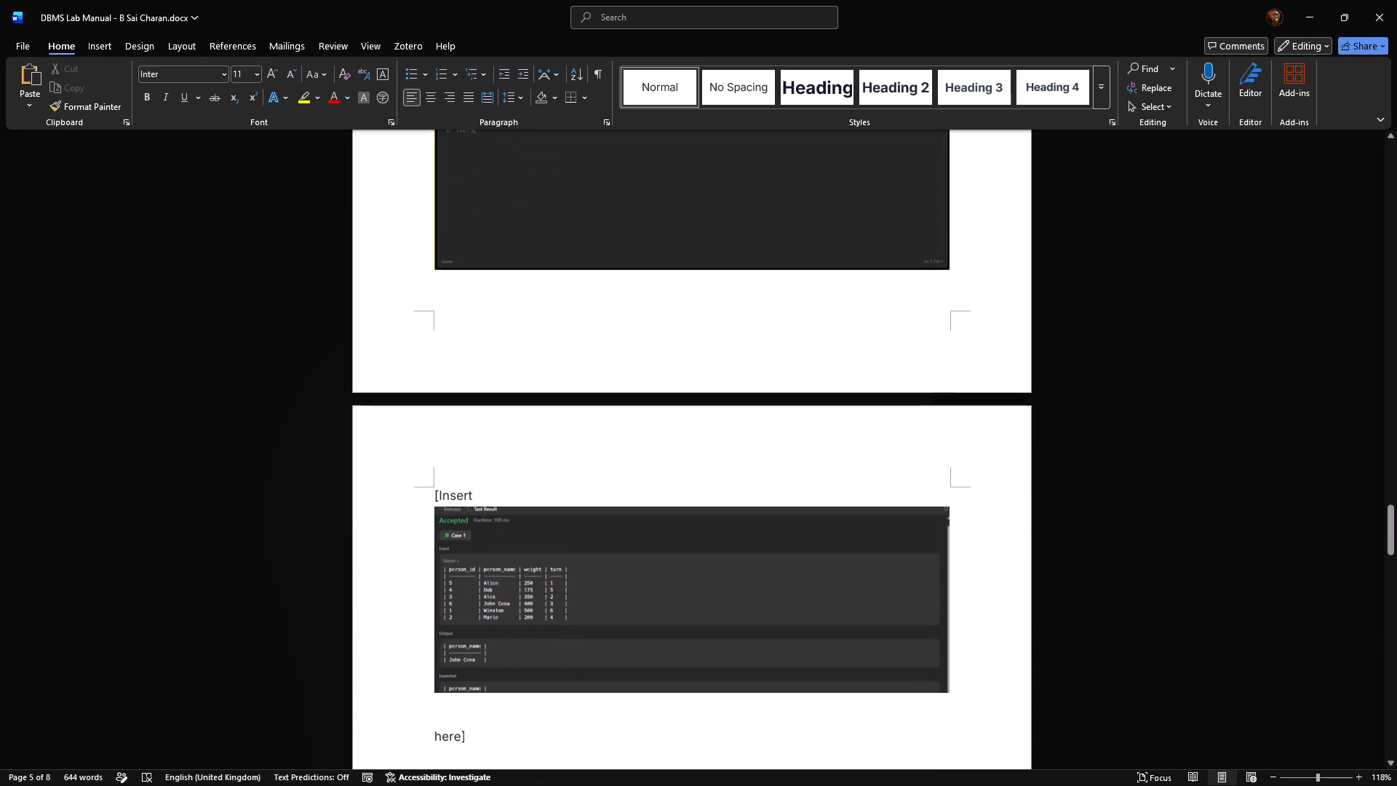
click(524, 485)
key(BackSpace)
key(BackSpace)
key(BackSpace)
key(BackSpace)
key(BackSpace)
key(BackSpace)
key(BackSpace)
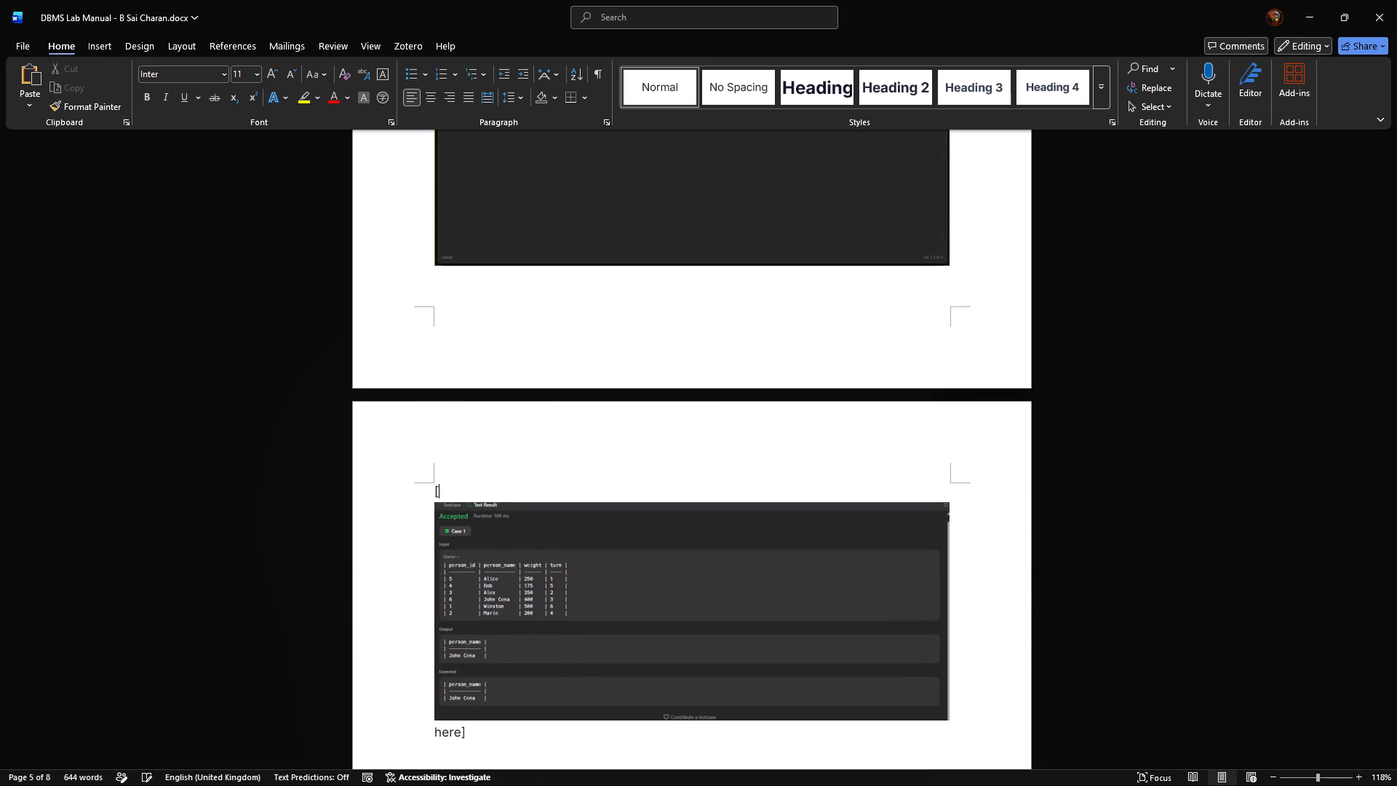
key(BackSpace)
scroll(638, 485, down, 6)
click(482, 479)
key(BackSpace)
key(BackSpace)
key(BackSpace)
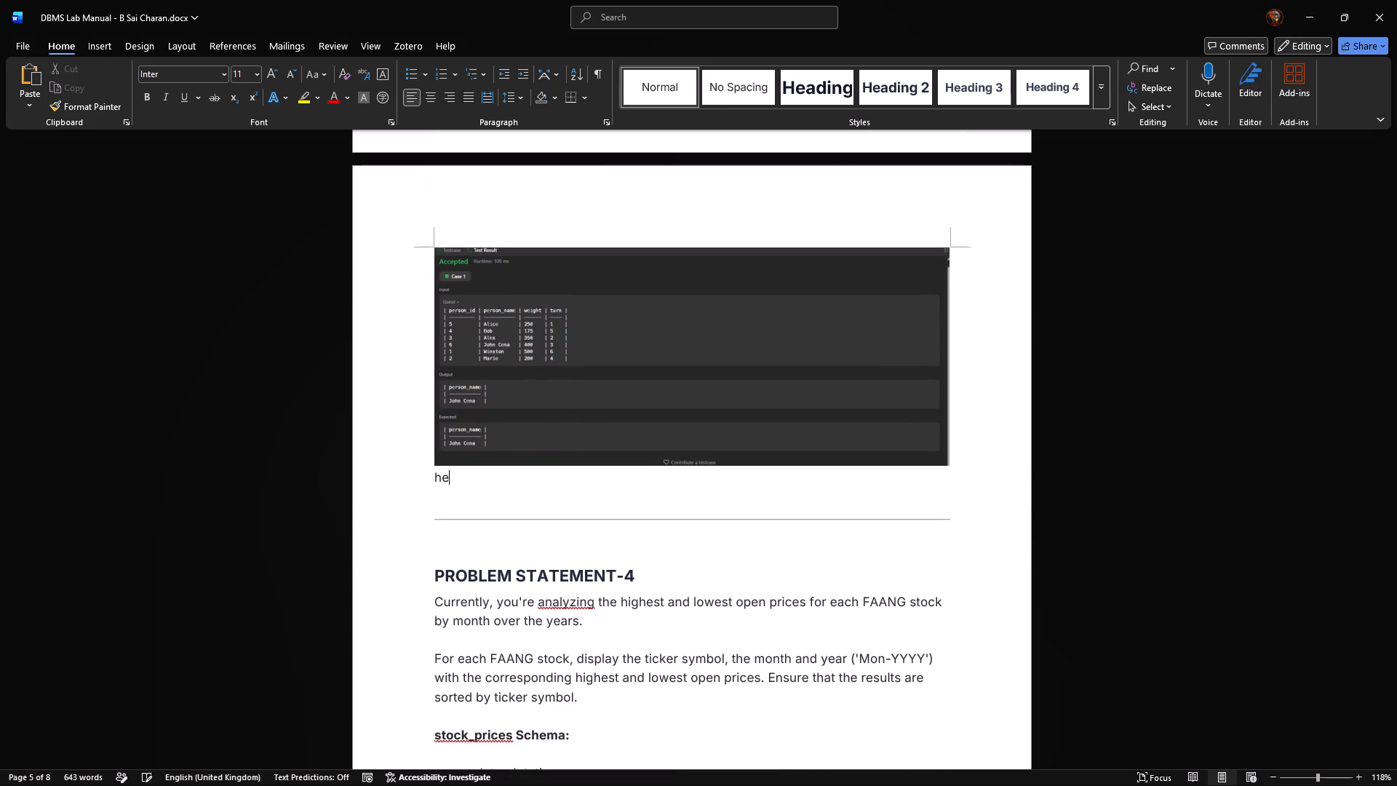
key(BackSpace)
key(BackSpace)
Copy the file name "WhatsApp Image 2026-11-05 at 12.23.14 PM.jpeg" from the first Problem Statement-4 placeholder, leaving it selected.
scroll(618, 507, down, 9)
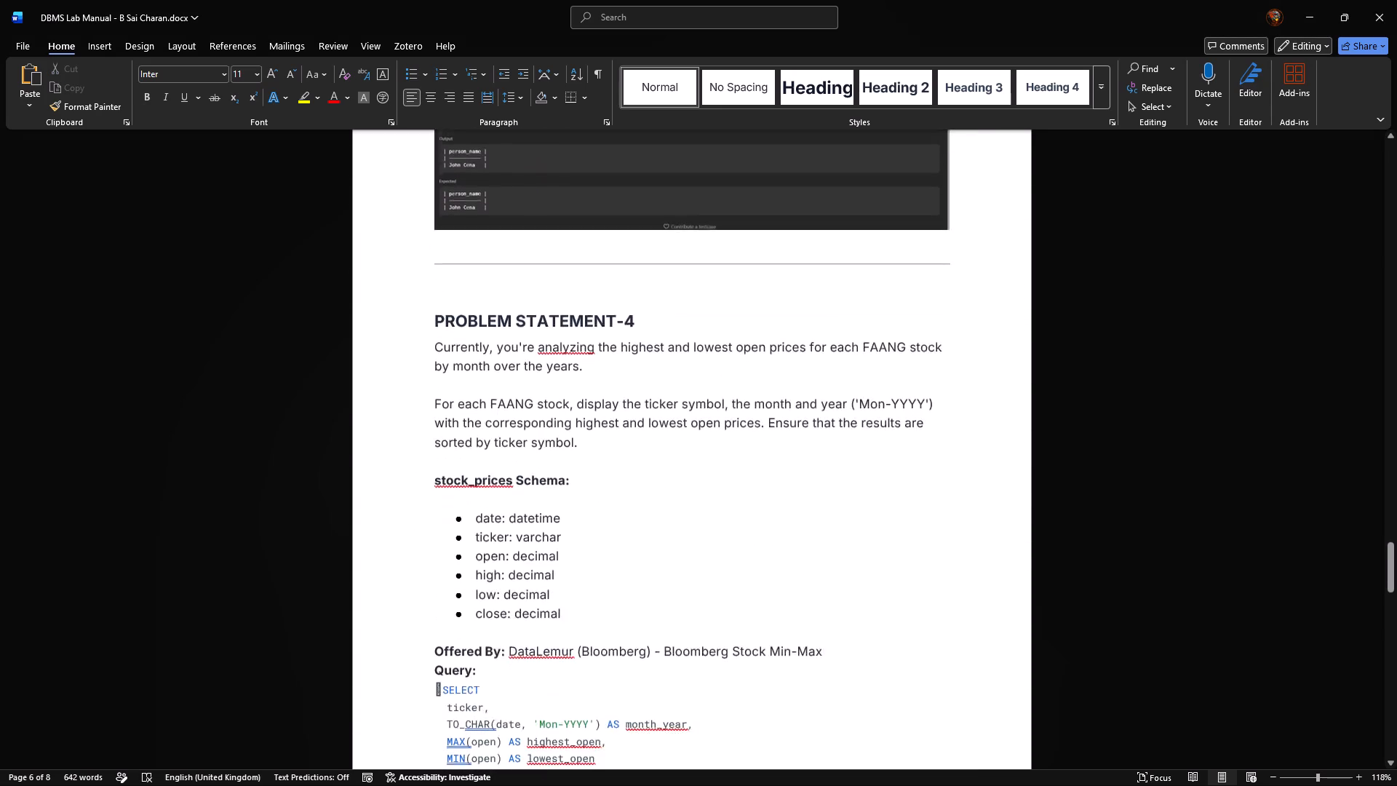
scroll(621, 509, down, 17)
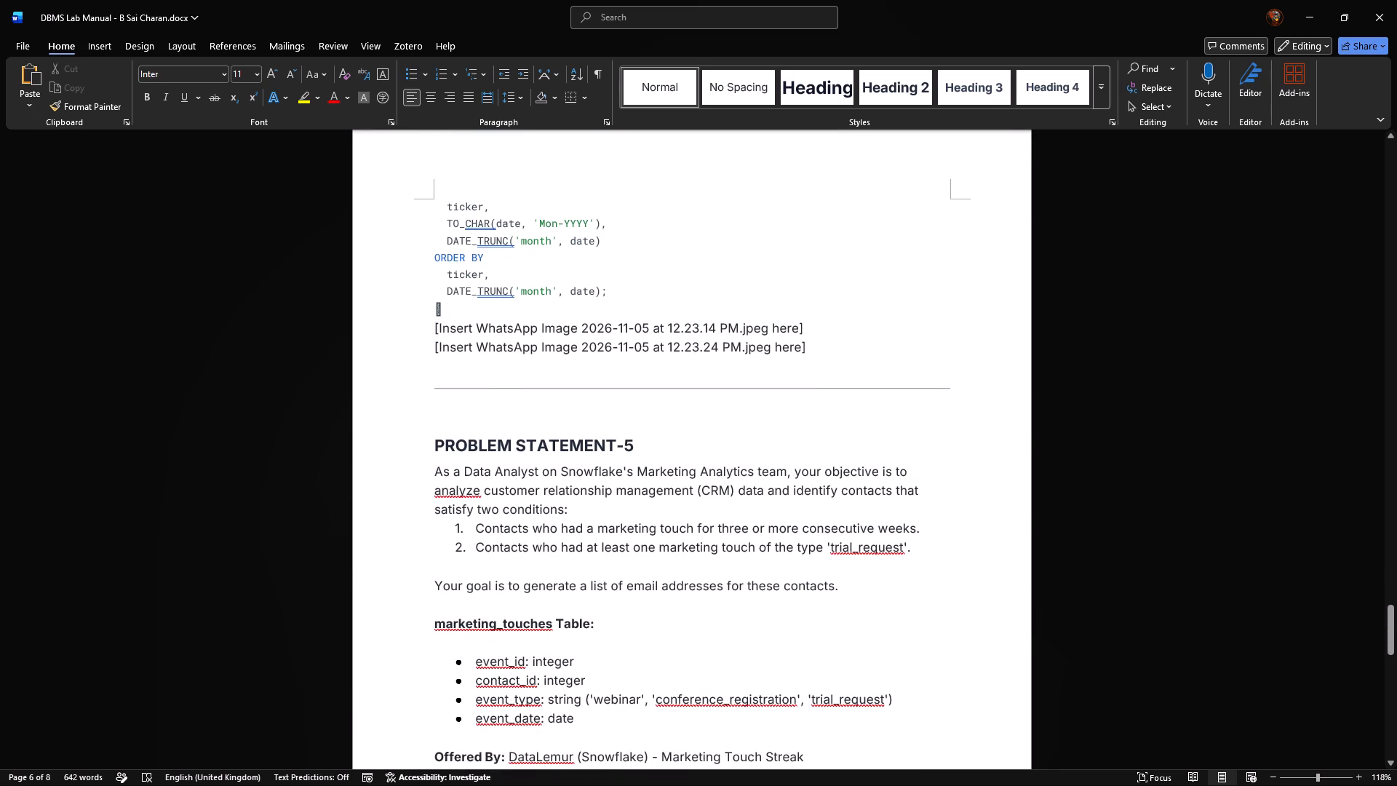
click(476, 329)
key(ctrl+shift+Right)
key(ctrl+shift+Right)
key(ctrl+shift+Right)
key(ctrl+shift+Right)
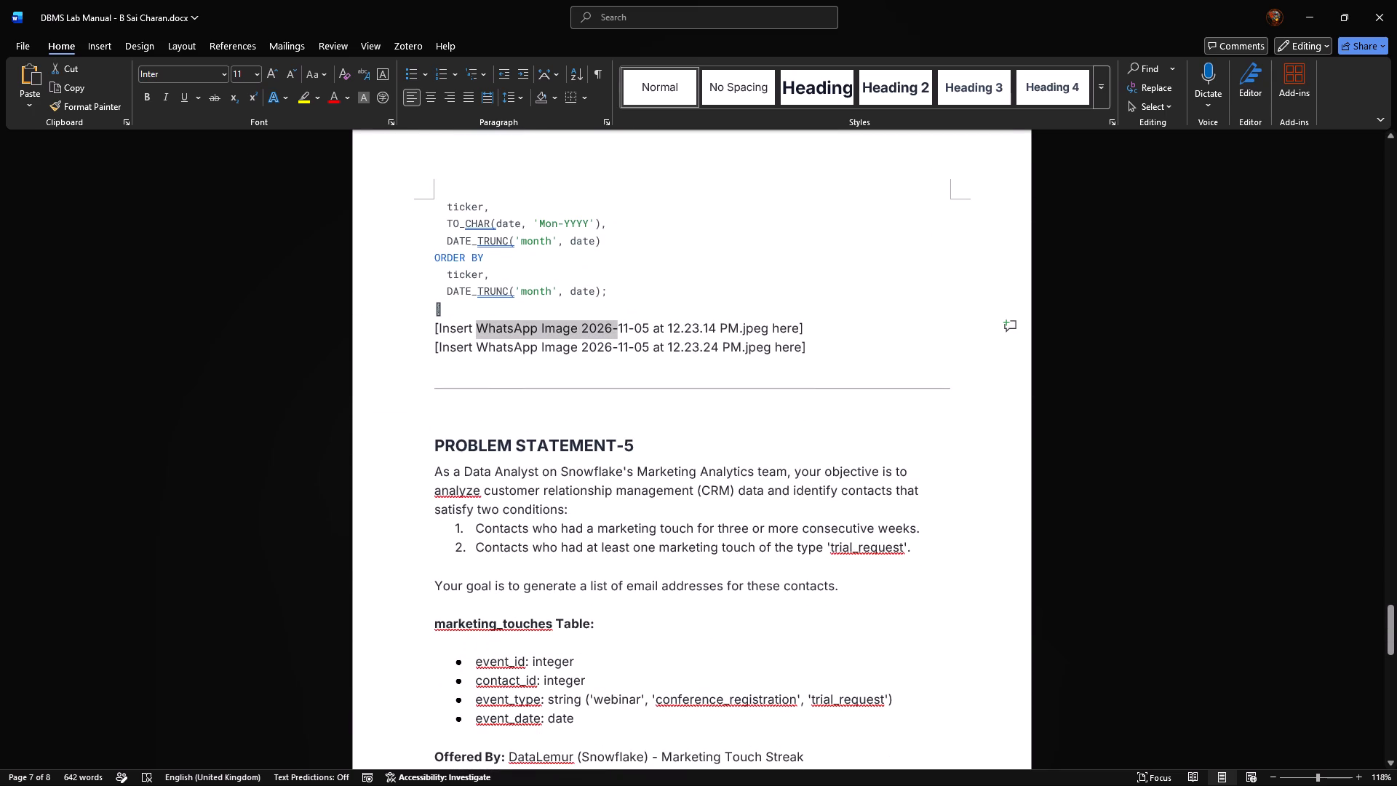
key(ctrl+shift+Right)
key(ctrl+shift+Right)
key(ctrl+shift+Right)
key(ctrl+shift+Right)
key(ctrl+shift+Right)
key(ctrl+shift+Right)
key(ctrl+shift+Right)
key(ctrl+shift+Right)
key(ctrl+shift+Right)
key(ctrl+shift+Right)
key(ctrl+shift+Right)
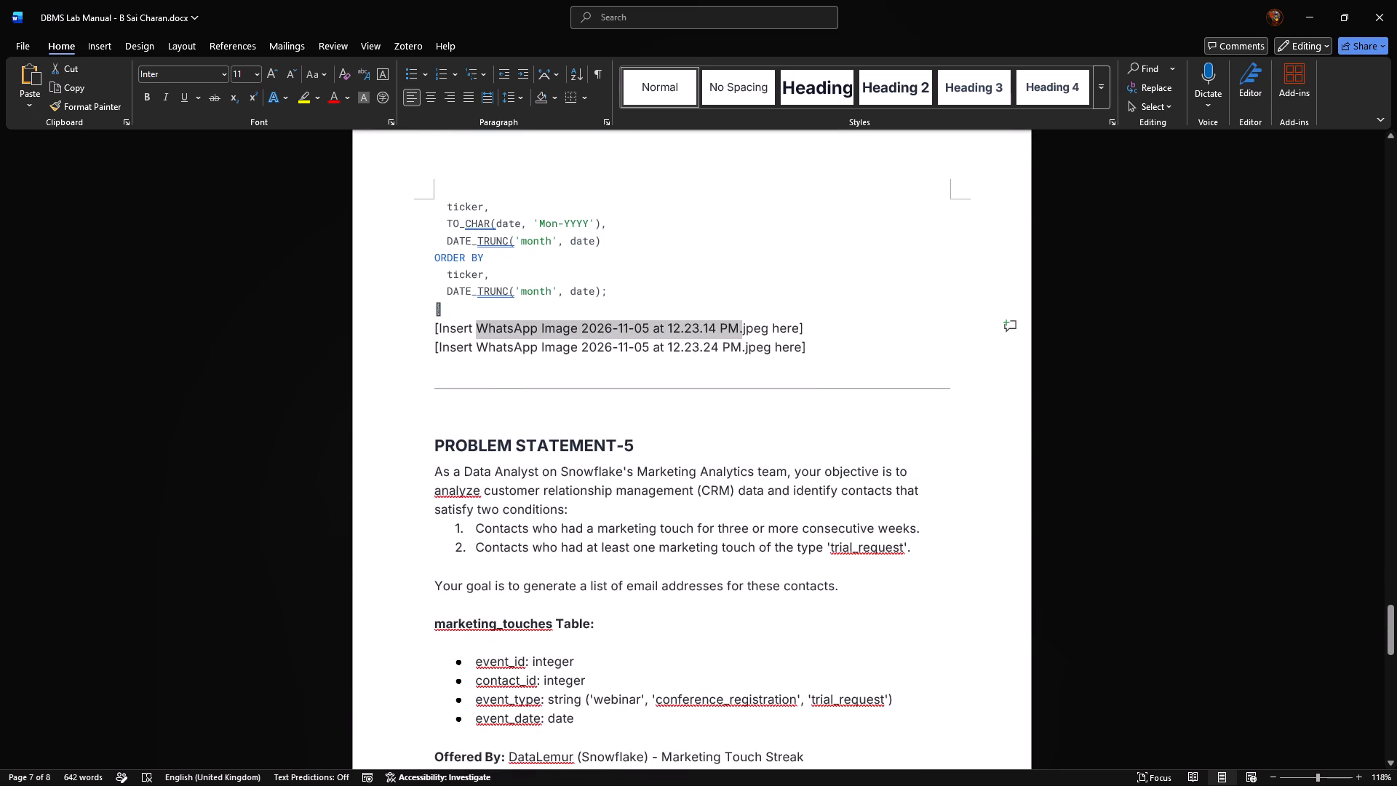
key(ctrl+shift+Right)
key(ctrl+c)
Search Downloads in File Explorer for the 12.23.14 PM image and insert it over the selected file name in Word.
key(alt+Tab)
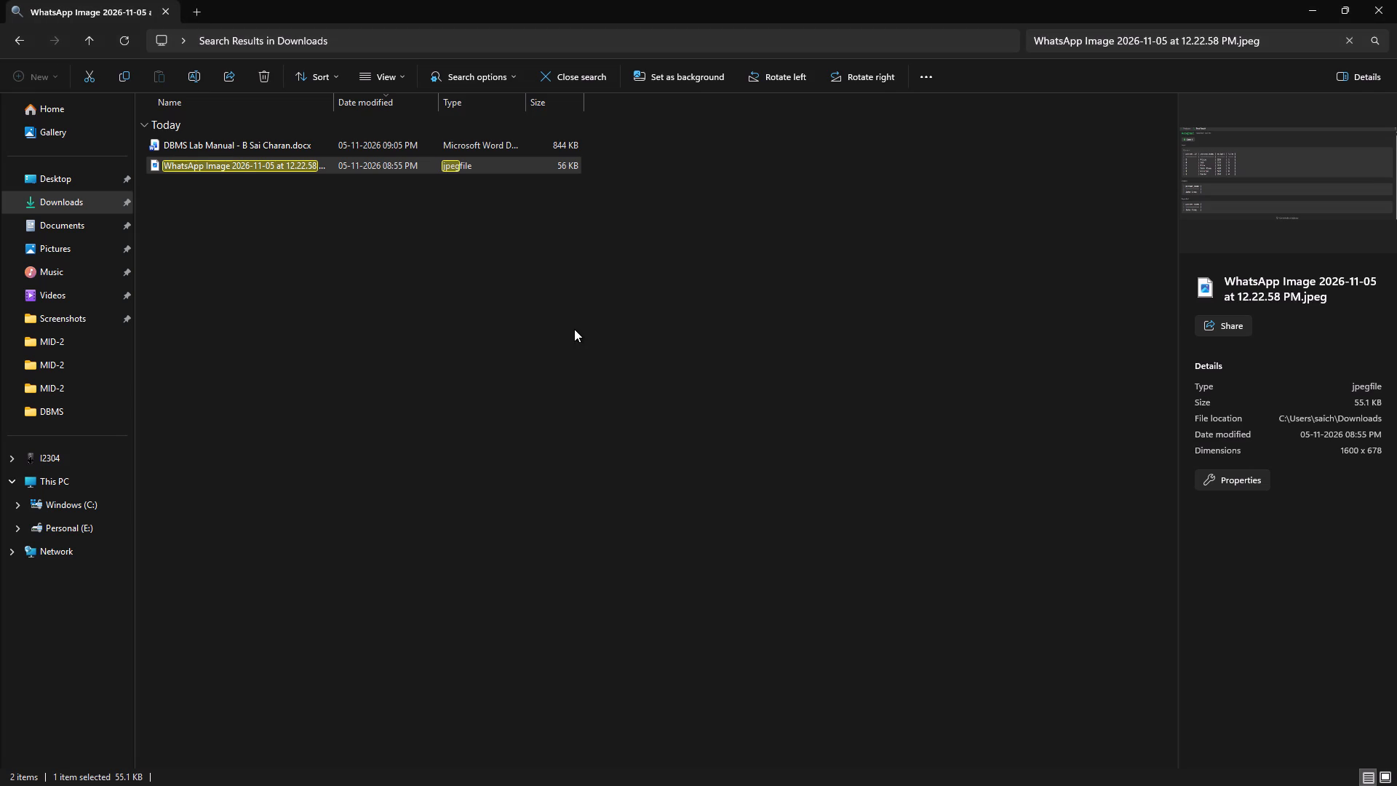
click(1182, 35)
key(ctrl+a)
key(ctrl+v)
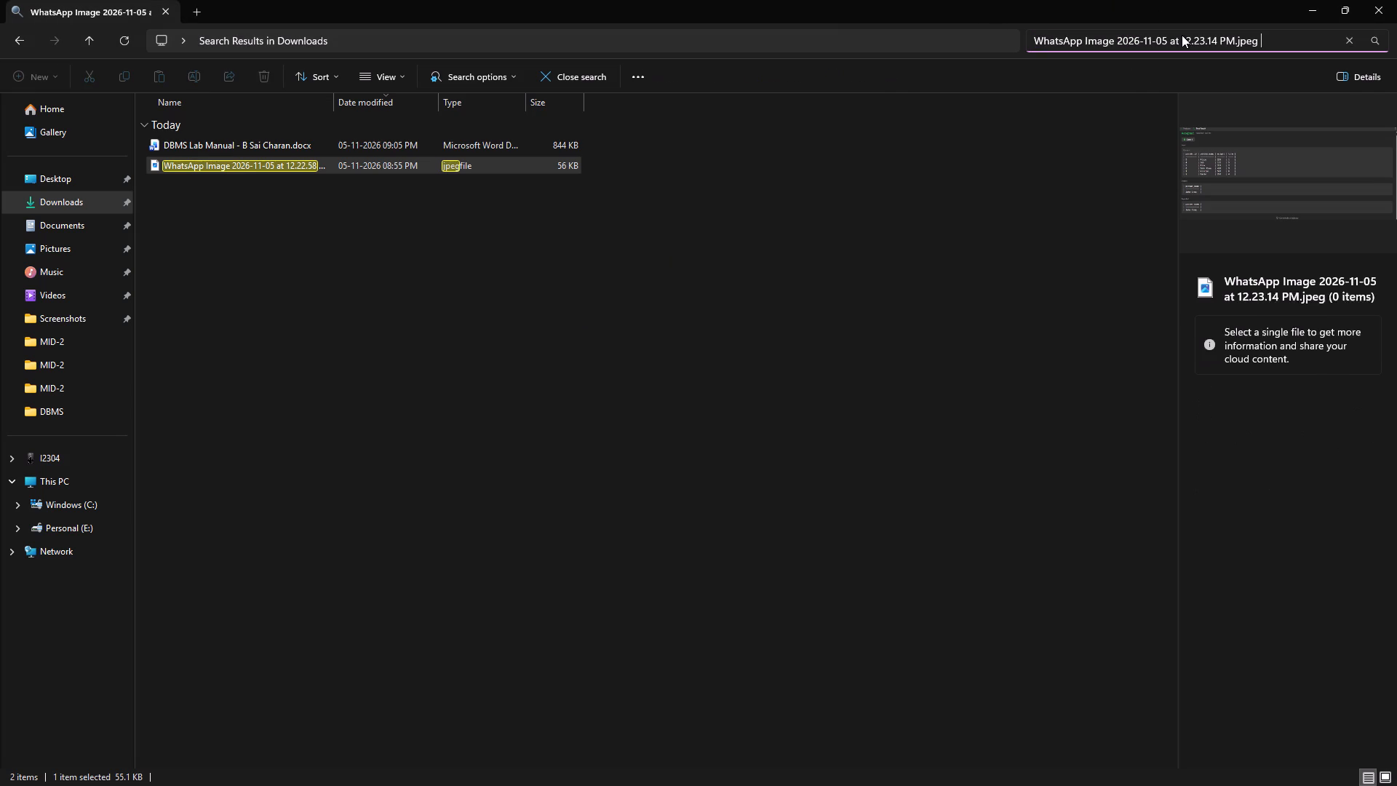
key(BackSpace)
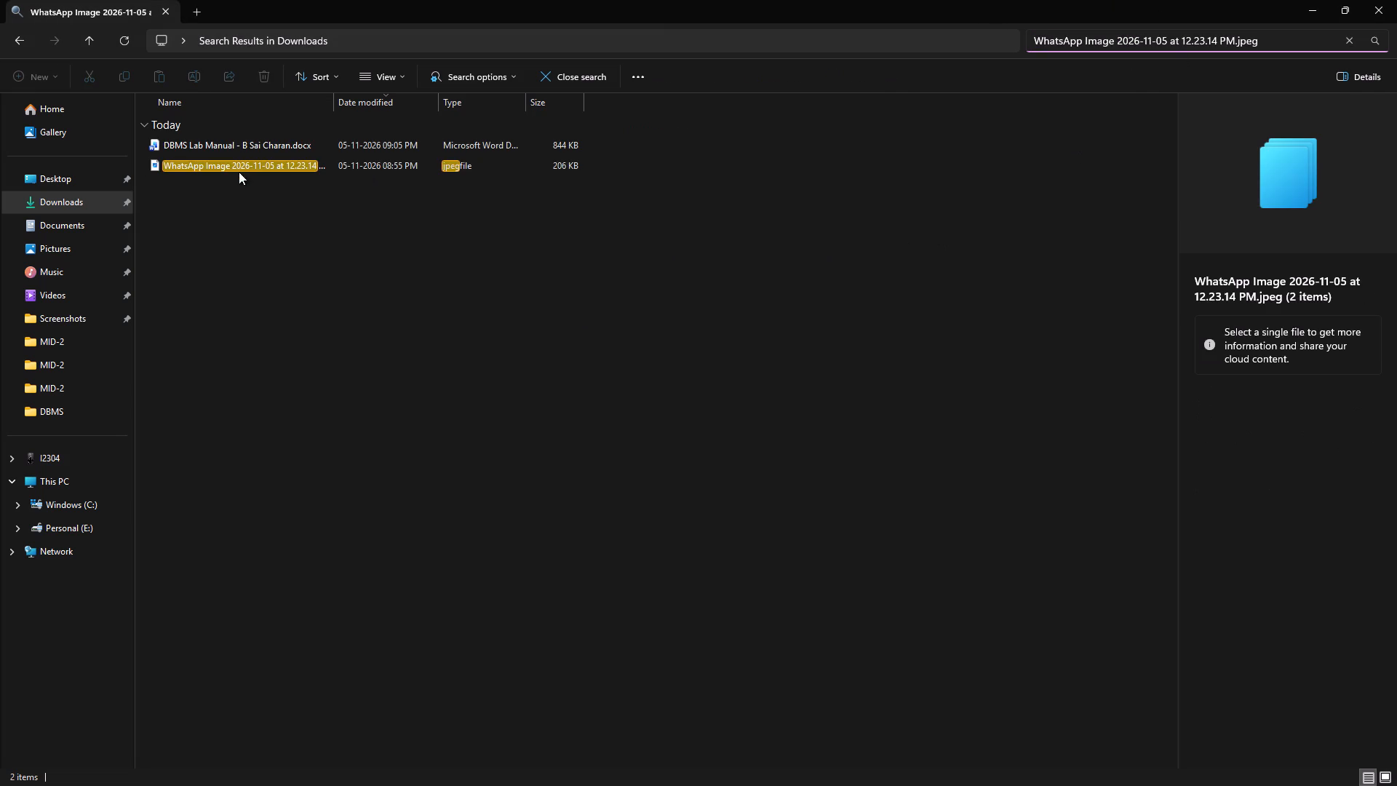
drag(239, 172, 512, 323)
key(alt+Tab)
Delete the leftover "[Insert" and "here]" placeholder text around the first Problem Statement-4 screenshot.
click(481, 333)
key(BackSpace)
key(BackSpace)
key(BackSpace)
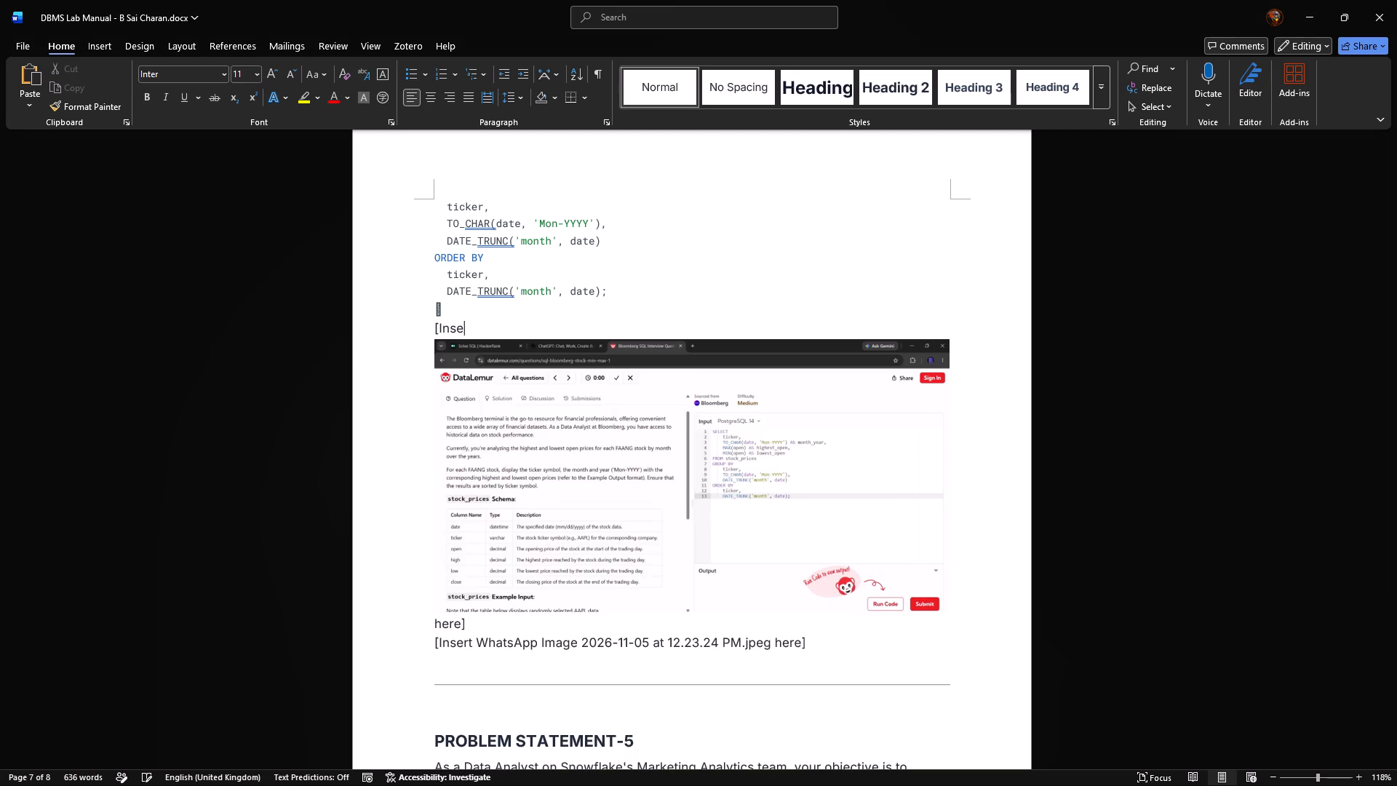
key(BackSpace)
key(BackSpace)
key(BackSpace)
key(BackSpace)
key(BackSpace)
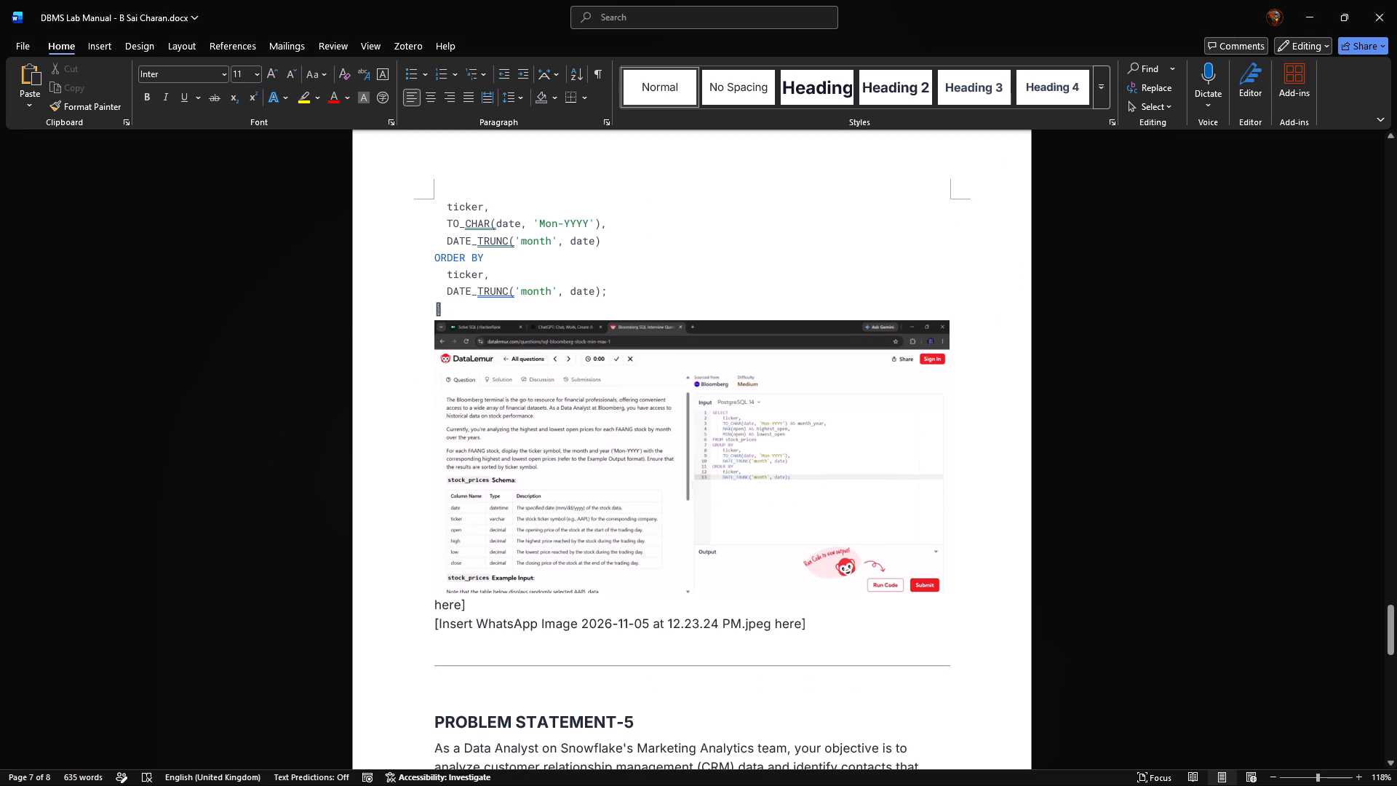
click(465, 604)
key(BackSpace)
key(BackSpace)
key(BackSpace)
key(BackSpace)
key(BackSpace)
Copy the file name "WhatsApp Image 2026-11-05 at 12.23.24 PM.jpeg" from the second Problem Statement-4 placeholder, leaving it selected.
click(770, 607)
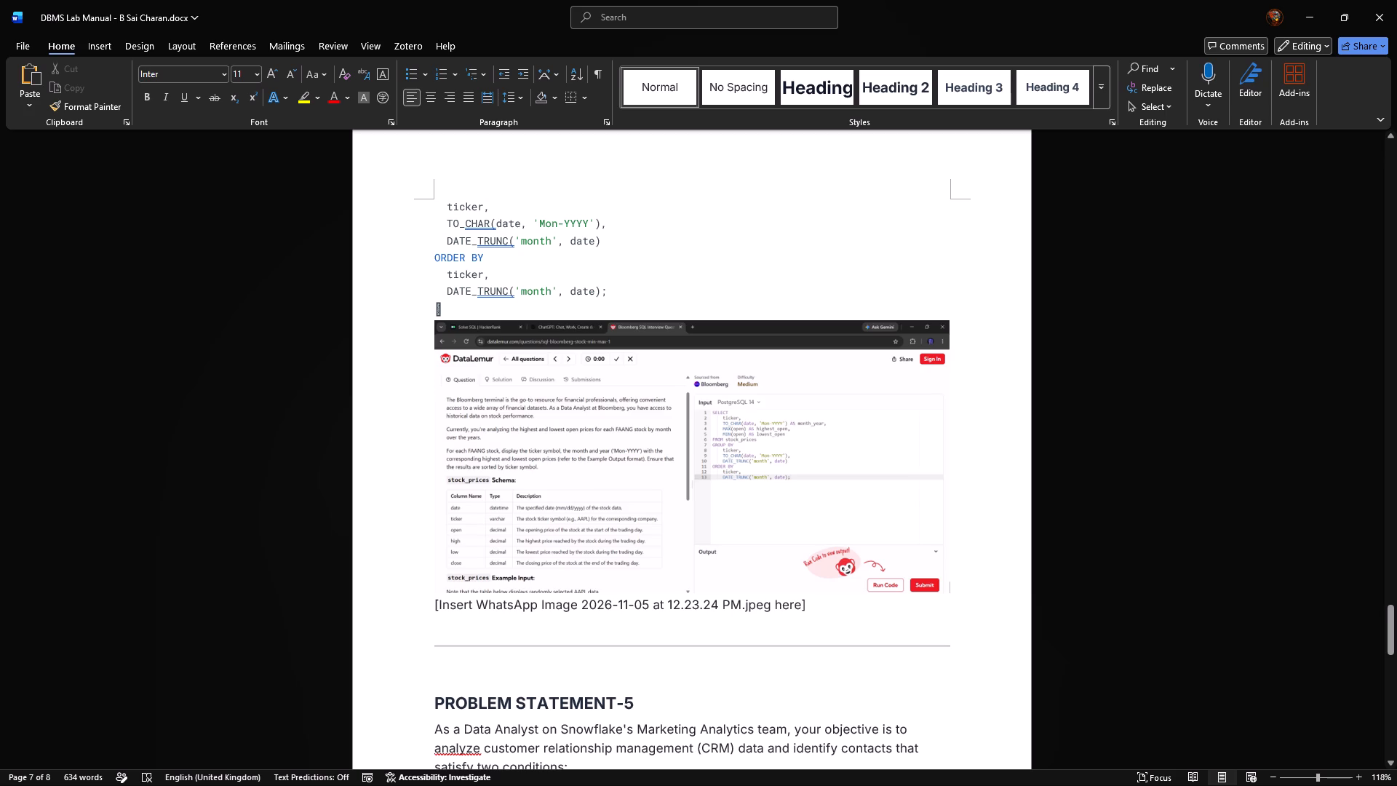
key(ctrl+shift+Left)
key(ctrl+shift+Left)
key(ctrl+shift+Left)
key(ctrl+shift+Left)
key(ctrl+shift+Left)
key(ctrl+shift+Left)
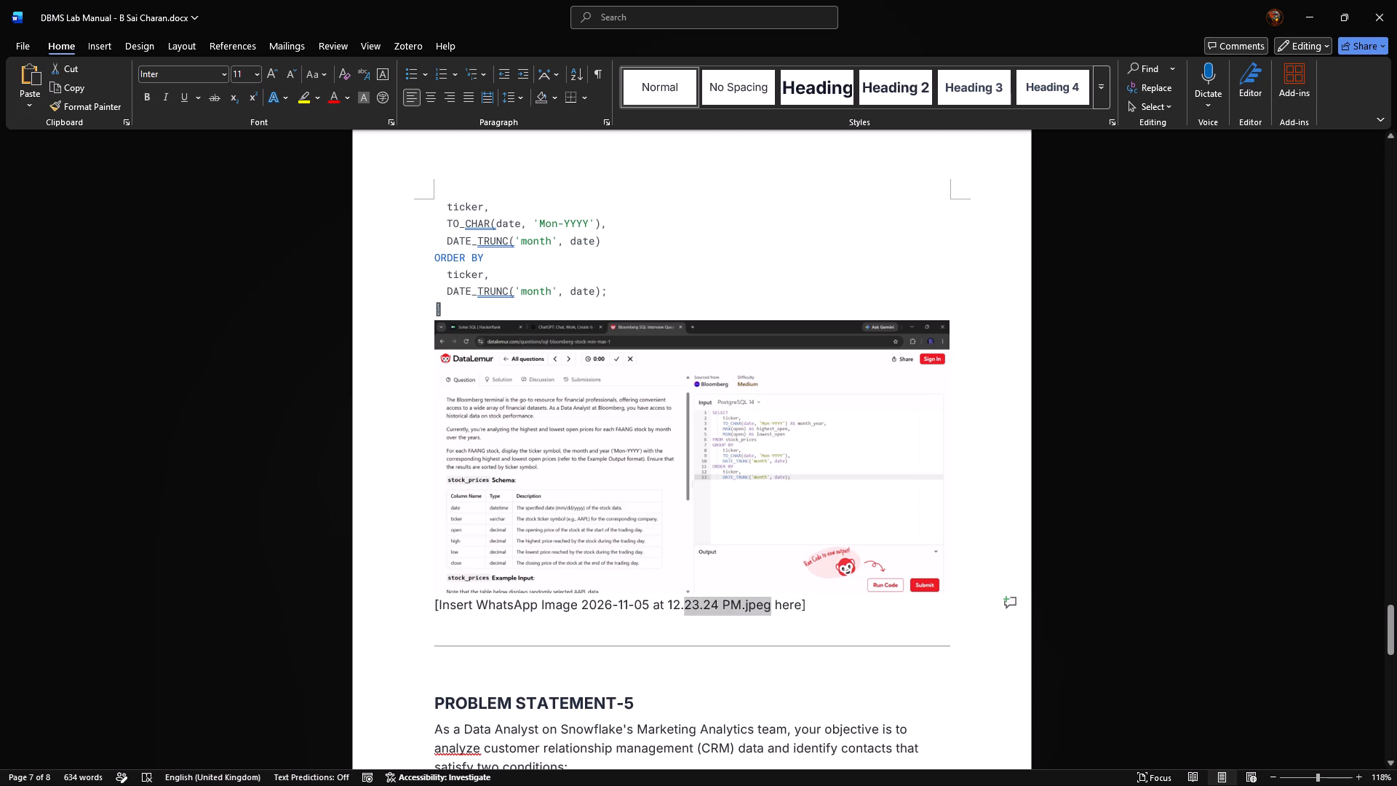
key(ctrl+shift+Left)
key(ctrl+shift+Left)
key(ctrl+shift+Left)
key(ctrl+shift+Left)
key(ctrl+shift+Left)
key(ctrl+shift+Left)
key(ctrl+shift+Left)
key(ctrl+shift+Left)
key(ctrl+shift+Left)
key(ctrl+shift+Left)
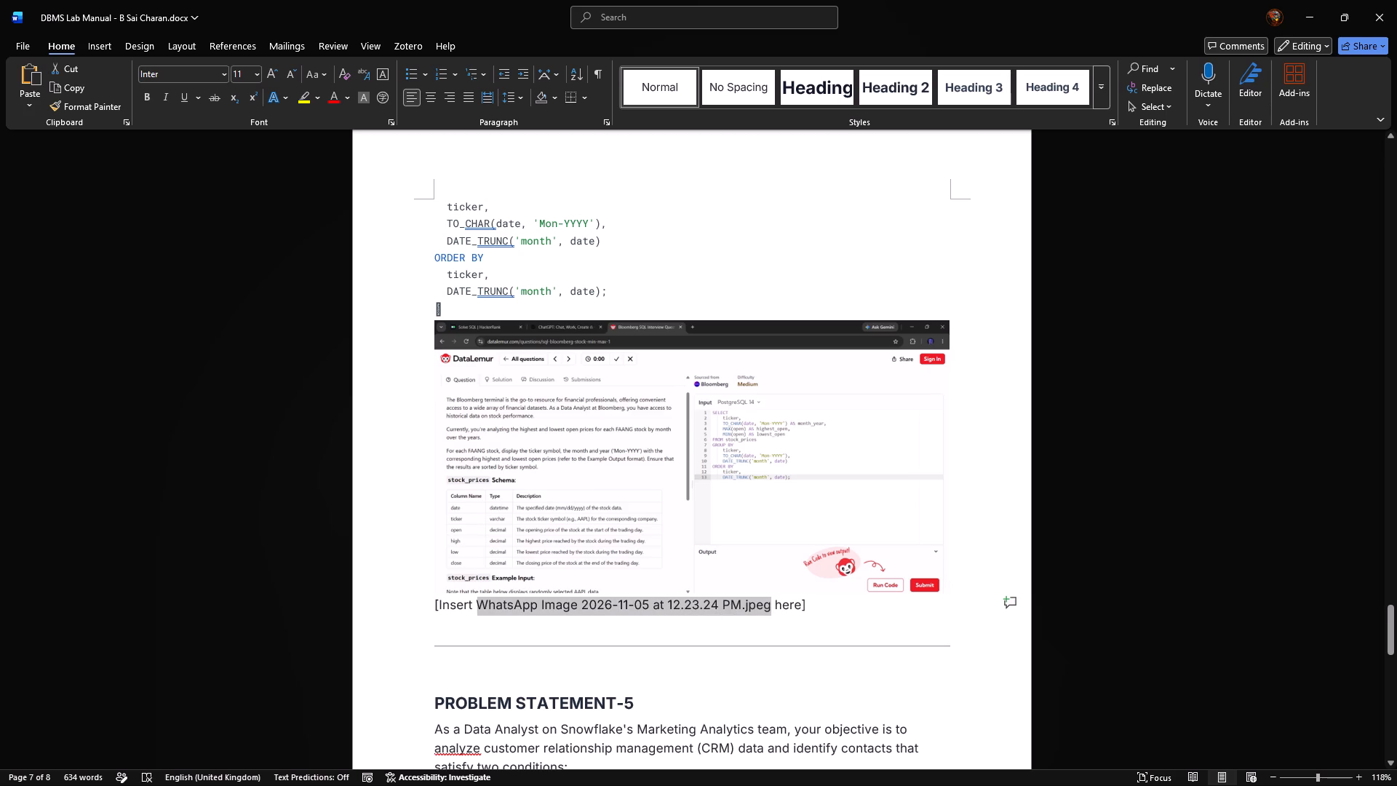
key(ctrl+c)
Search Downloads in File Explorer for the 12.23.24 PM image and insert it over the selected file name in Word.
key(alt+Tab)
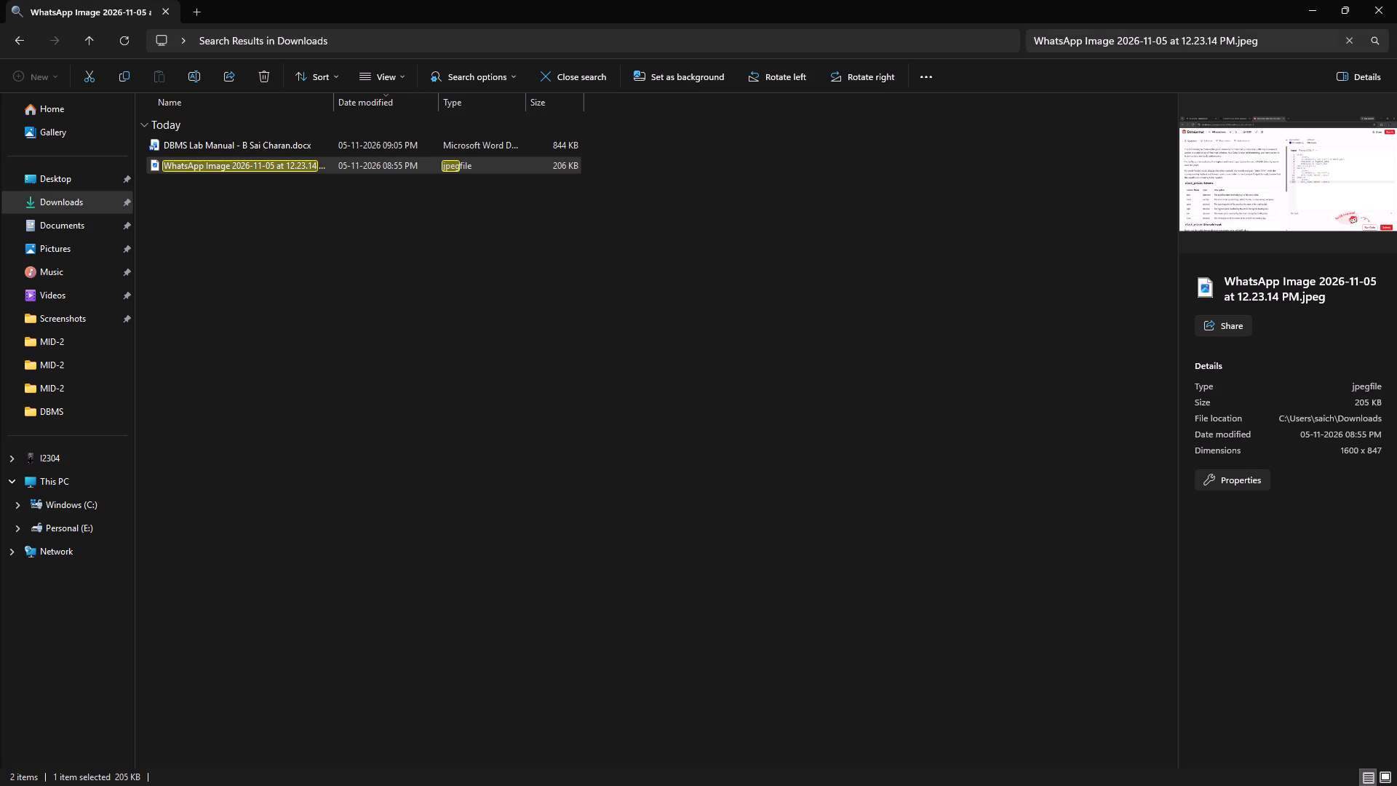
click(1257, 36)
key(ctrl+a)
key(ctrl+v)
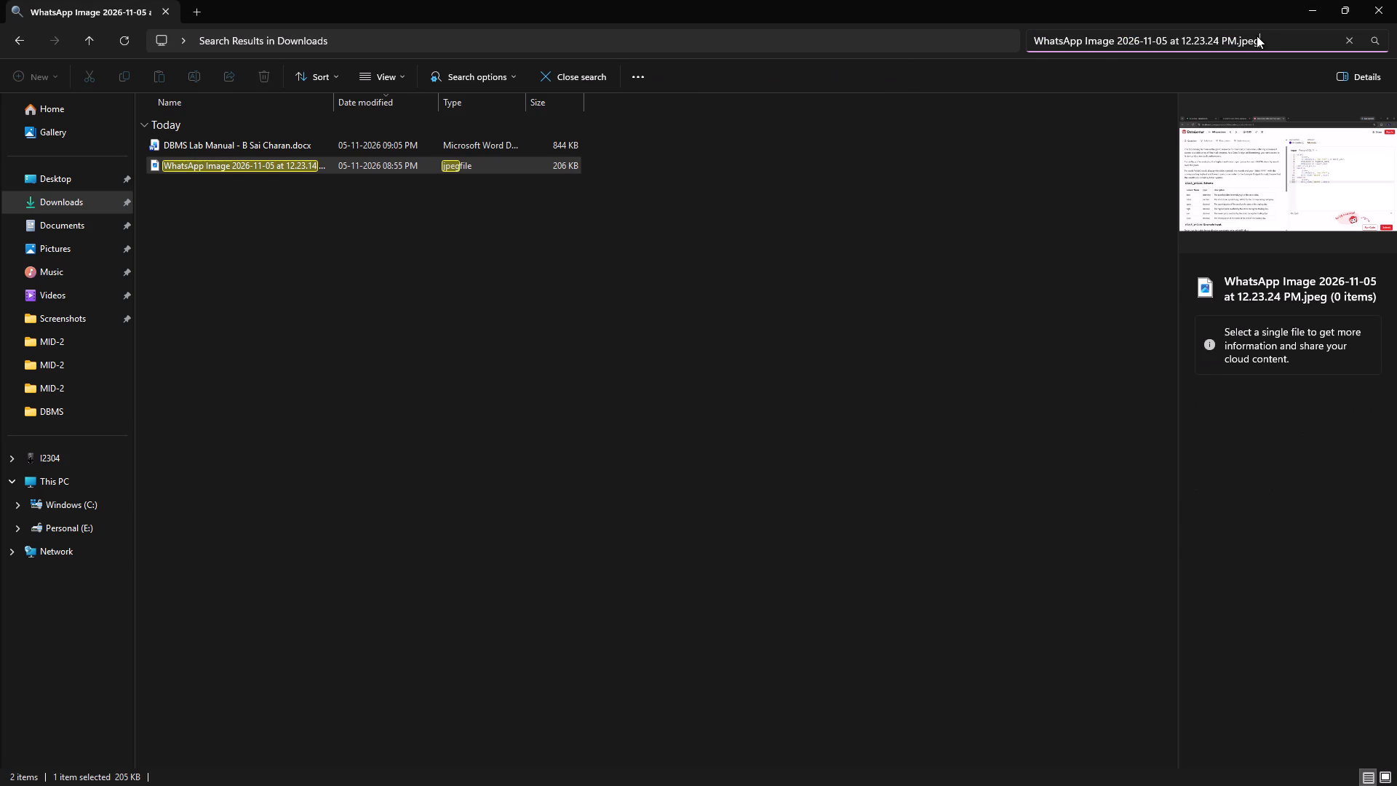
key(Return)
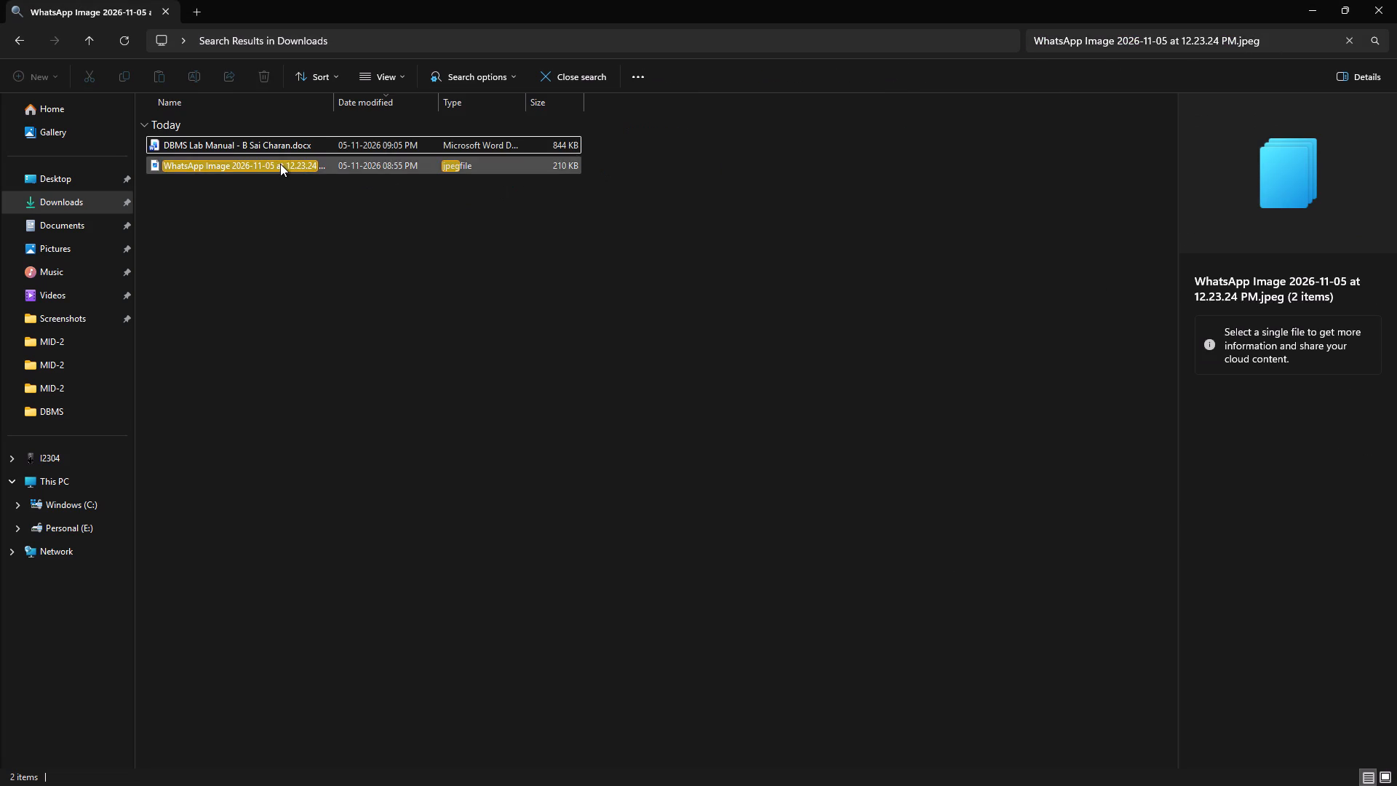
drag(280, 164, 650, 601)
key(alt+Tab)
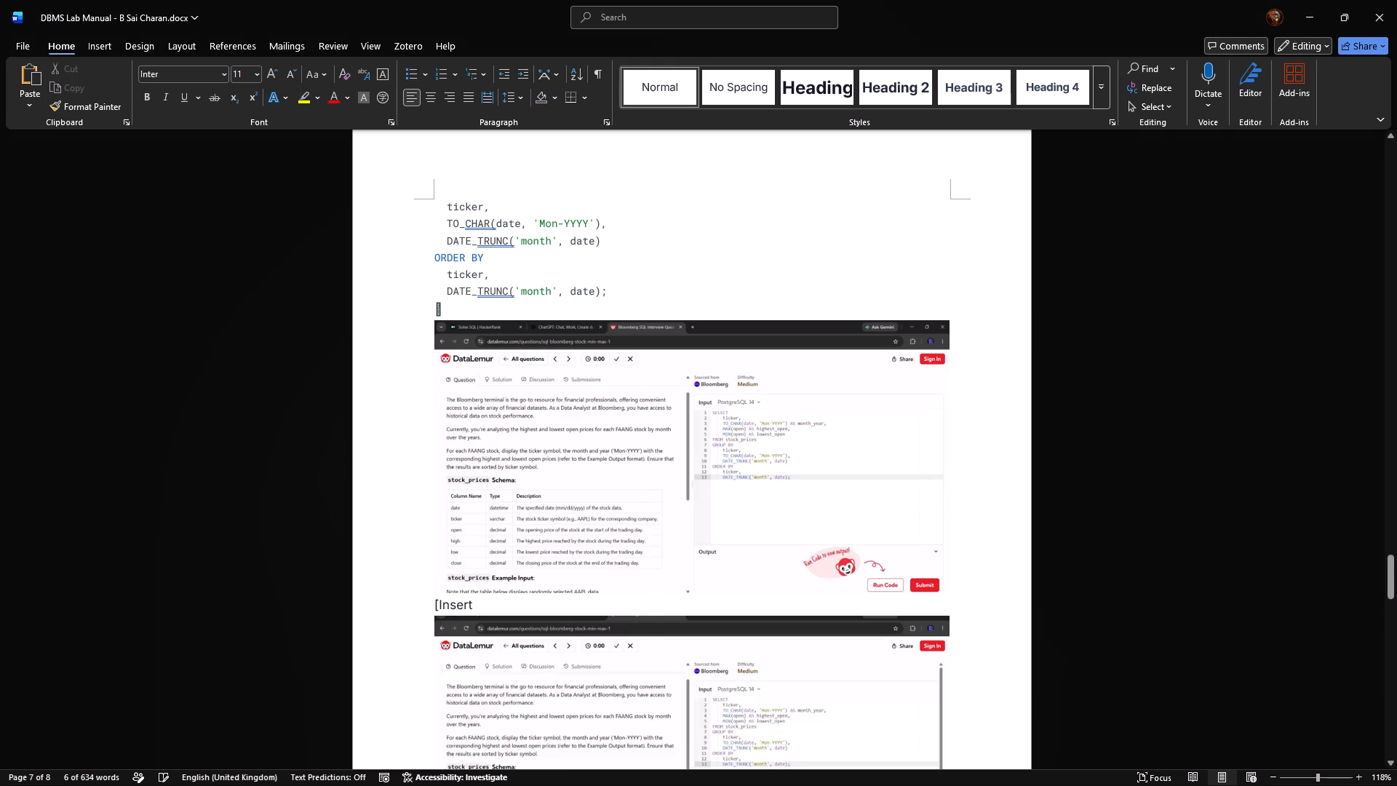
Delete the leftover "[Insert" and "here]" placeholder text around the second Problem Statement-4 screenshot.
scroll(717, 616, down, 4)
click(512, 445)
key(BackSpace)
key(BackSpace)
key(BackSpace)
key(BackSpace)
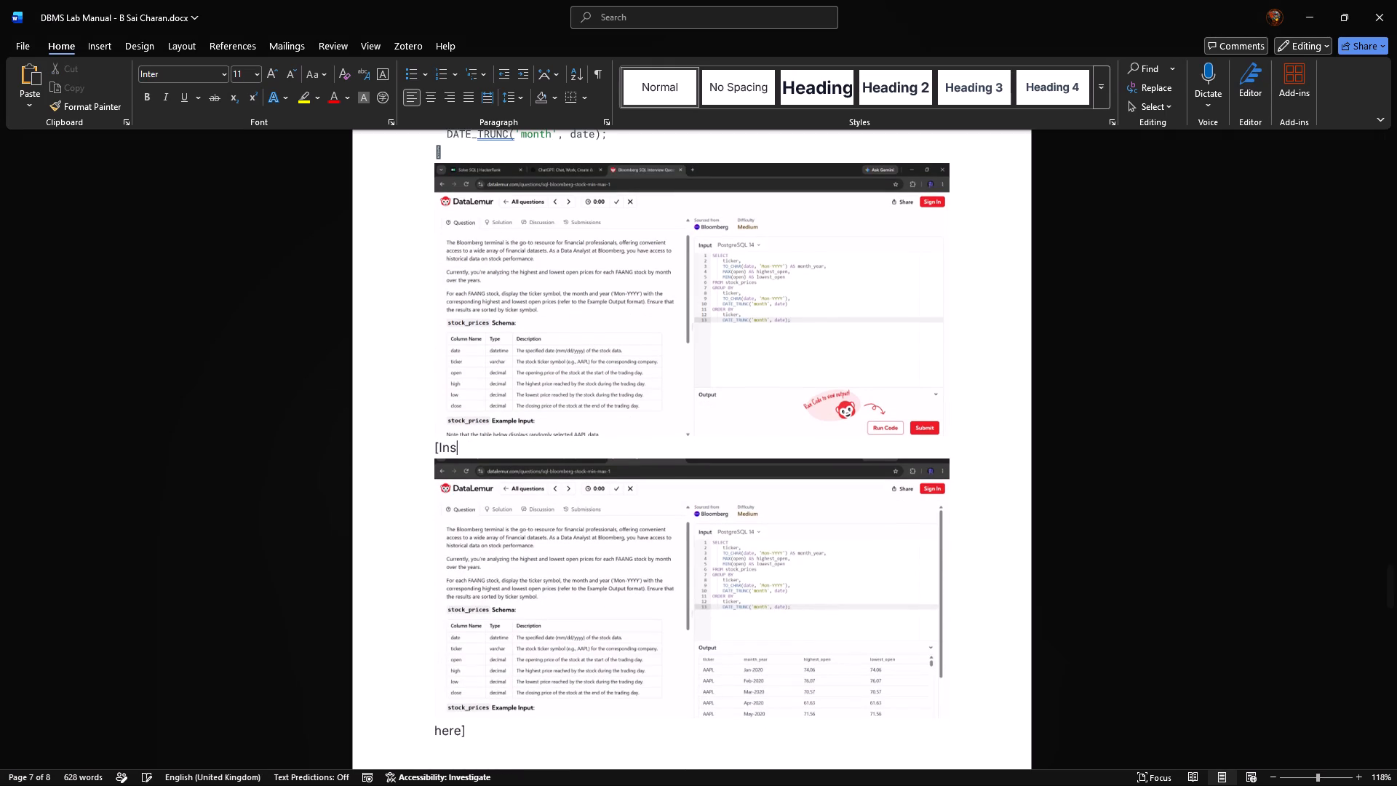
key(BackSpace)
key(BackSpace)
key(BackSpace)
key(BackSpace)
scroll(525, 465, down, 5)
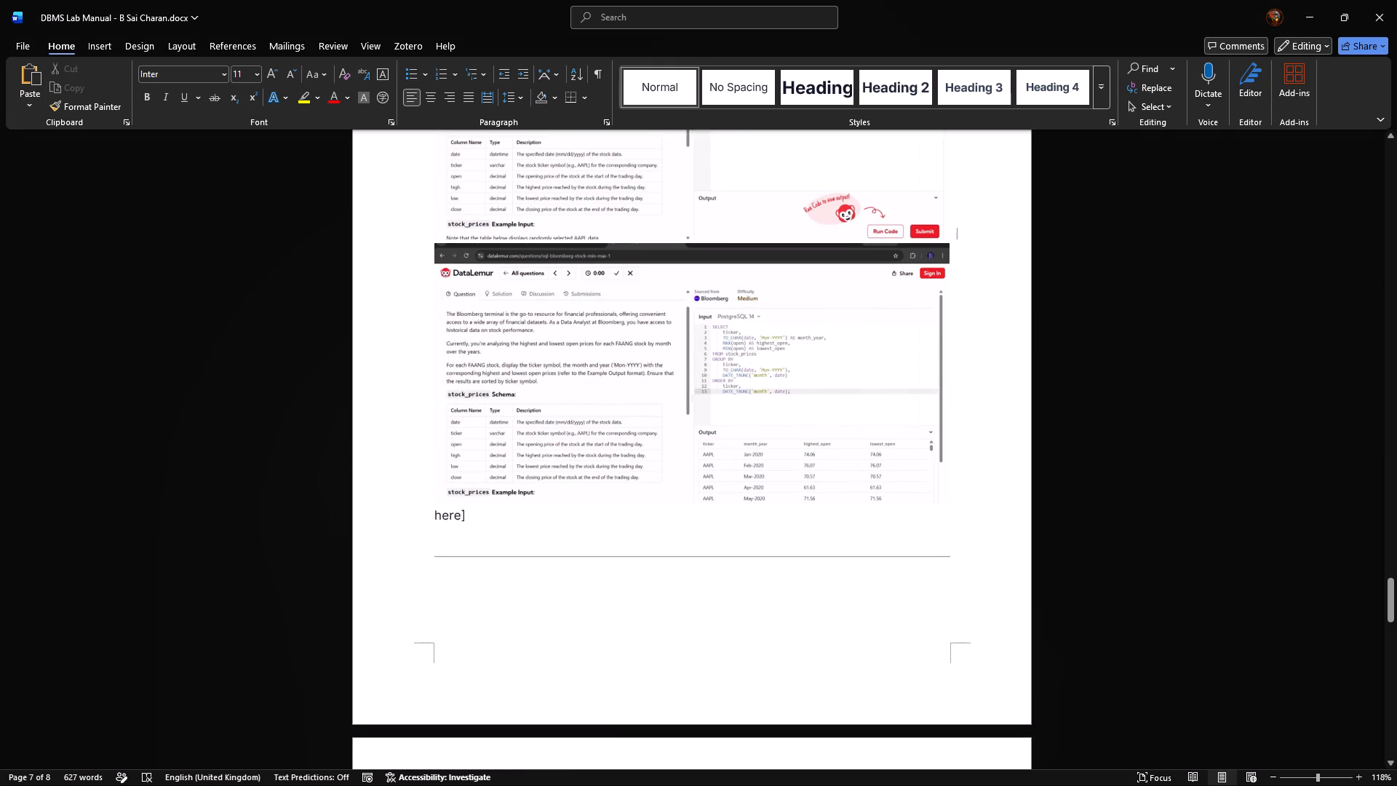
click(504, 512)
key(BackSpace)
key(BackSpace)
key(BackSpace)
key(BackSpace)
key(BackSpace)
Add four line breaks between the second Problem Statement-4 screenshot and the divider line below it.
scroll(578, 517, down, 5)
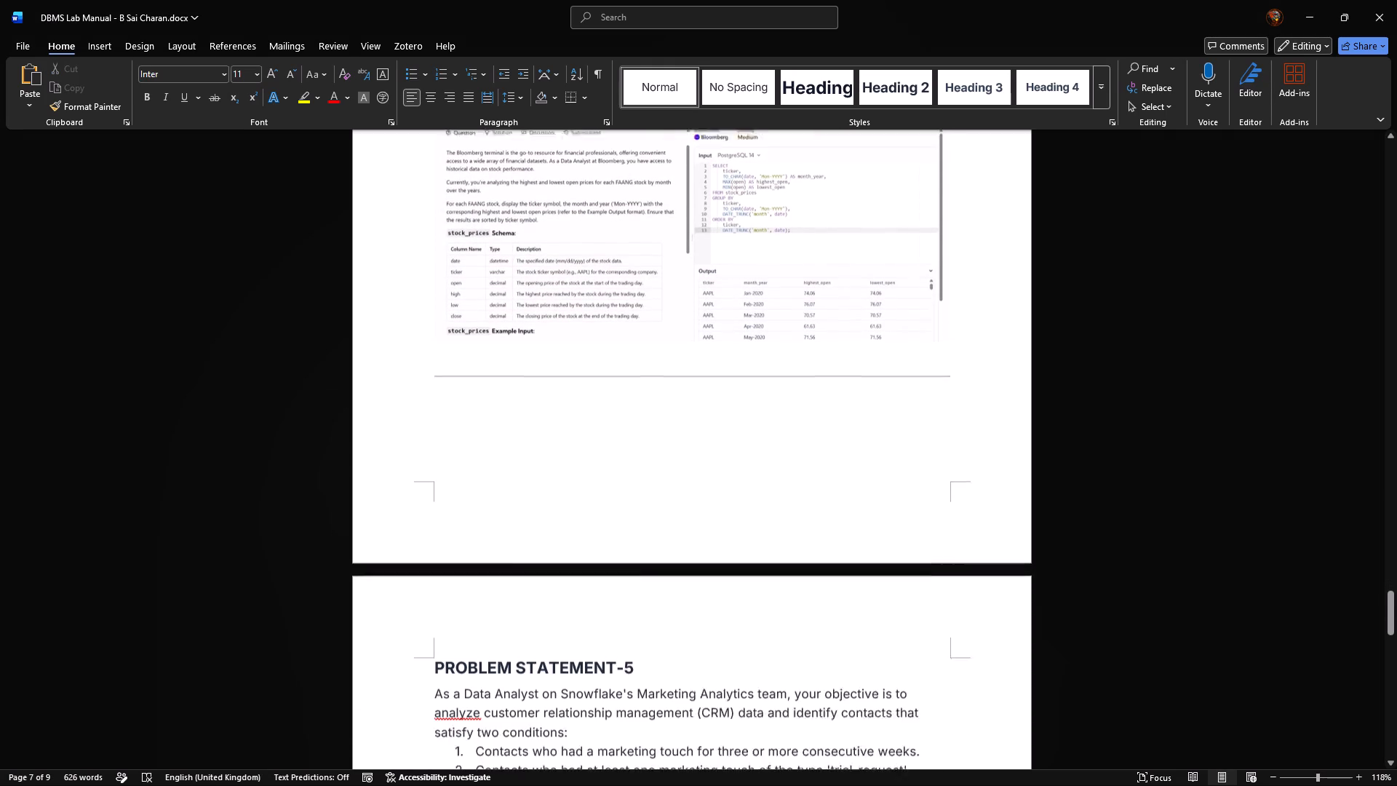
key(Return)
key(Return)
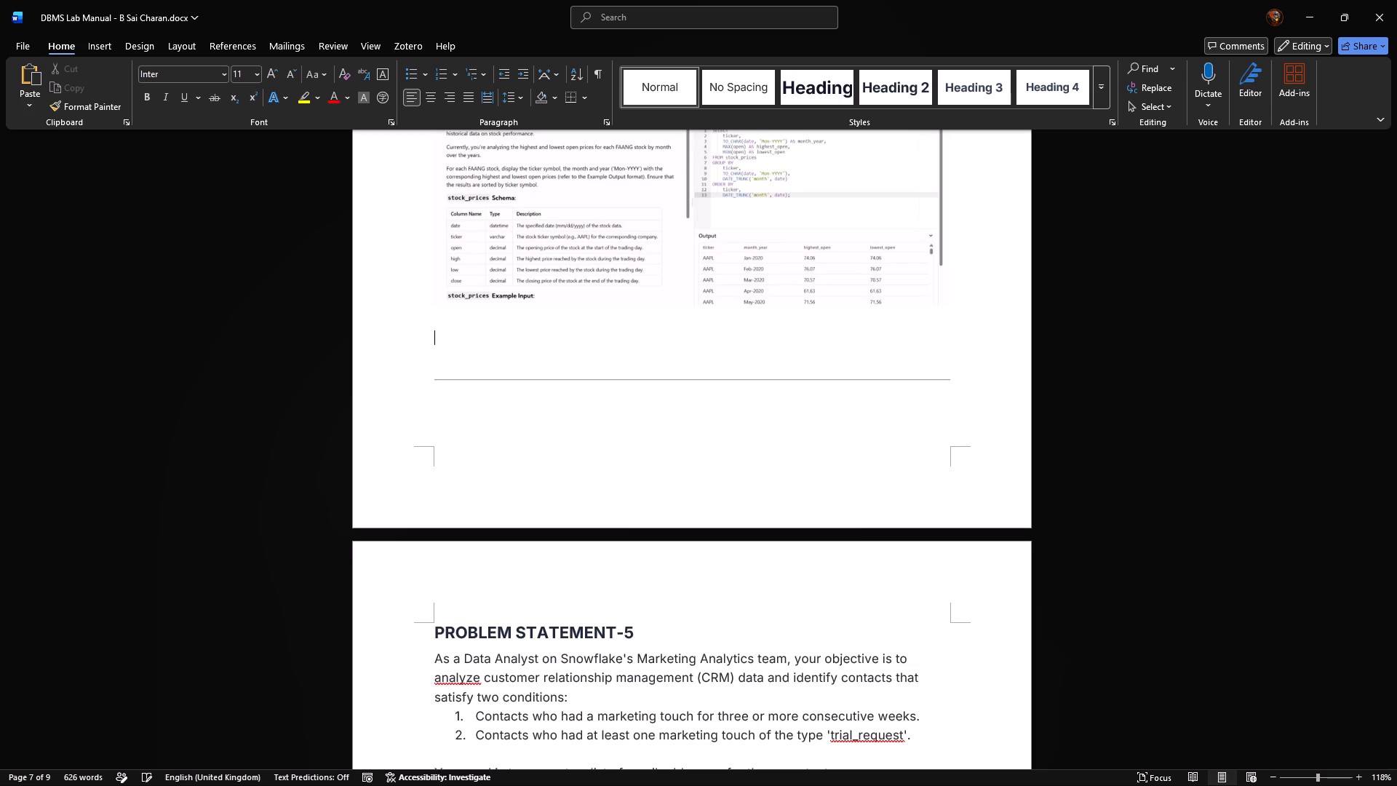
key(Return)
key(Return)
Copy the file name "WhatsApp Image 2026-11-05 at 12.23.39 PM.jpeg" from the first Problem Statement-5 placeholder, leaving it selected.
scroll(882, 446, down, 6)
scroll(813, 447, down, 5)
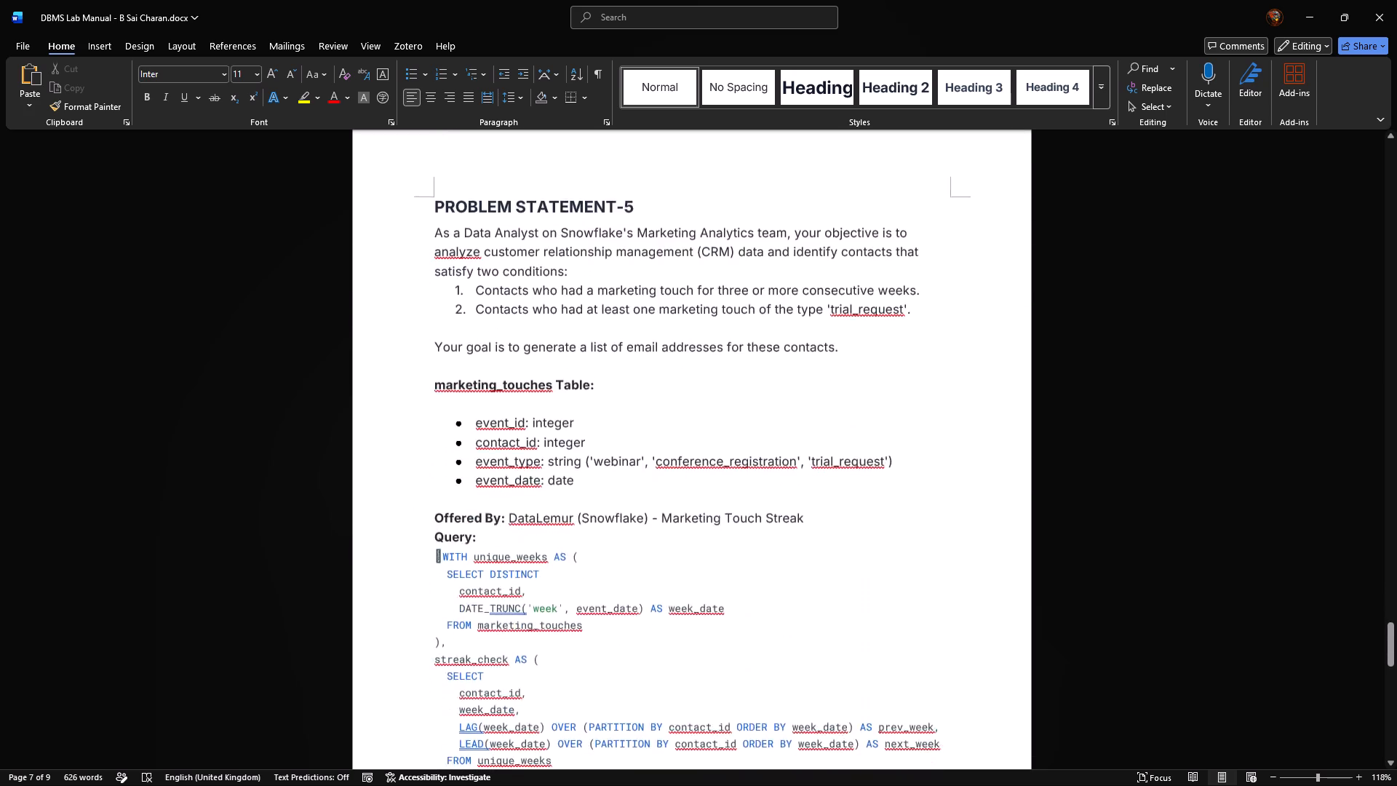
scroll(803, 443, down, 18)
scroll(583, 477, down, 7)
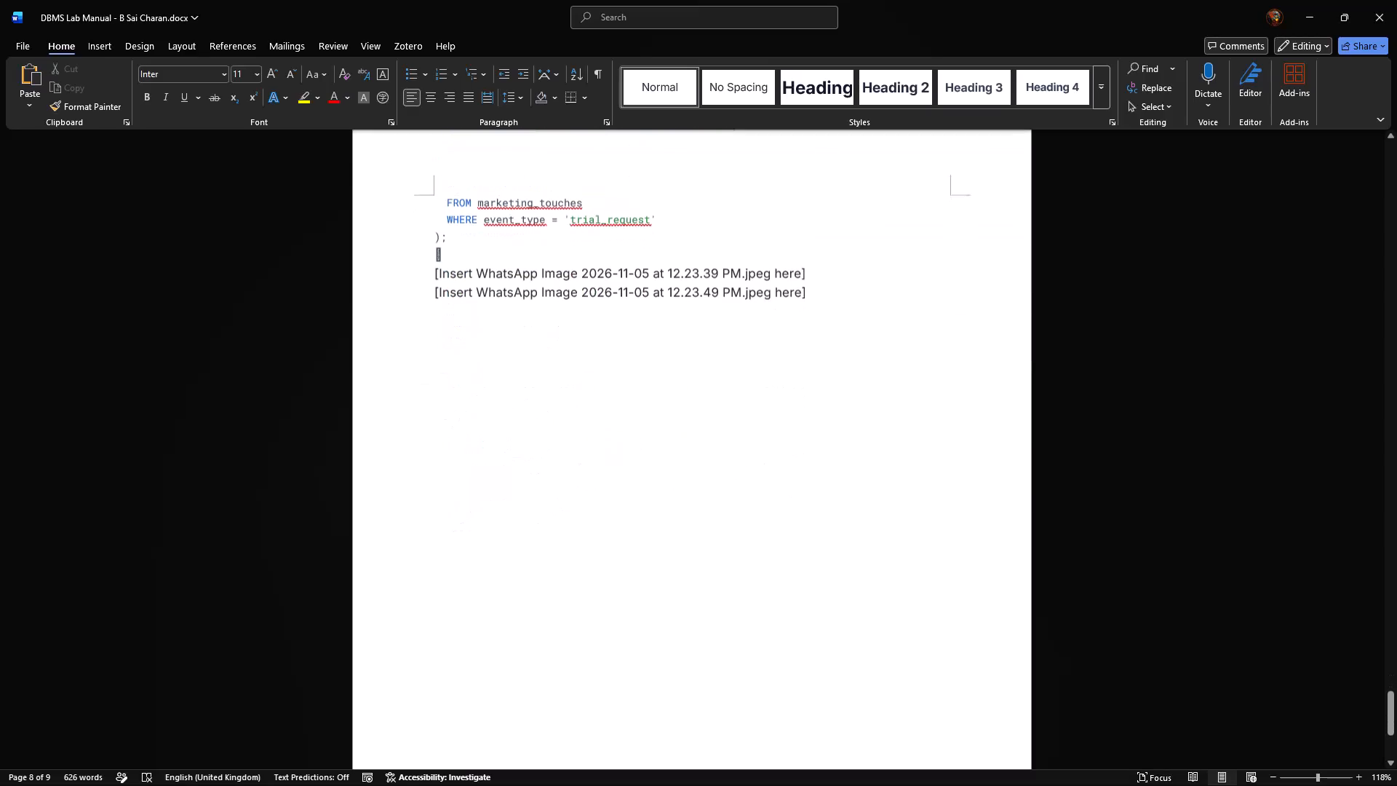
click(766, 258)
key(Right)
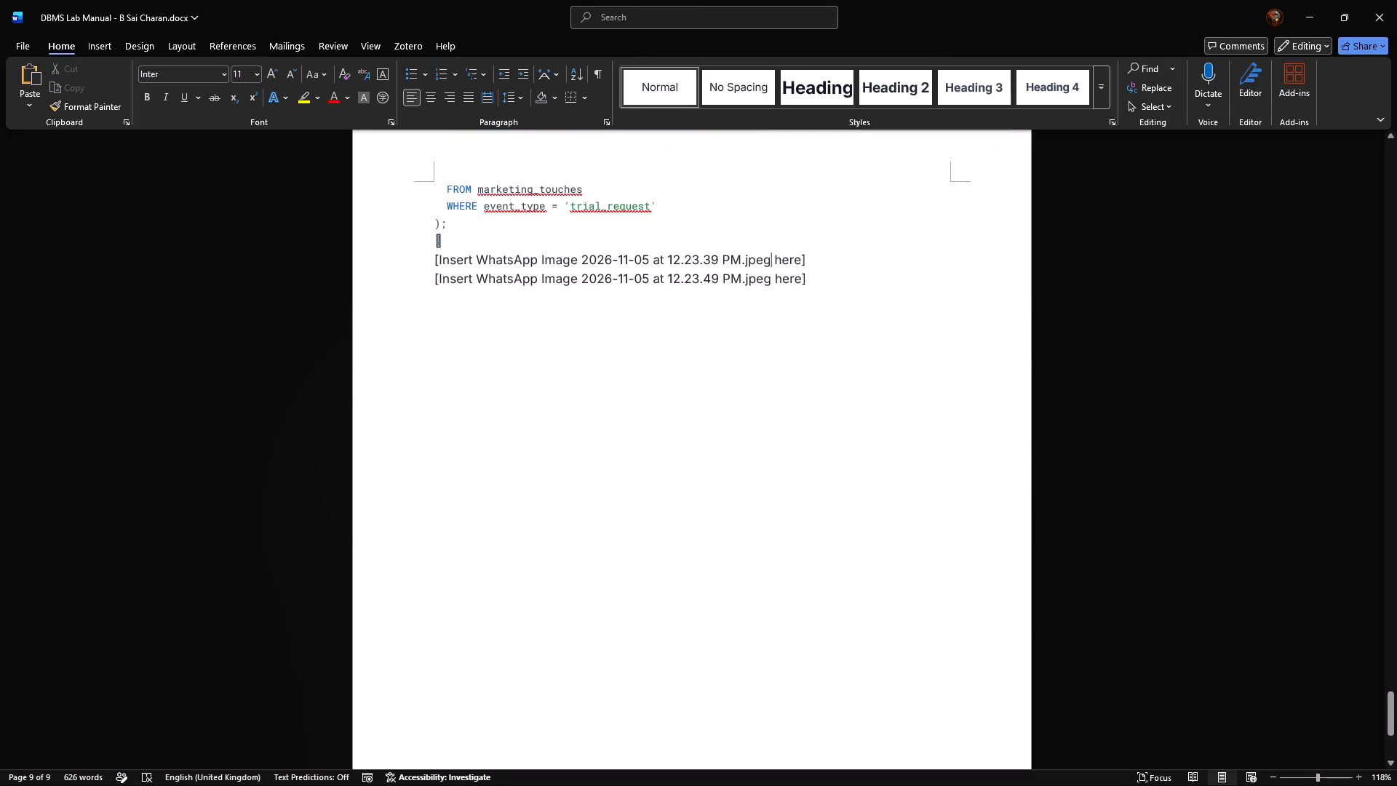
key(ctrl+shift+Left)
key(ctrl+shift+Left)
key(ctrl+shift+Left)
key(ctrl+shift+Left)
key(ctrl+shift+Left)
key(ctrl+shift+Left)
key(ctrl+shift+Left)
key(ctrl+shift+Left)
key(ctrl+shift+Left)
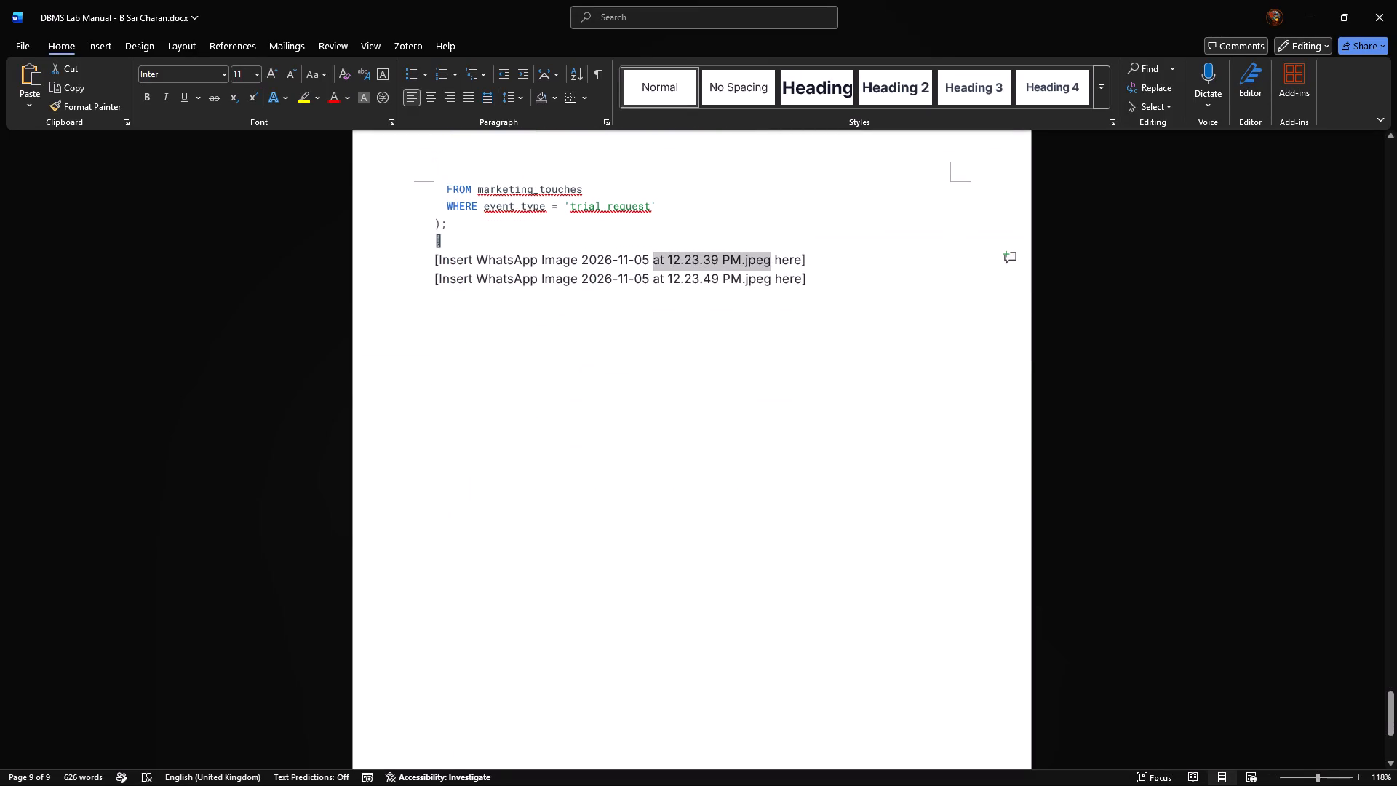
key(ctrl+shift+Left)
key(ctrl+shift+Left)
key(ctrl+shift+Left)
key(ctrl+shift+Left)
key(ctrl+shift+Left)
key(ctrl+shift+Left)
key(ctrl+shift+Left)
key(ctrl+shift+Left)
key(ctrl+shift+Right)
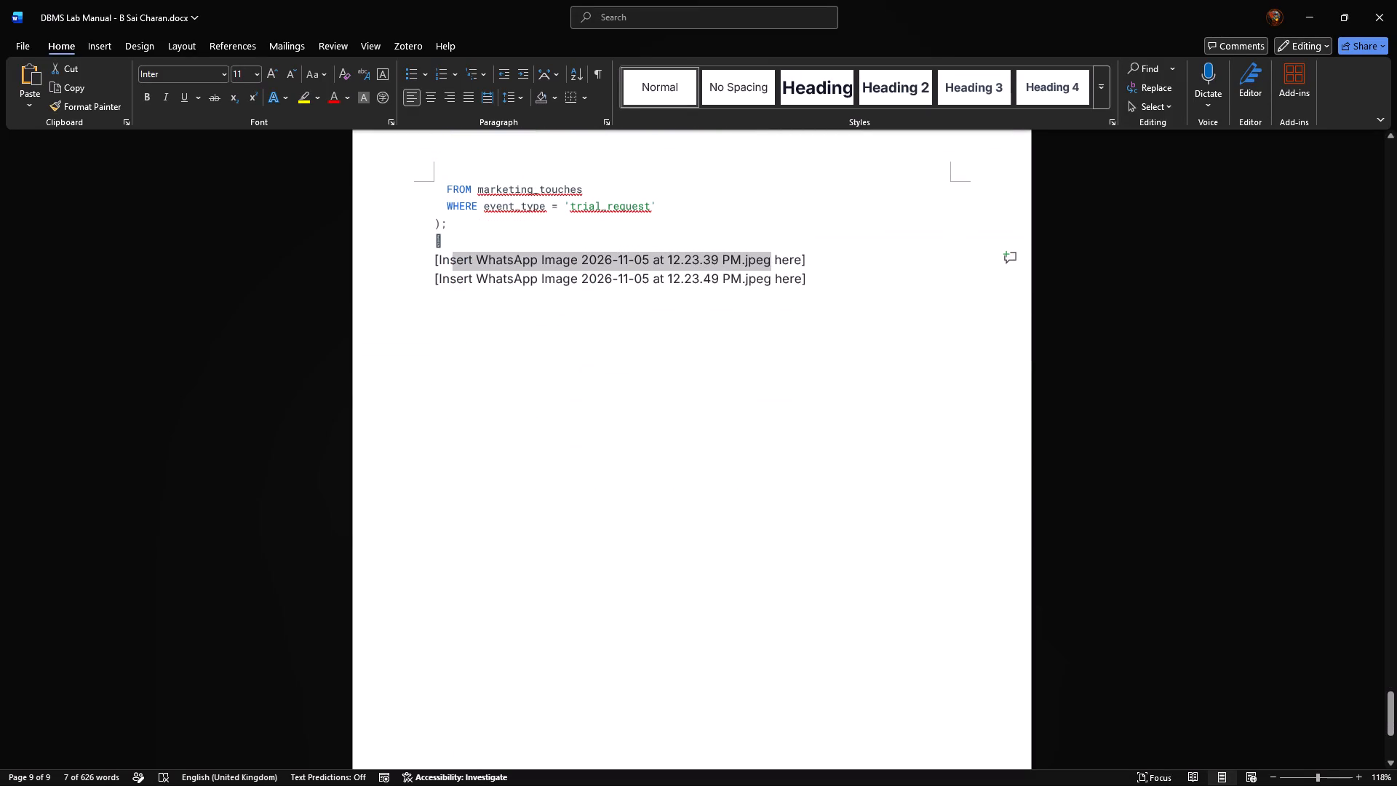
key(ctrl+c)
Search Downloads in File Explorer for the 12.23.39 PM image and insert it over the selected file name in Word.
key(alt+Tab)
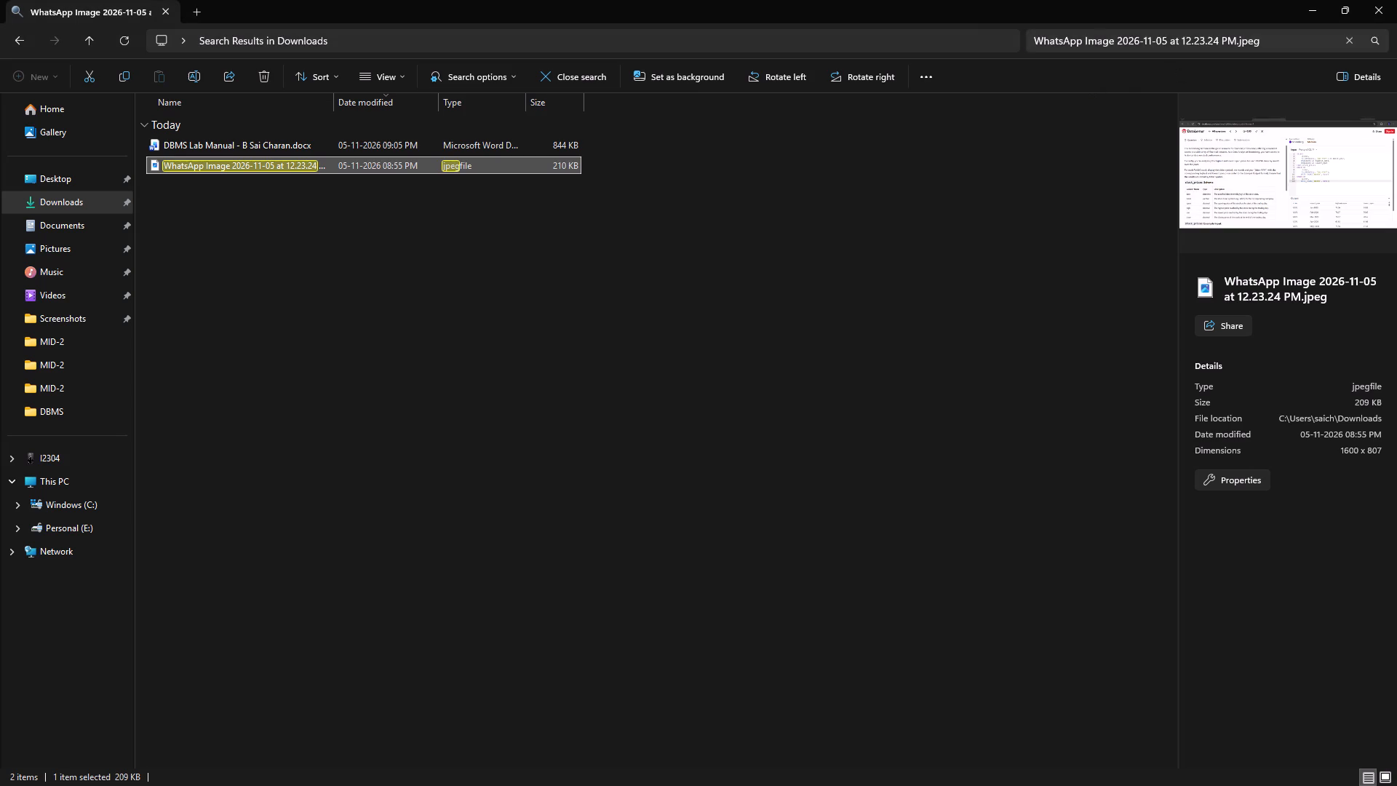
click(1212, 37)
key(ctrl+a)
key(ctrl+v)
key(Return)
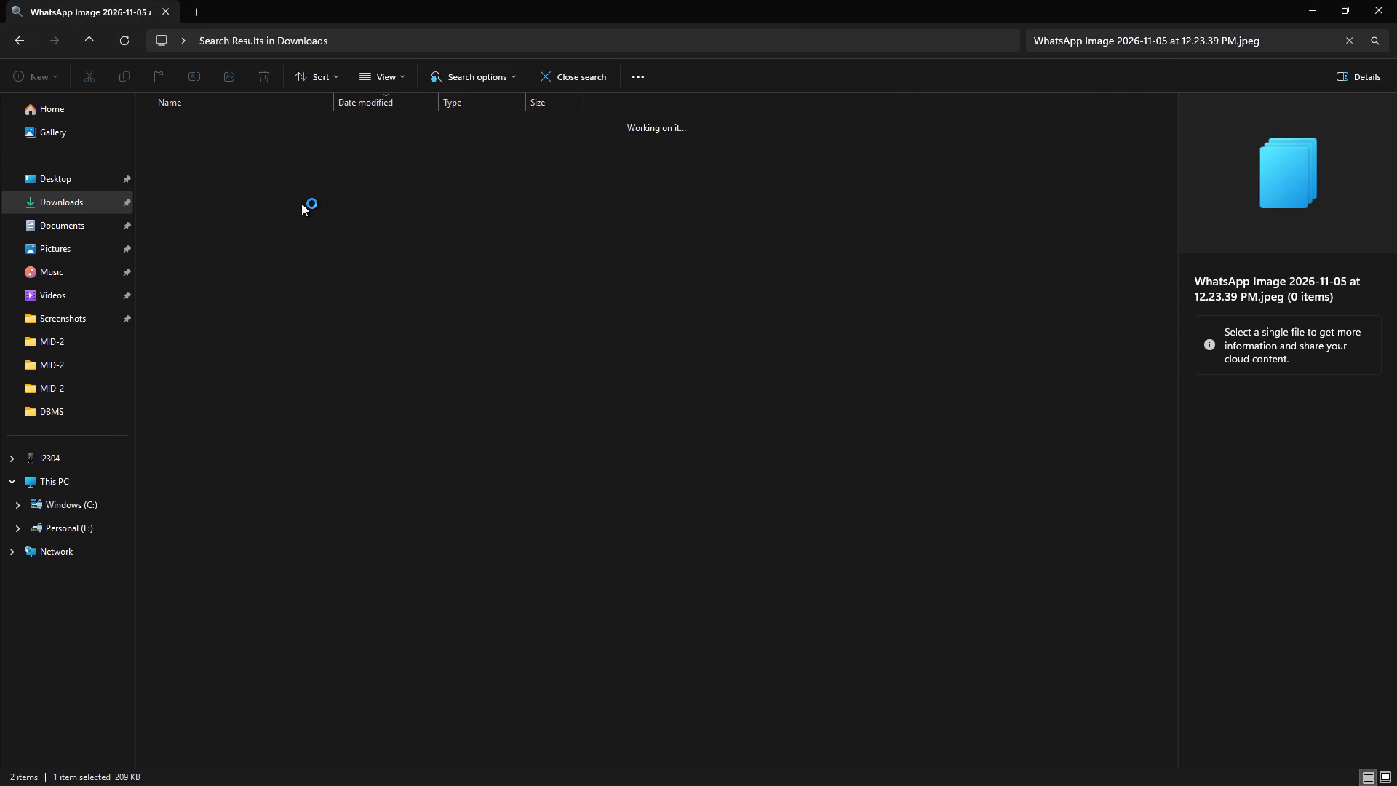
drag(208, 170, 565, 314)
key(alt+Tab)
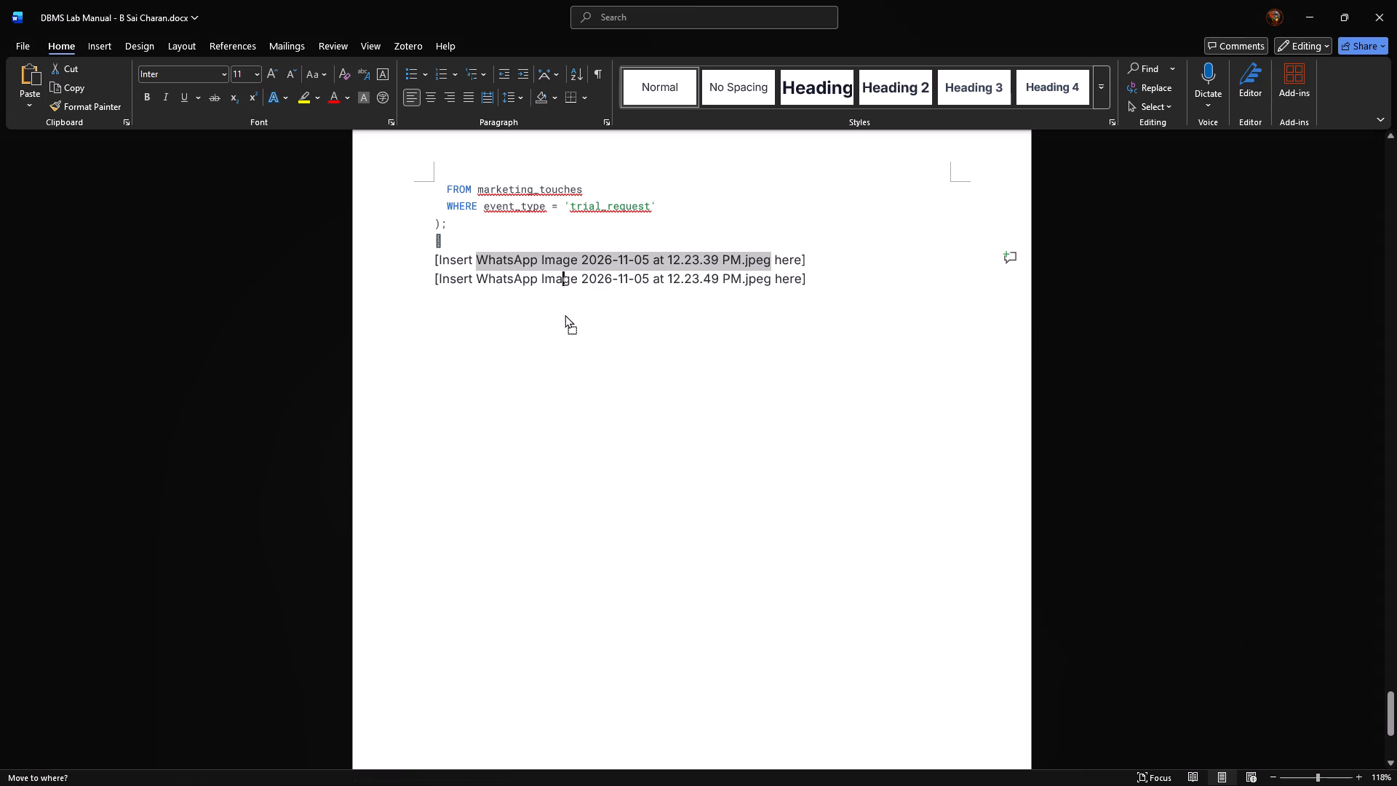
drag(565, 314, 579, 255)
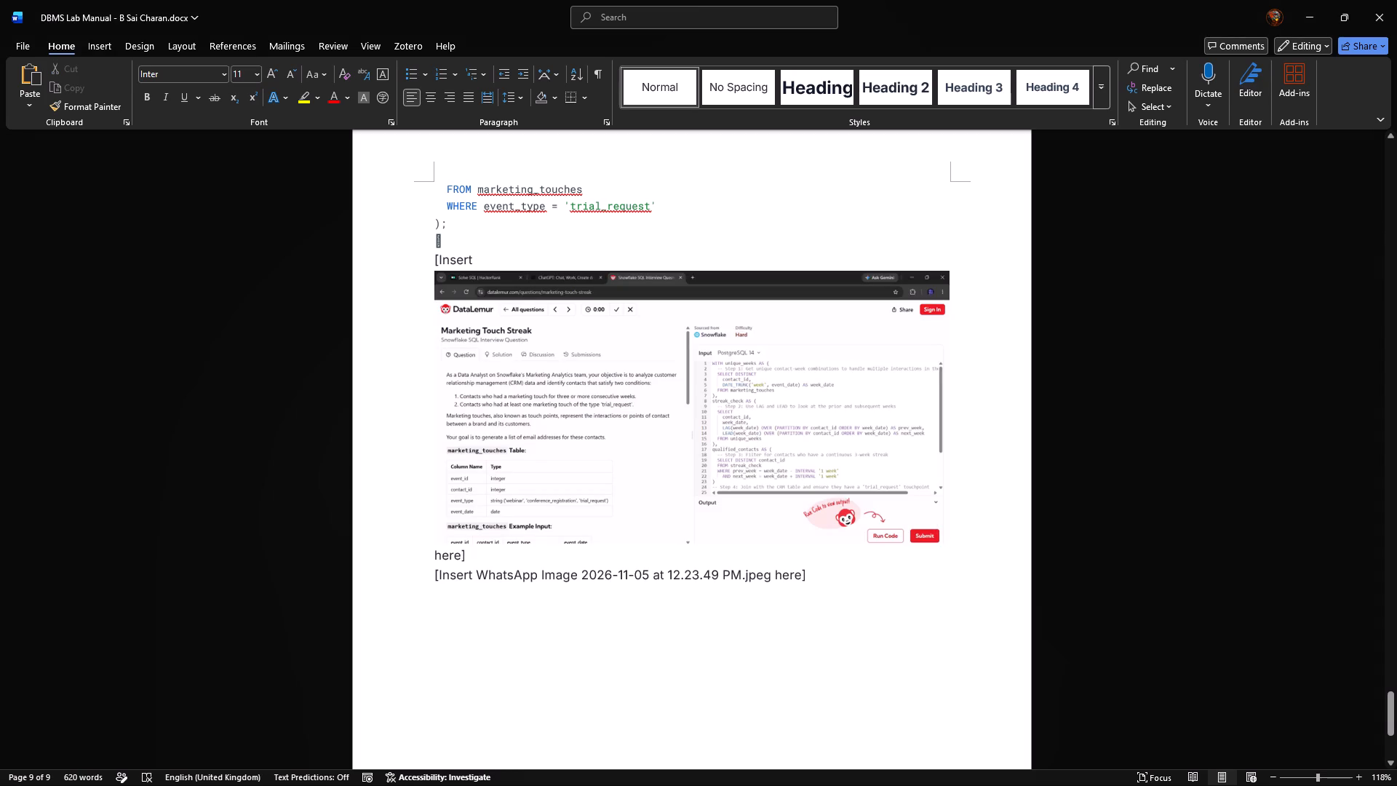
Delete the leftover "[Insert" and "here]" placeholder text around the first Problem Statement-5 screenshot.
click(501, 257)
key(BackSpace)
key(BackSpace)
key(BackSpace)
key(BackSpace)
key(BackSpace)
key(BackSpace)
key(BackSpace)
key(BackSpace)
click(474, 537)
key(BackSpace)
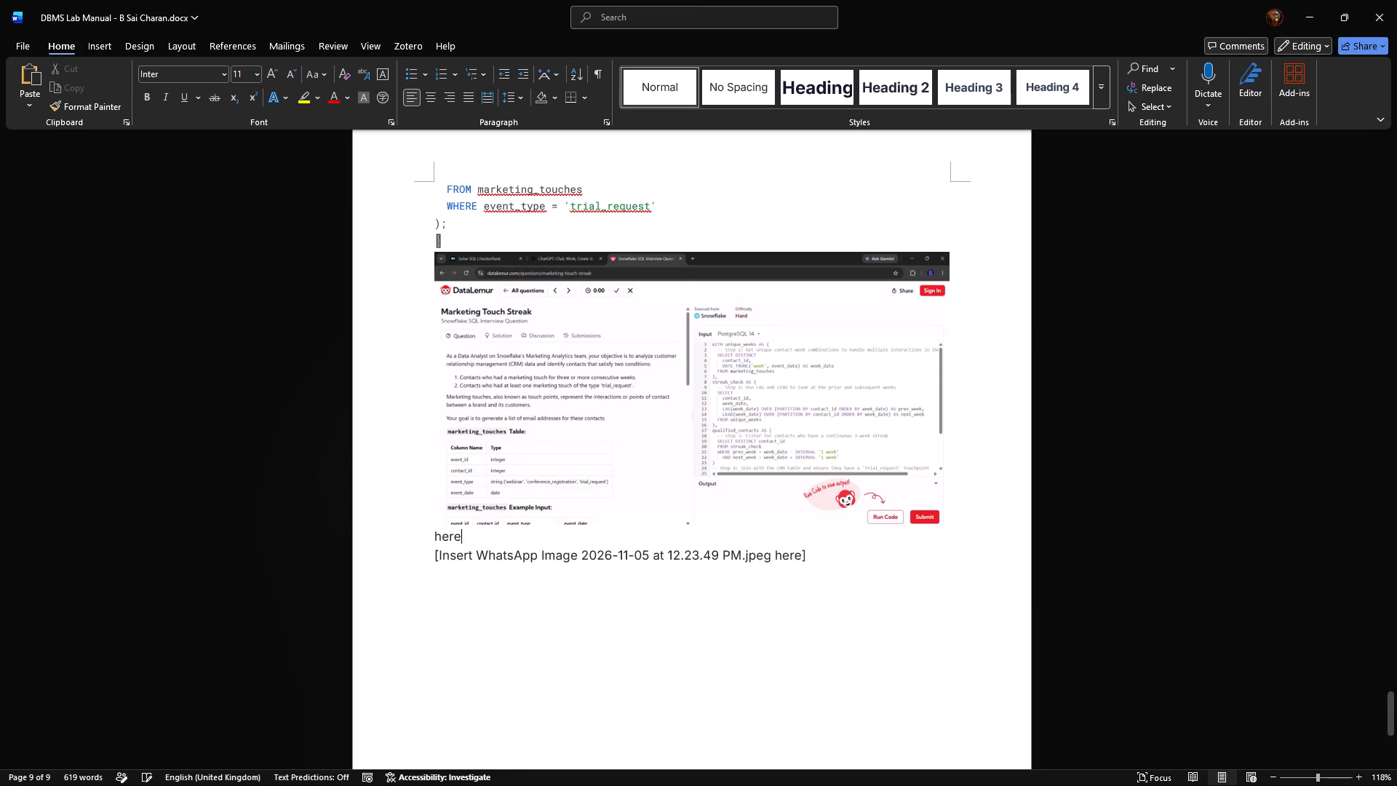
key(BackSpace)
key(BackSpace)
key(BackSpace)
key(BackSpace)
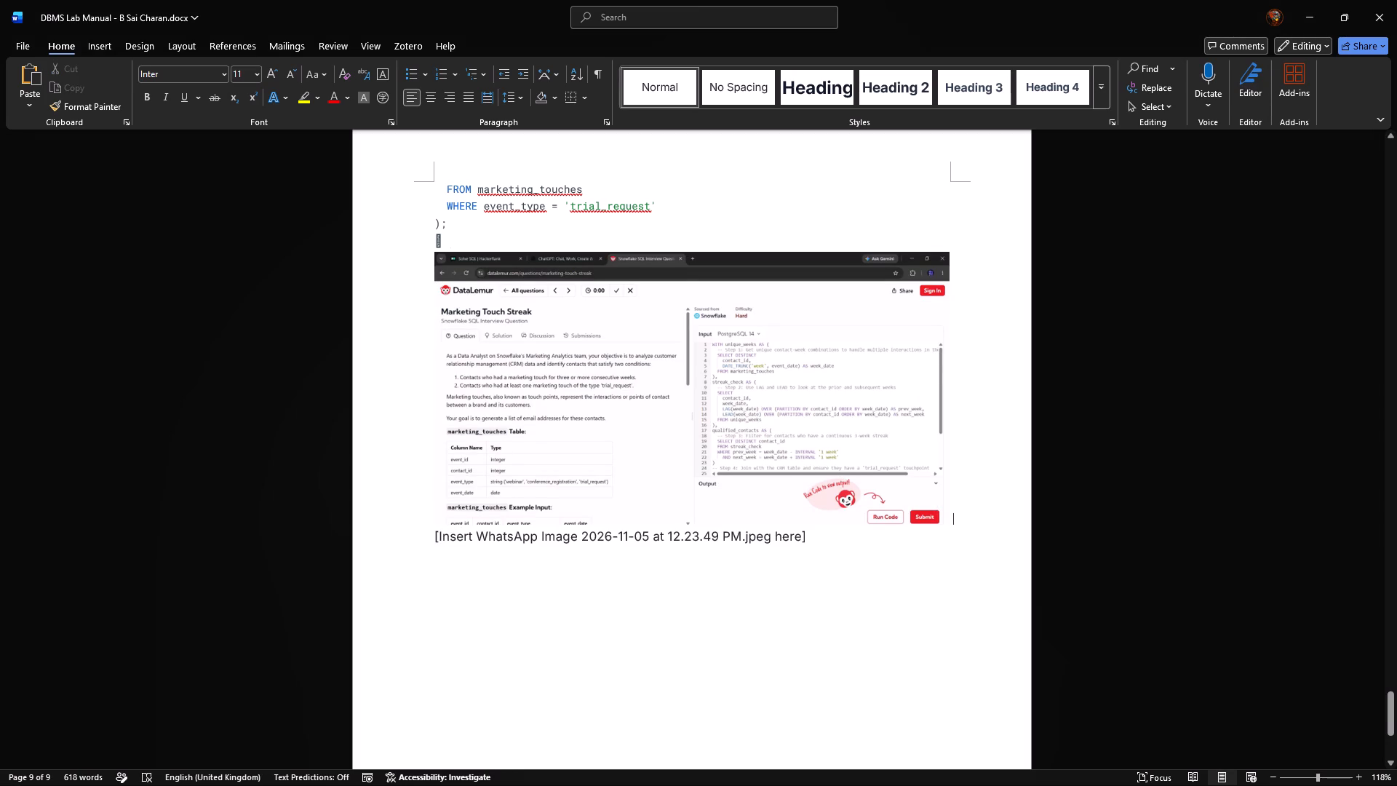
Copy the file name "WhatsApp Image 2026-11-05 at 12.23.49 PM.jpeg" from the second Problem Statement-5 placeholder, leaving it selected.
click(771, 536)
key(ctrl+shift+Left)
key(ctrl+shift+Left)
key(ctrl+shift+Left)
key(ctrl+shift+Left)
key(ctrl+shift+Left)
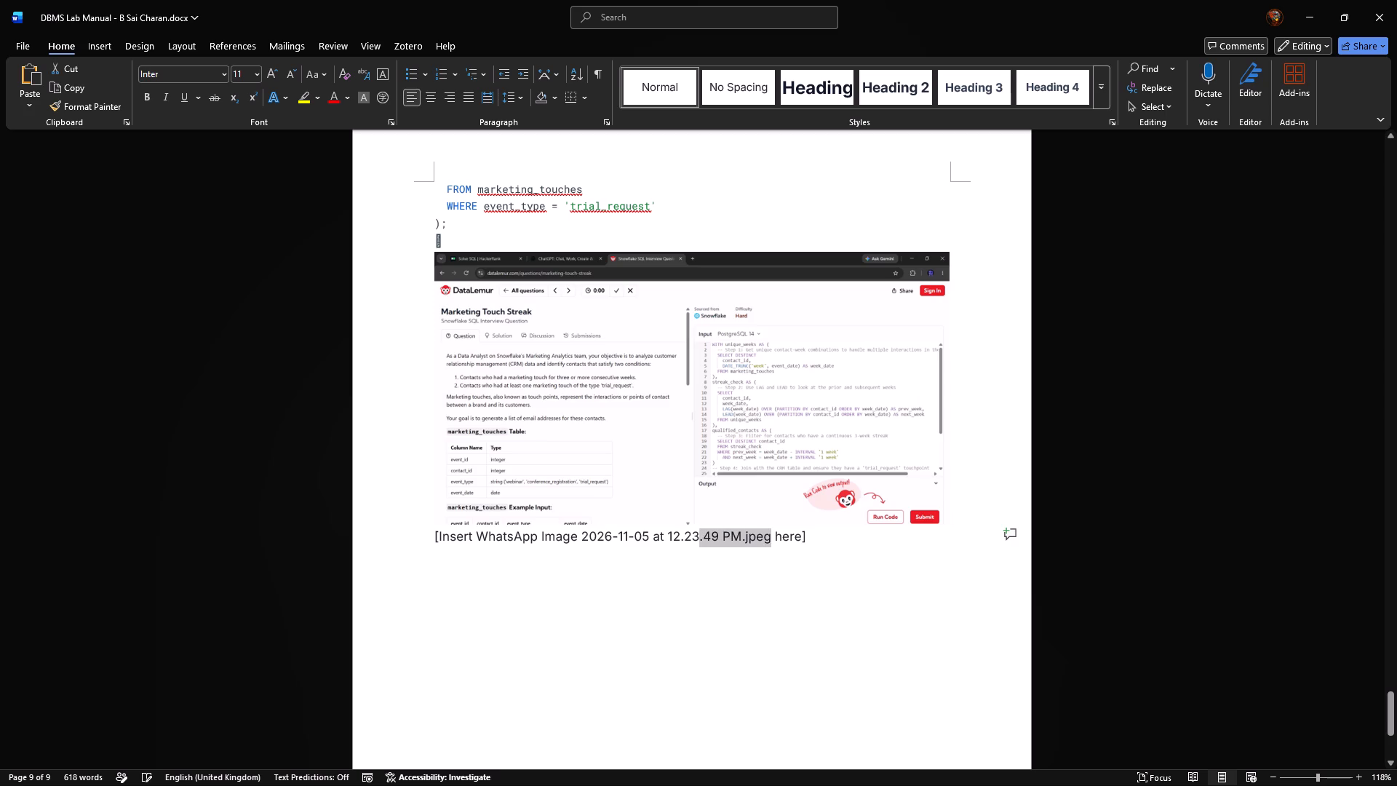
key(ctrl+shift+Left)
key(ctrl+shift+Left)
key(ctrl+shift+Left)
key(ctrl+shift+Left)
key(ctrl+shift+Left)
key(ctrl+shift+Left)
key(ctrl+shift+Left)
key(ctrl+shift+Left)
key(ctrl+shift+Left)
key(ctrl+shift+Left)
key(ctrl+shift+Left)
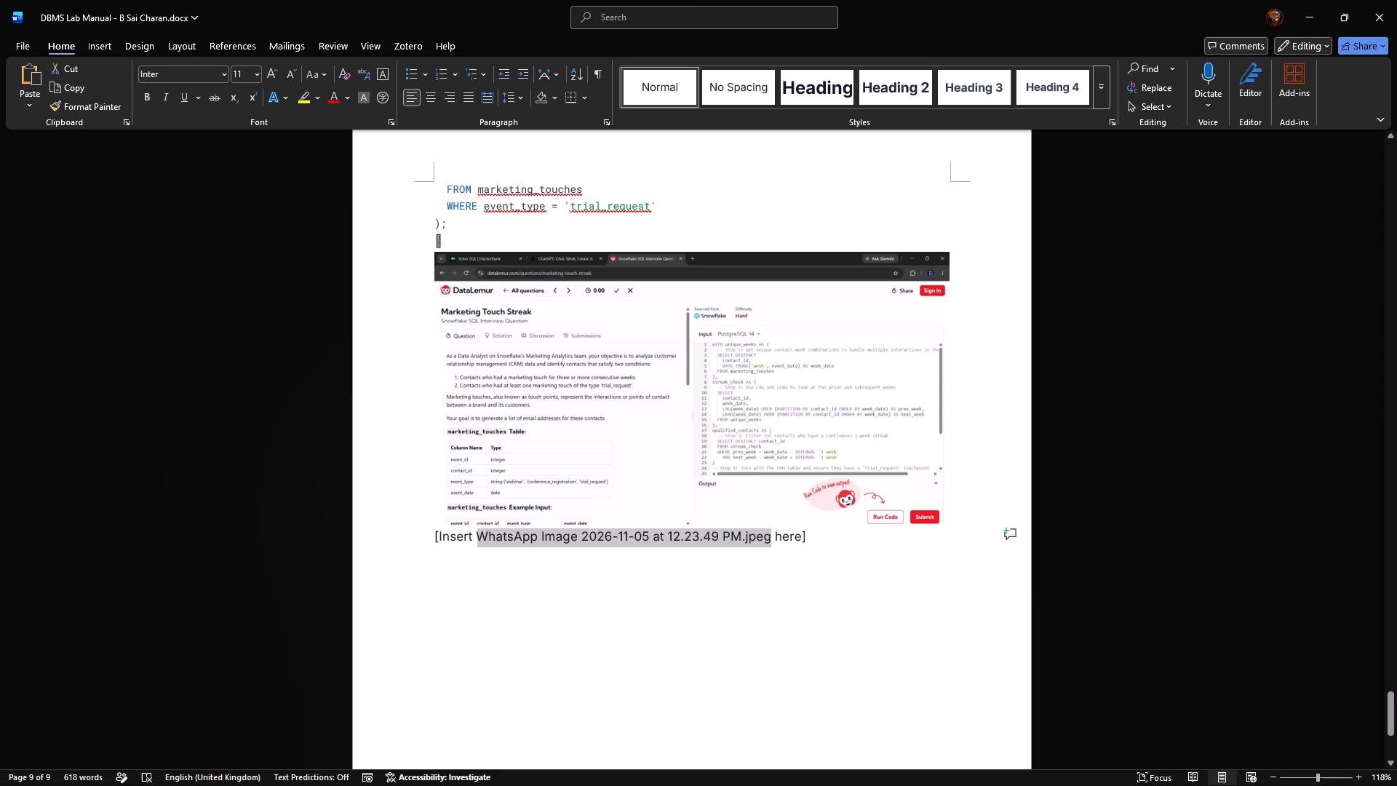
key(ctrl+c)
Search Downloads in File Explorer for the 12.23.49 PM image and insert it over the selected file name in Word.
key(alt+Tab)
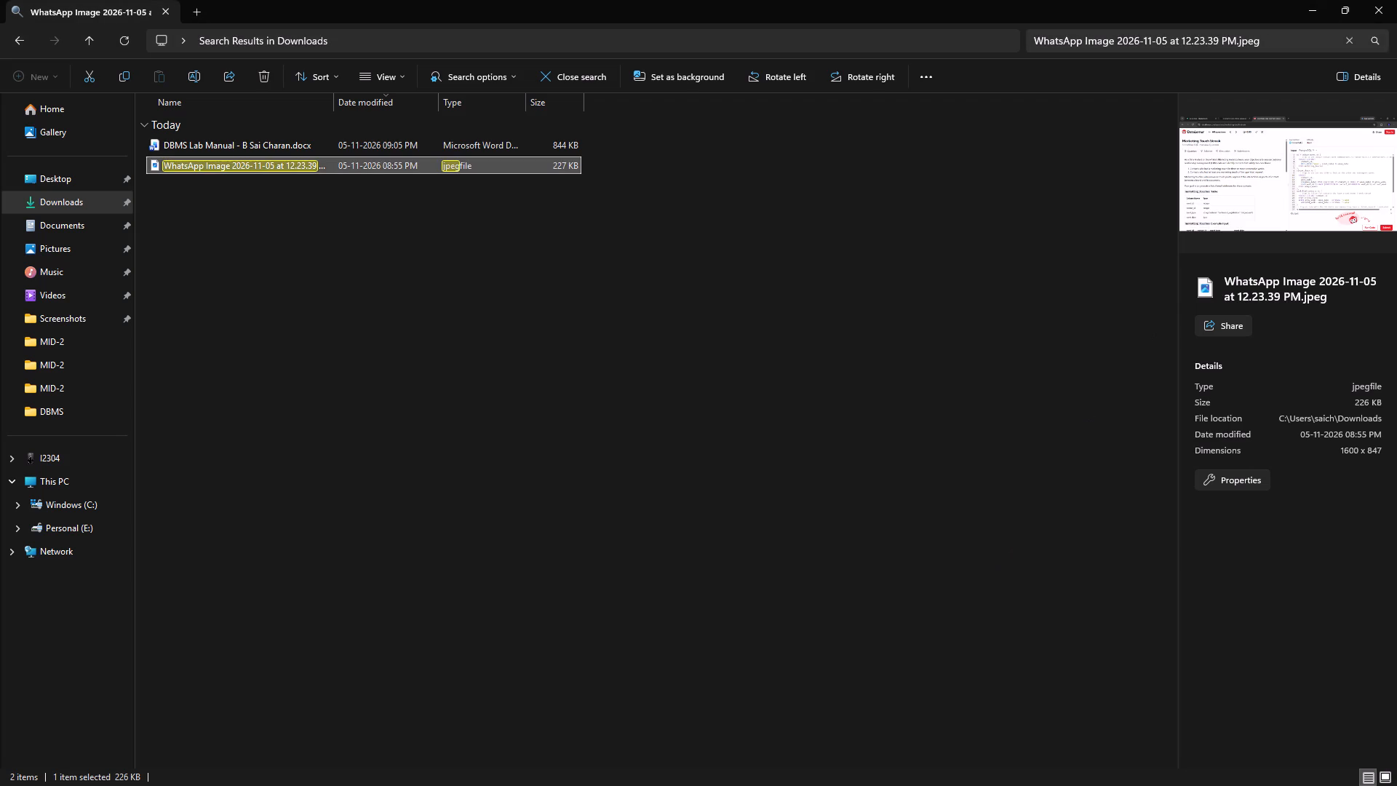
click(1253, 41)
key(ctrl+a)
key(ctrl+v)
key(Return)
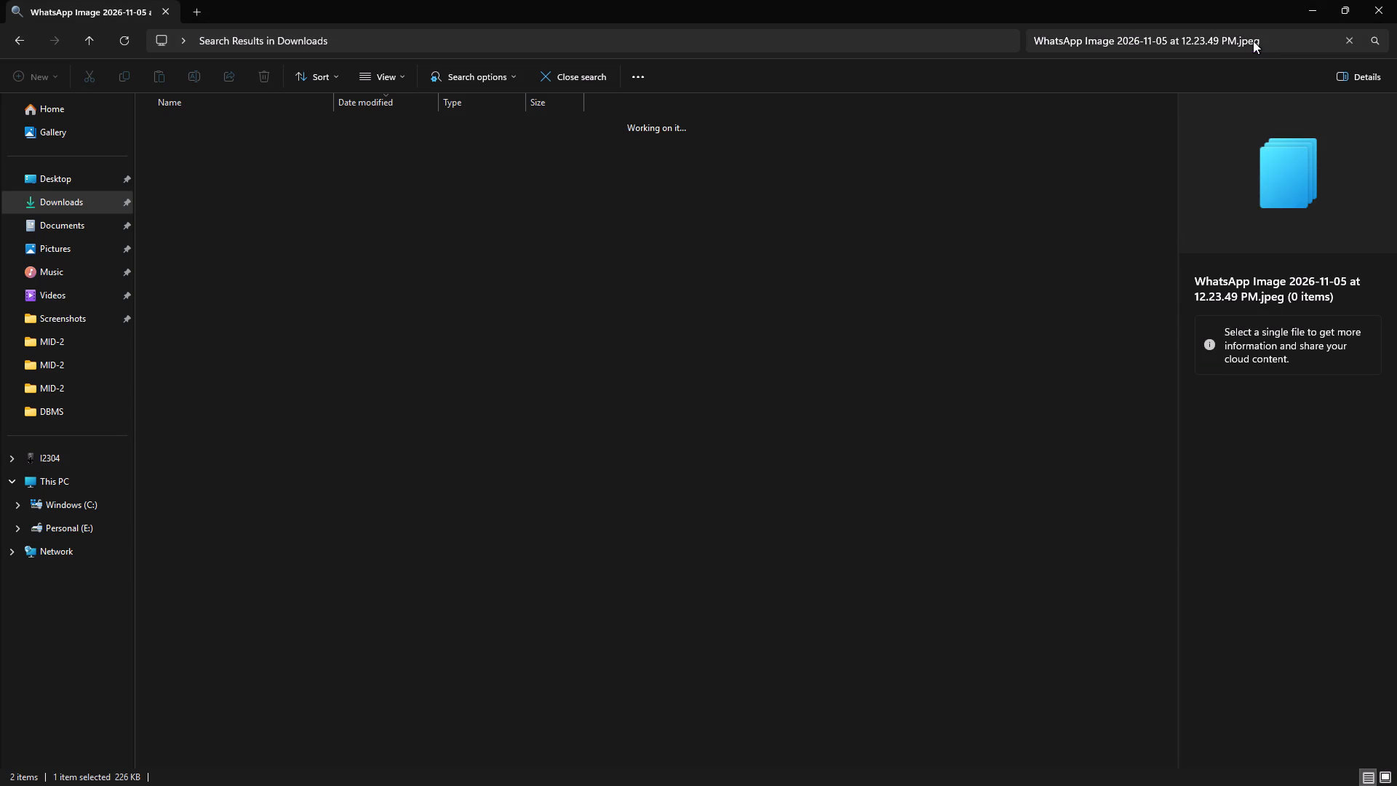
drag(201, 168, 584, 530)
key(alt+Tab)
Replace the leftover "[Insert" above the second Problem Statement-5 screenshot with a blank line separating the two screenshots.
scroll(635, 587, down, 3)
click(497, 418)
key(BackSpace)
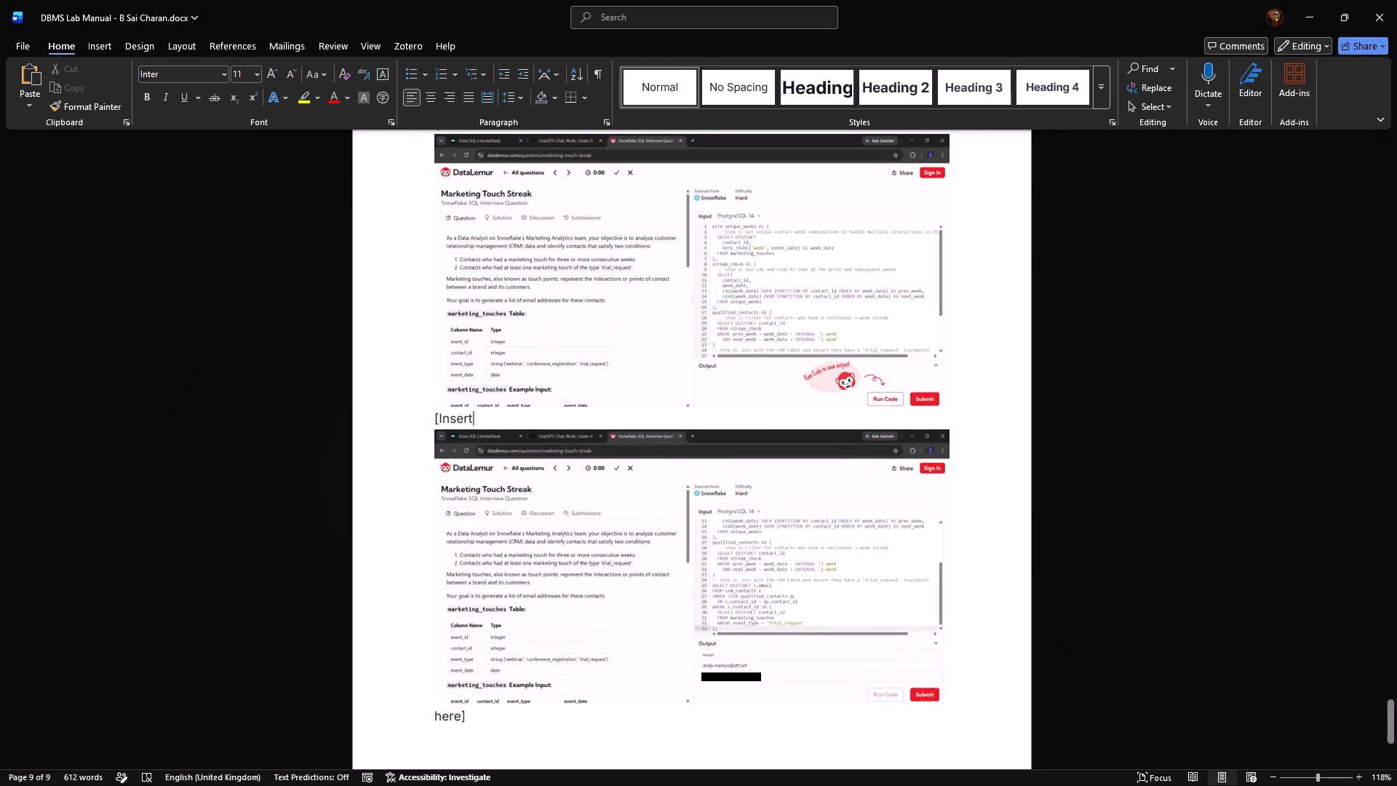
key(BackSpace)
key(BackSpace)
key(BackSpace)
key(BackSpace)
key(BackSpace)
key(BackSpace)
key(BackSpace)
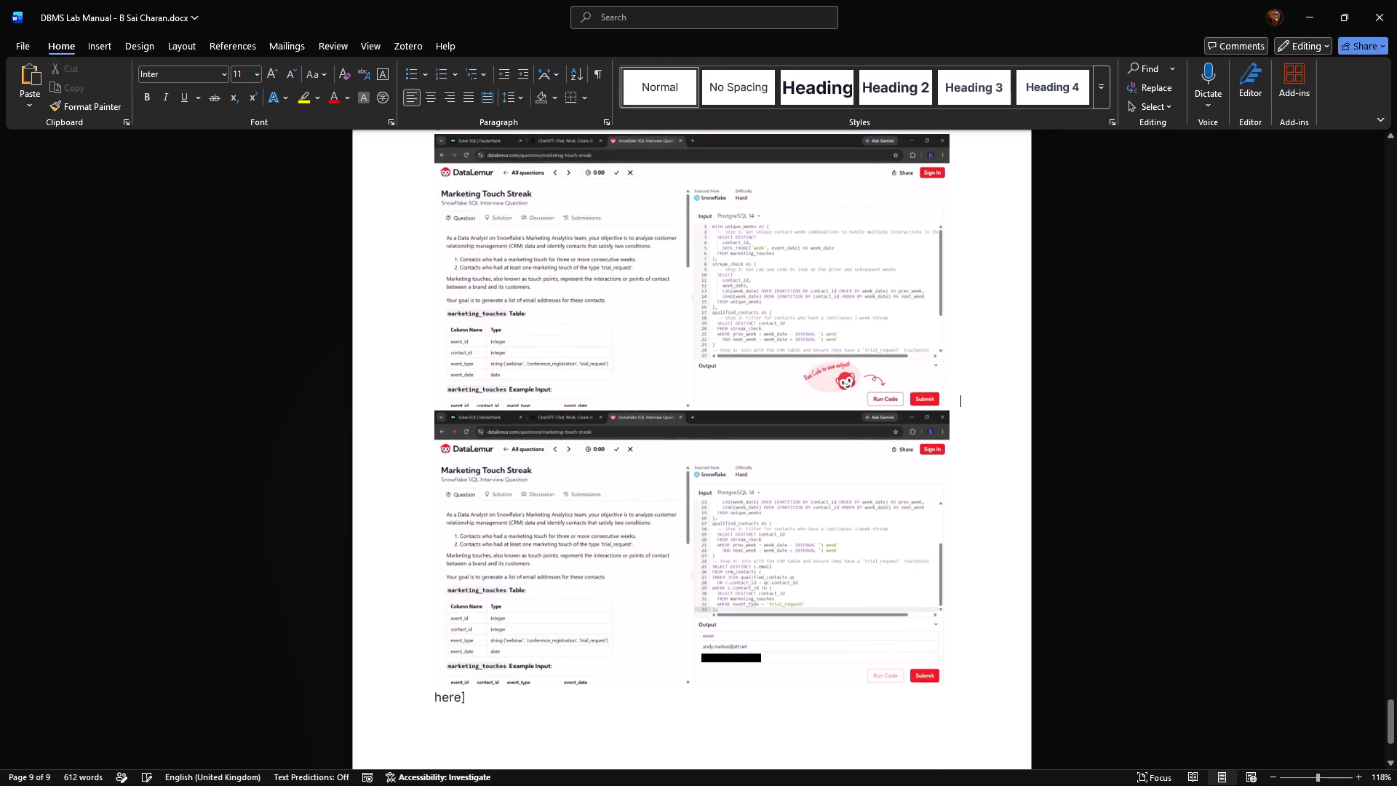
key(Return)
Delete the leftover "here]" placeholder text below the second Problem Statement-5 screenshot.
scroll(846, 440, down, 7)
click(562, 542)
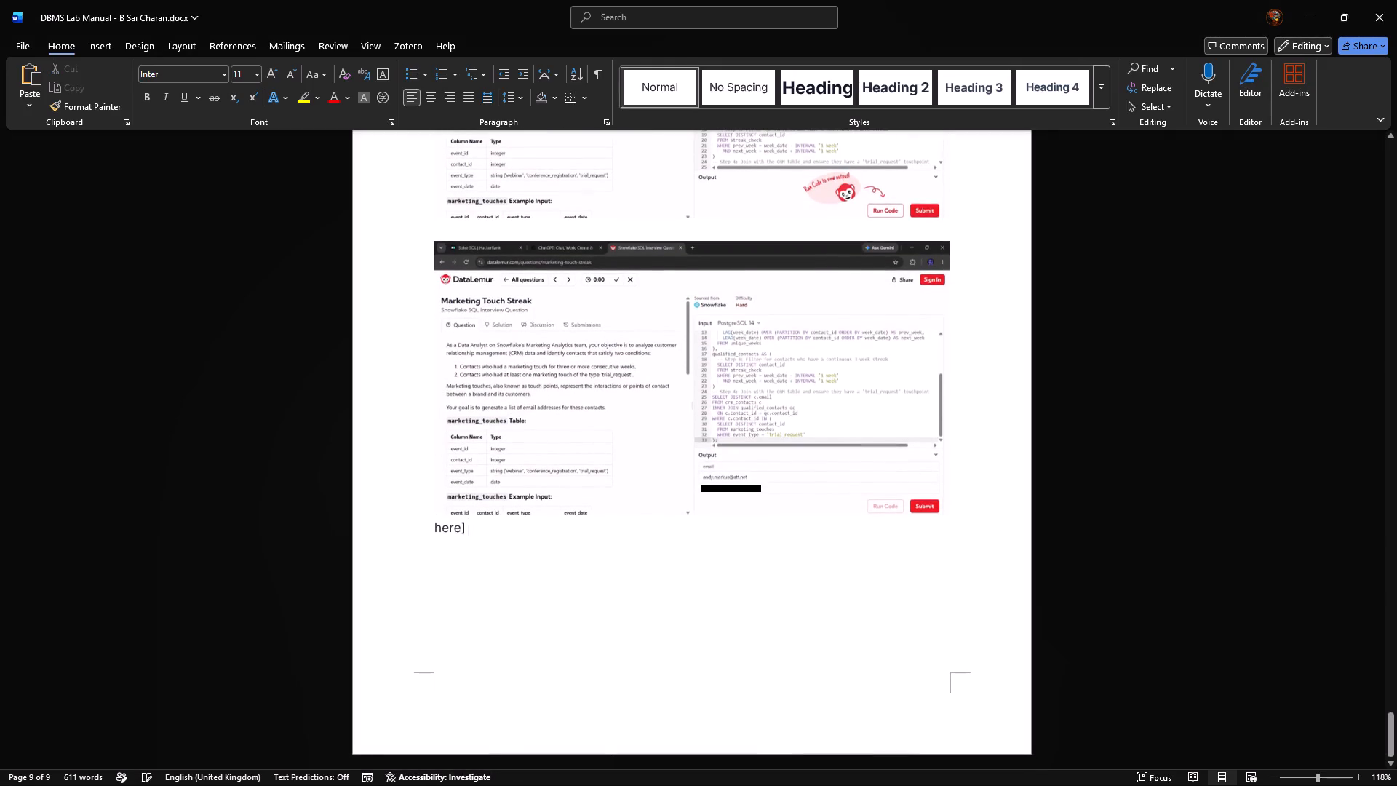
key(BackSpace)
key(BackSpace)
key(BackSpace)
key(BackSpace)
key(BackSpace)
Export the lab manual document as a PDF to the Downloads folder.
scroll(721, 492, up, 6)
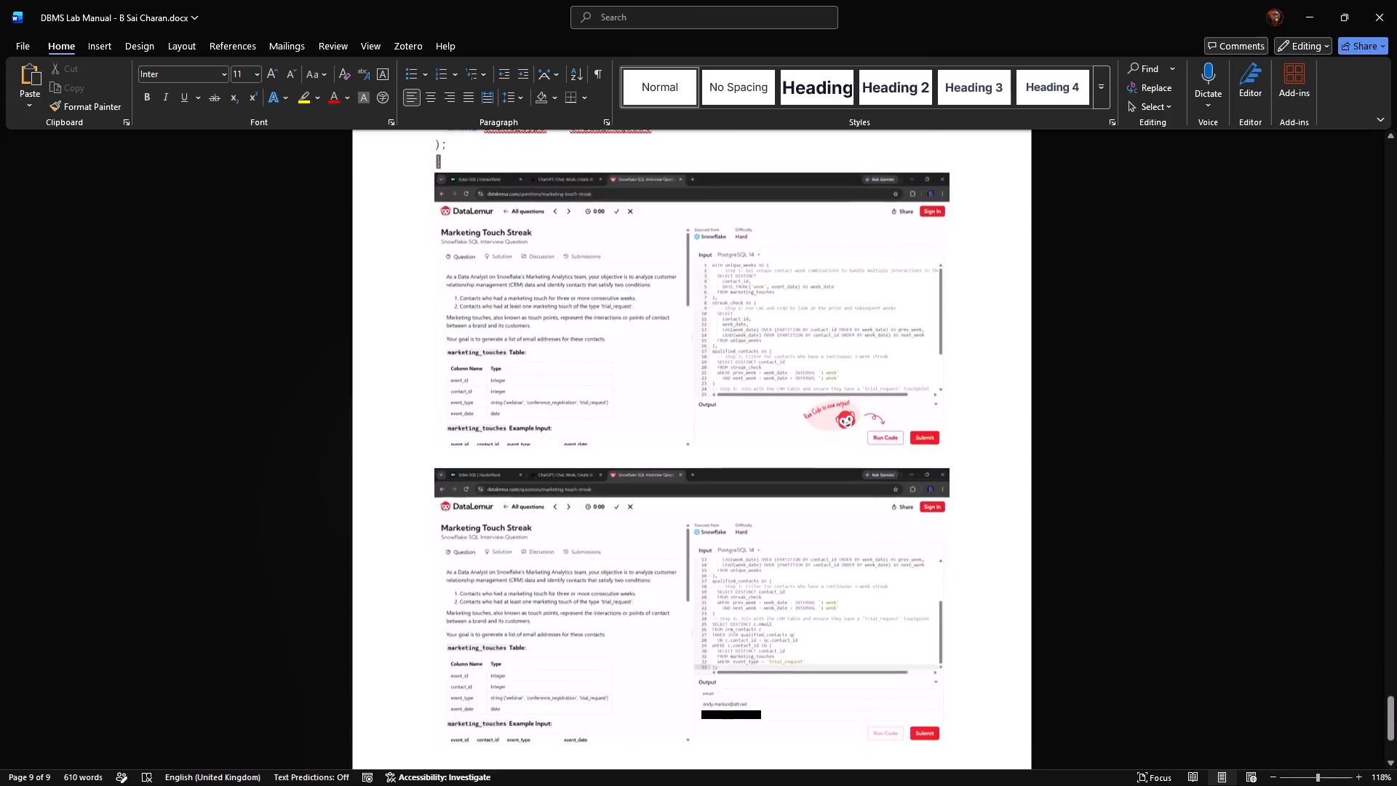
scroll(723, 493, up, 20)
scroll(723, 493, up, 13)
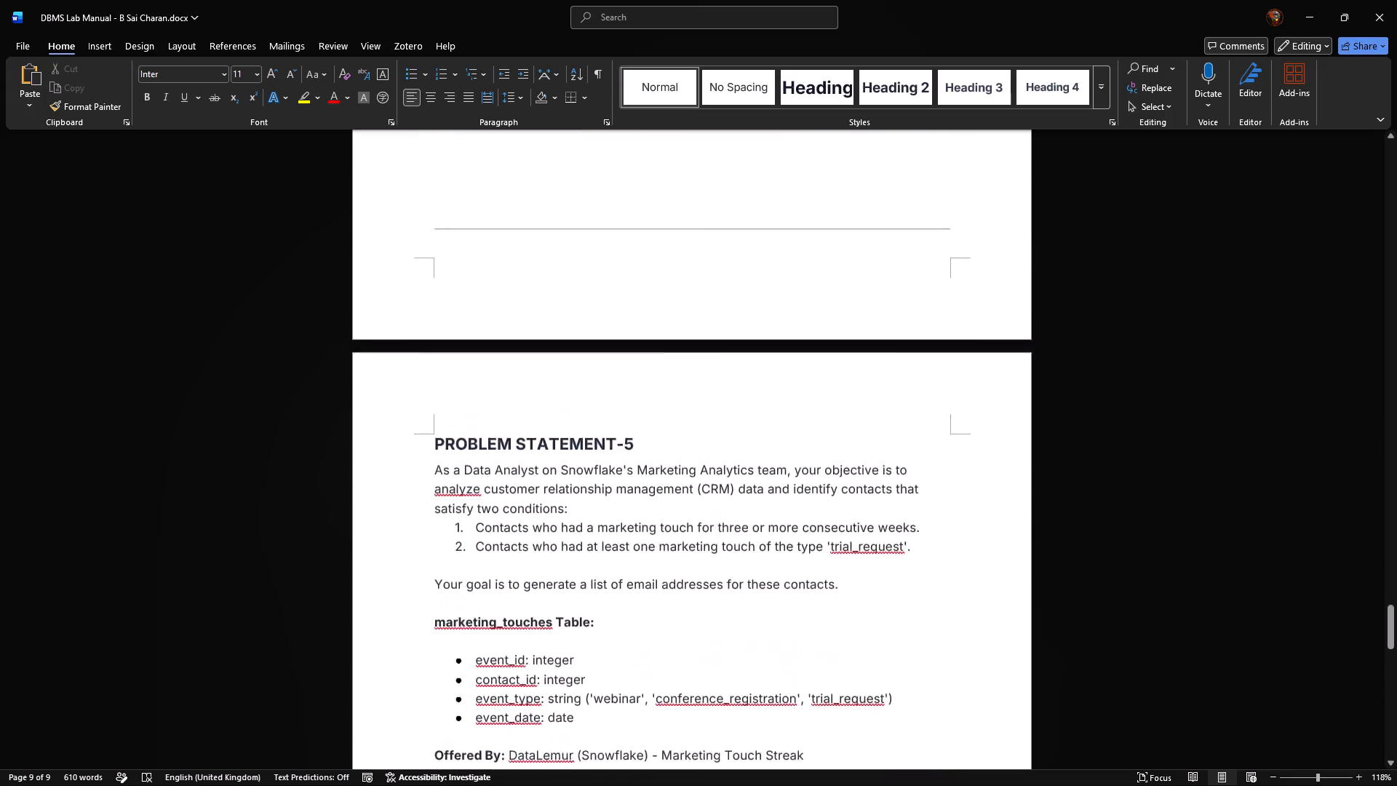
scroll(733, 499, up, 14)
scroll(730, 498, up, 7)
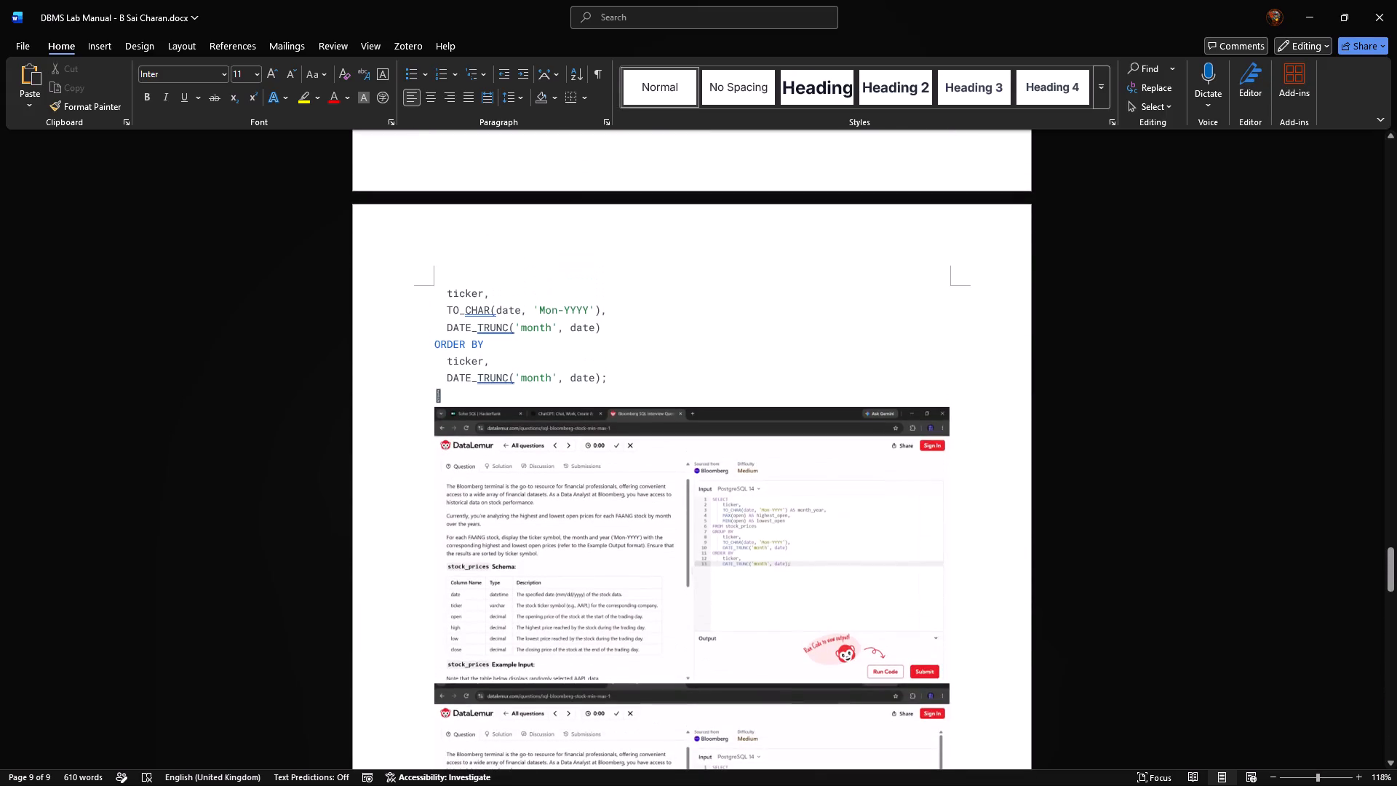
click(9, 41)
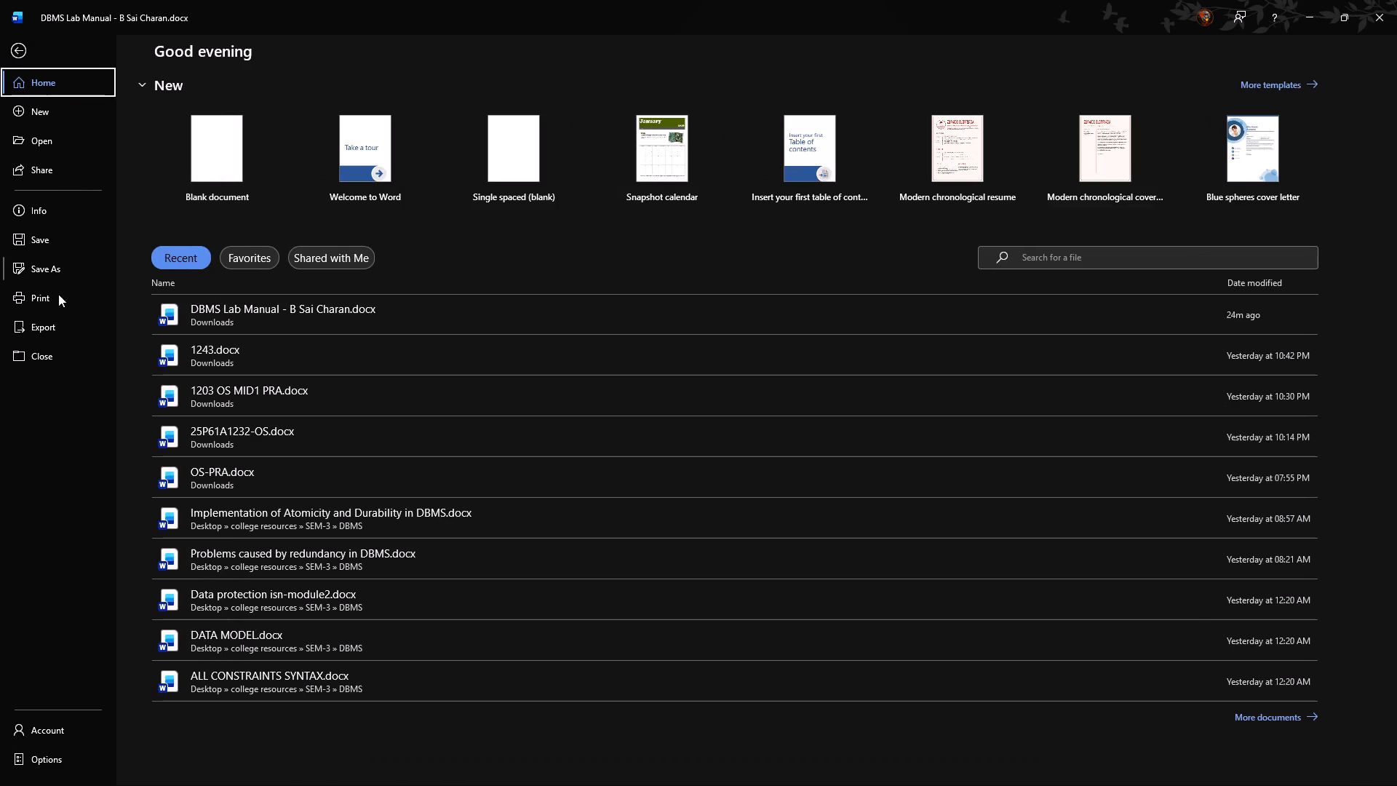
click(54, 321)
click(452, 178)
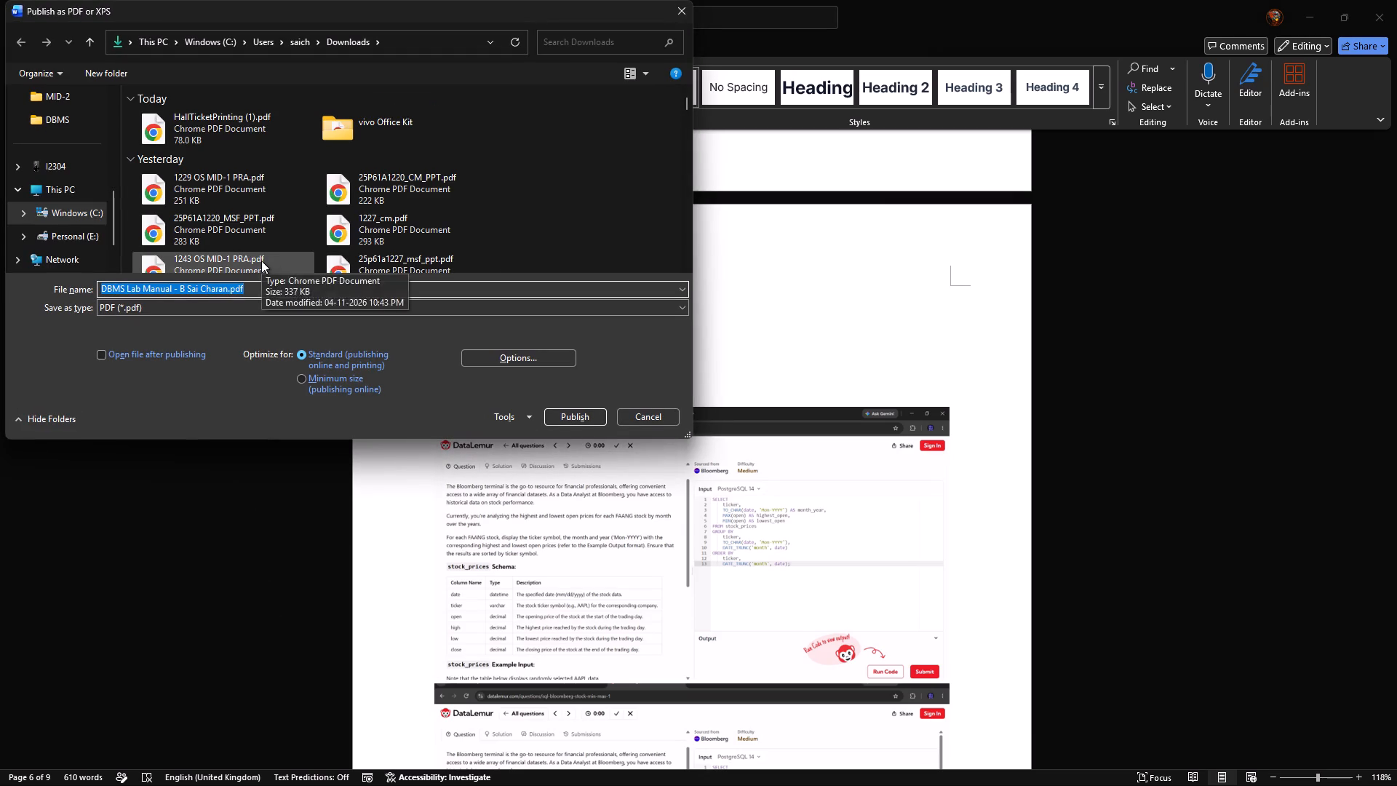
Publish the document as a PDF in Downloads, named with the student's roll number followed by "-DBMS-LAB-PRA".
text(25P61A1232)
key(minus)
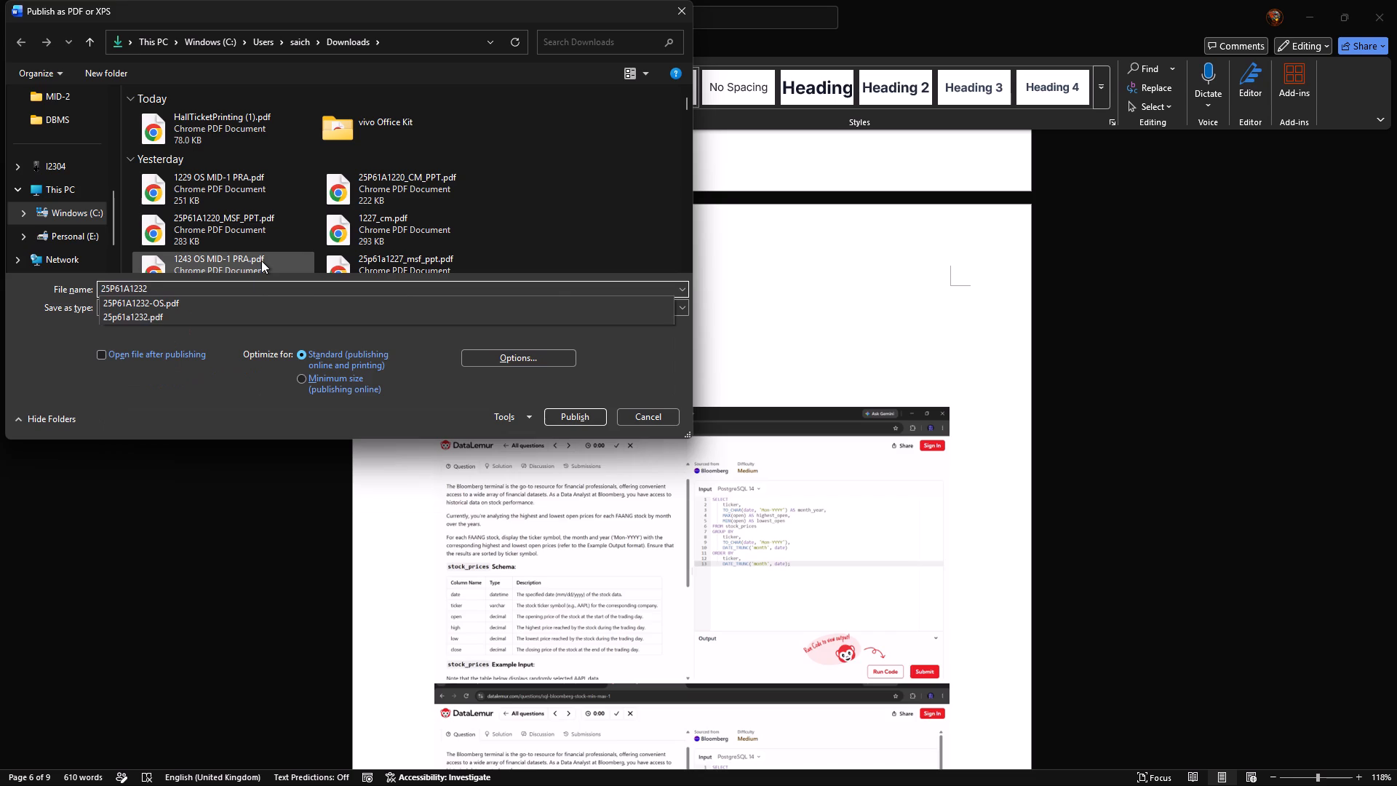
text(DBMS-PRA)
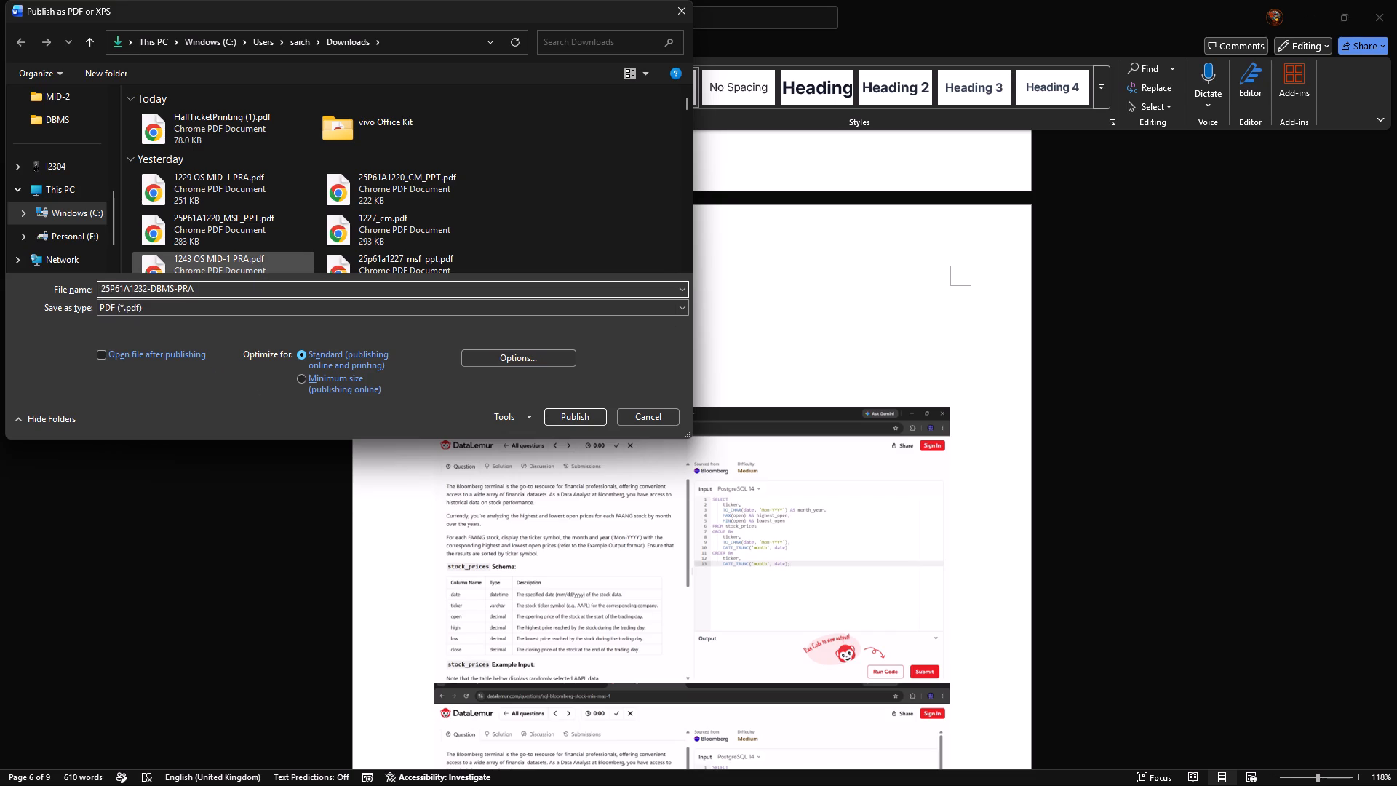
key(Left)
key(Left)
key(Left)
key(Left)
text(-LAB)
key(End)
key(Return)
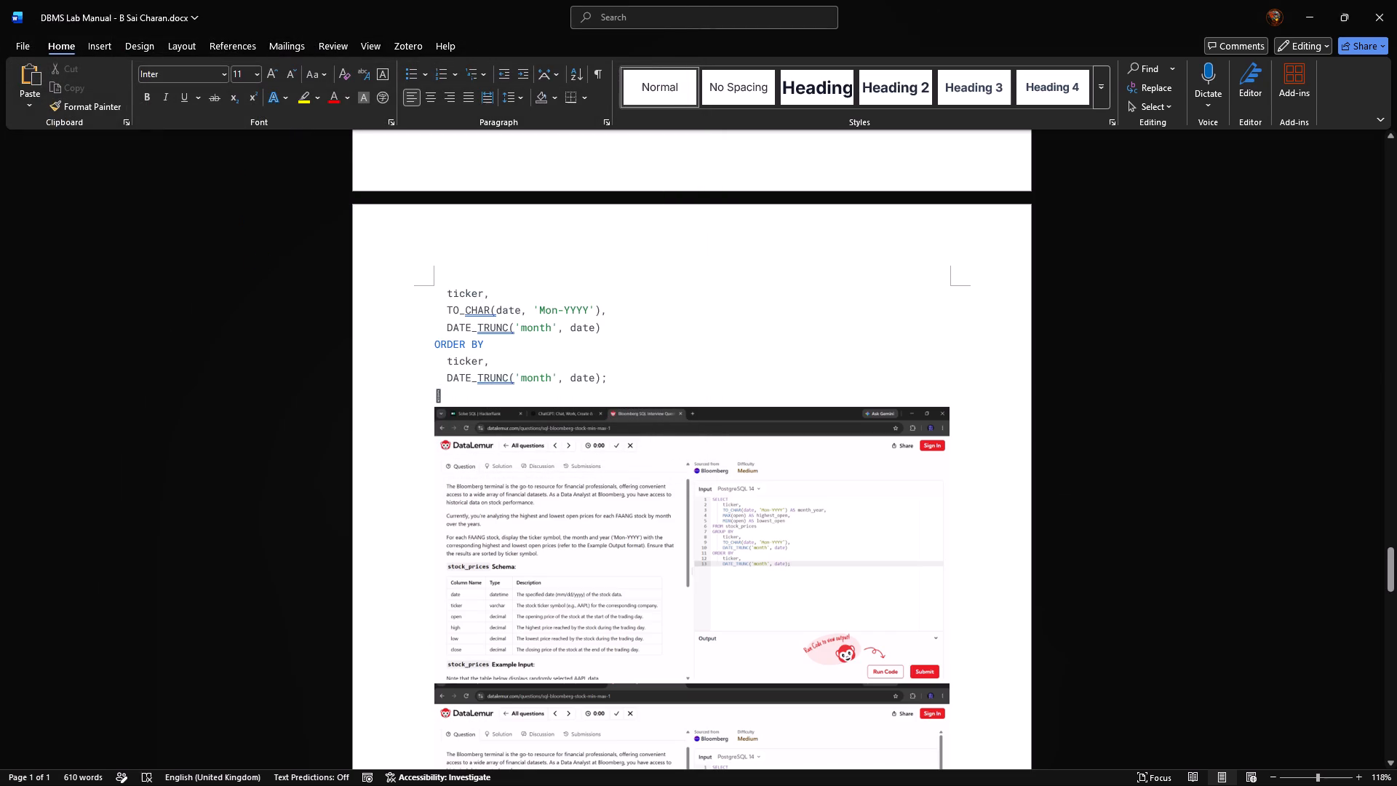
Open the Save As options for the lab manual document.
click(34, 55)
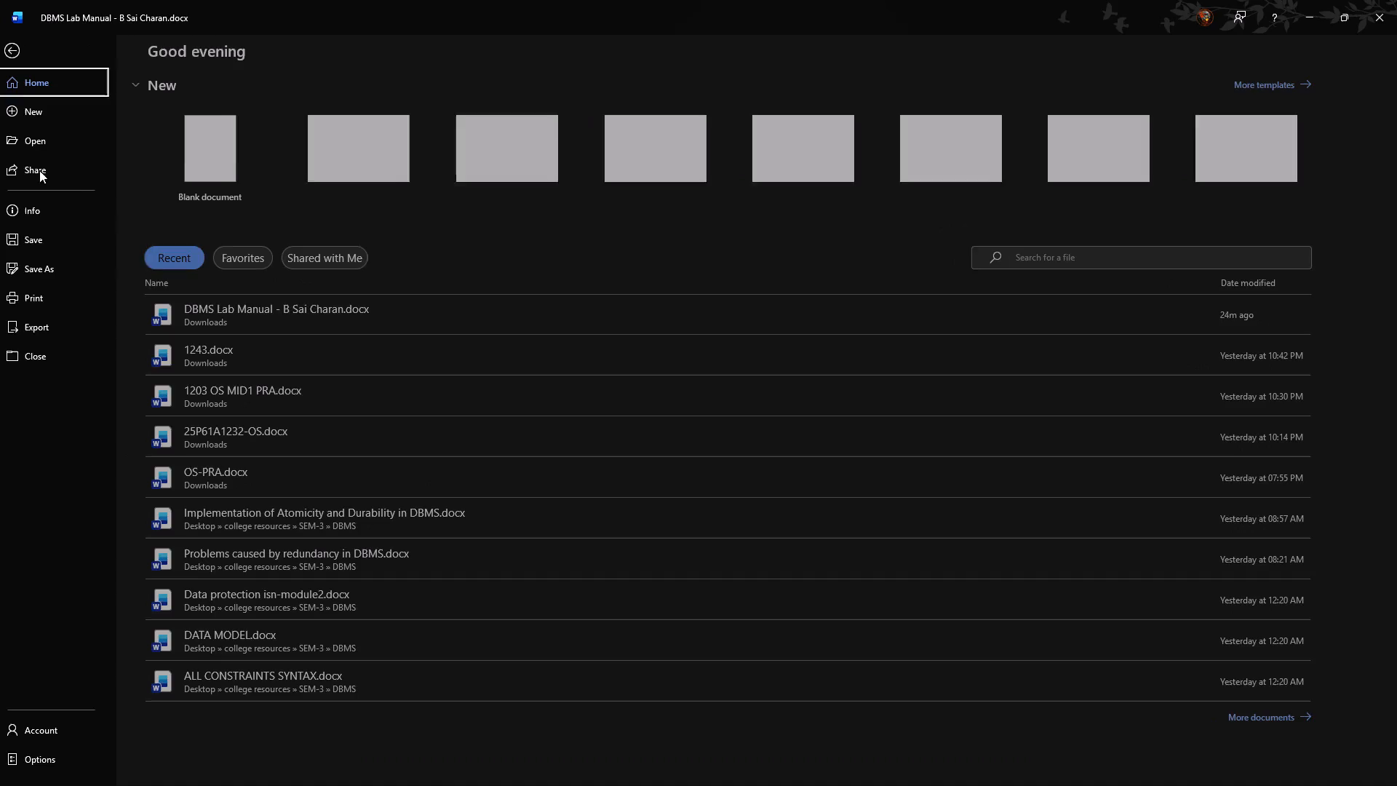
click(48, 263)
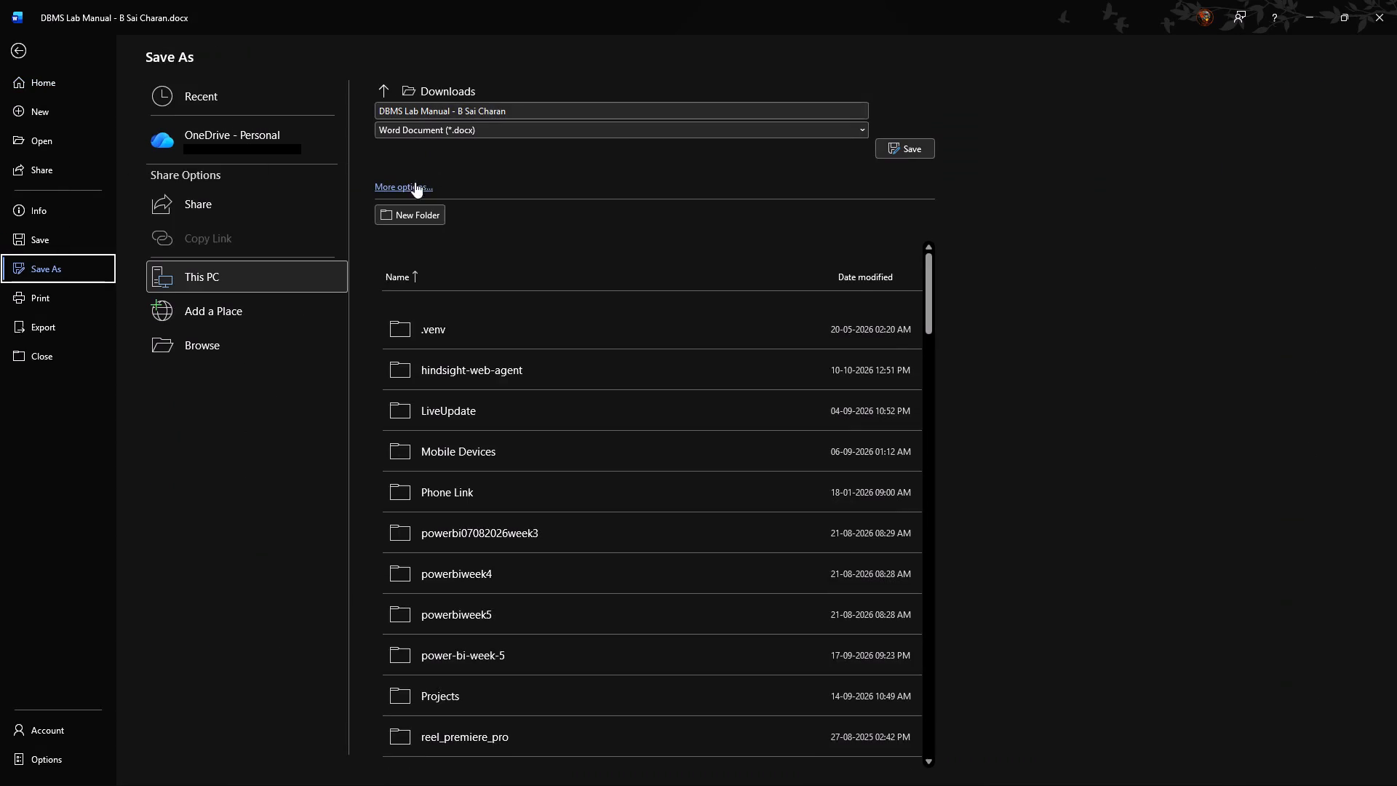
click(242, 363)
click(236, 342)
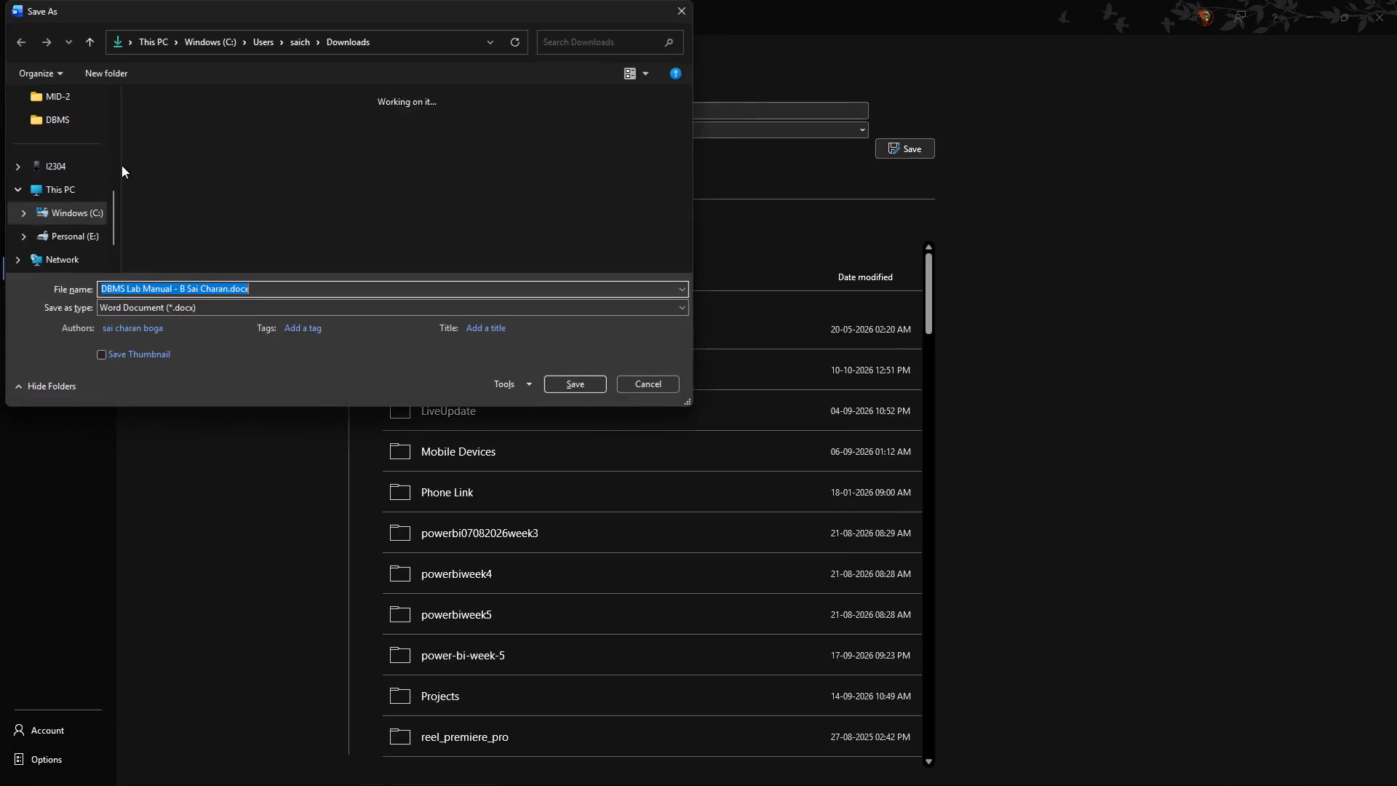
scroll(65, 214, up, 5)
click(50, 194)
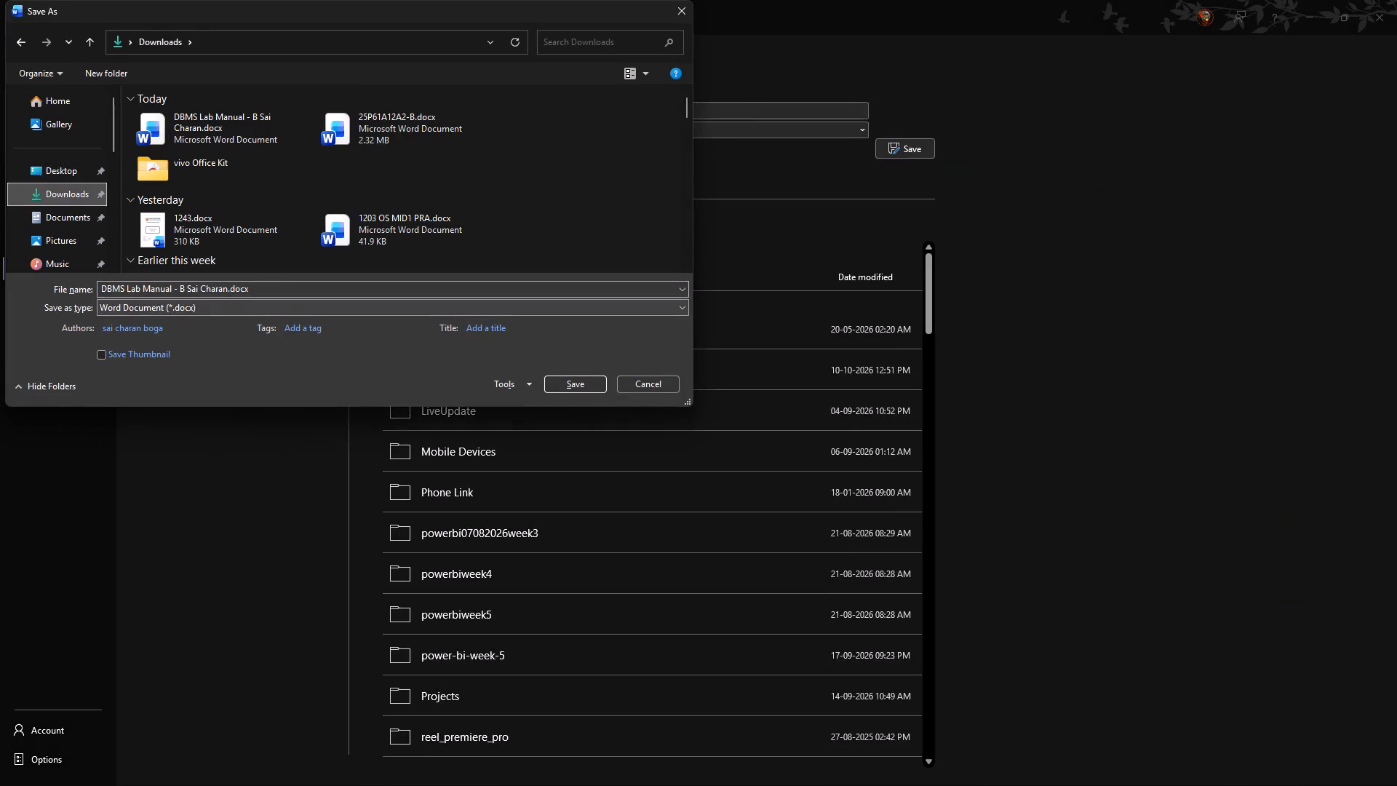
click(264, 288)
key(Right)
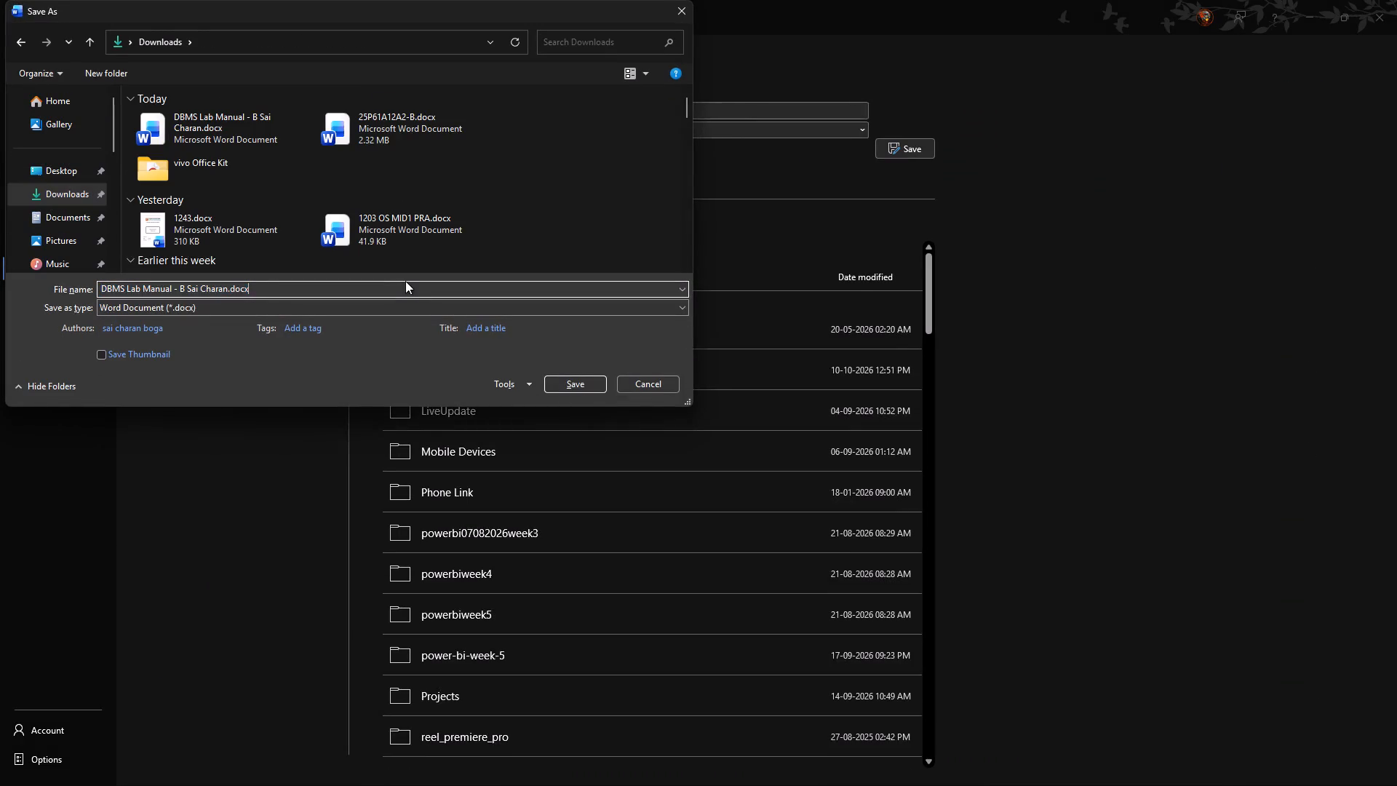
key(ctrl+BackSpace)
key(ctrl+BackSpace)
key(ctrl+BackSpace)
key(ctrl+BackSpace)
key(ctrl+BackSpace)
key(ctrl+BackSpace)
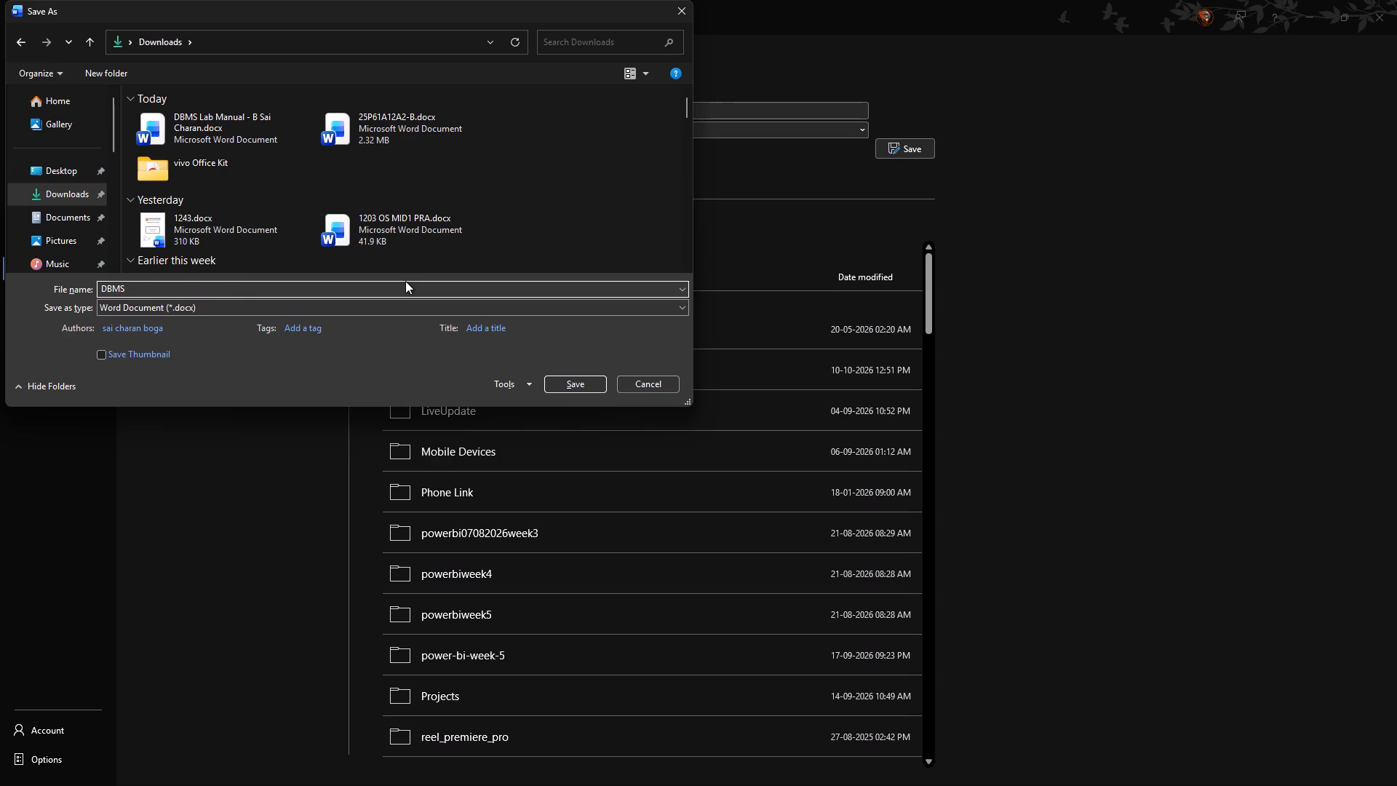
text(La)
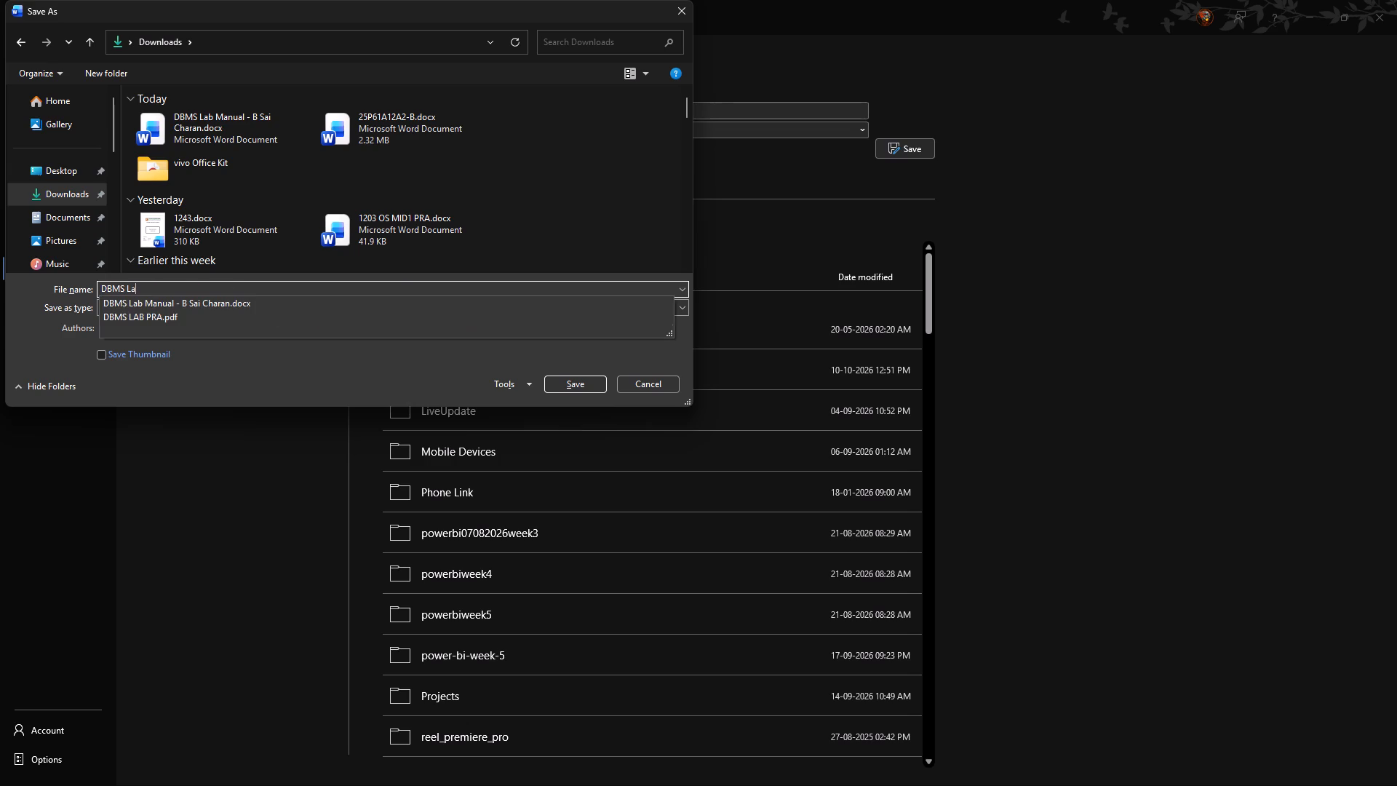